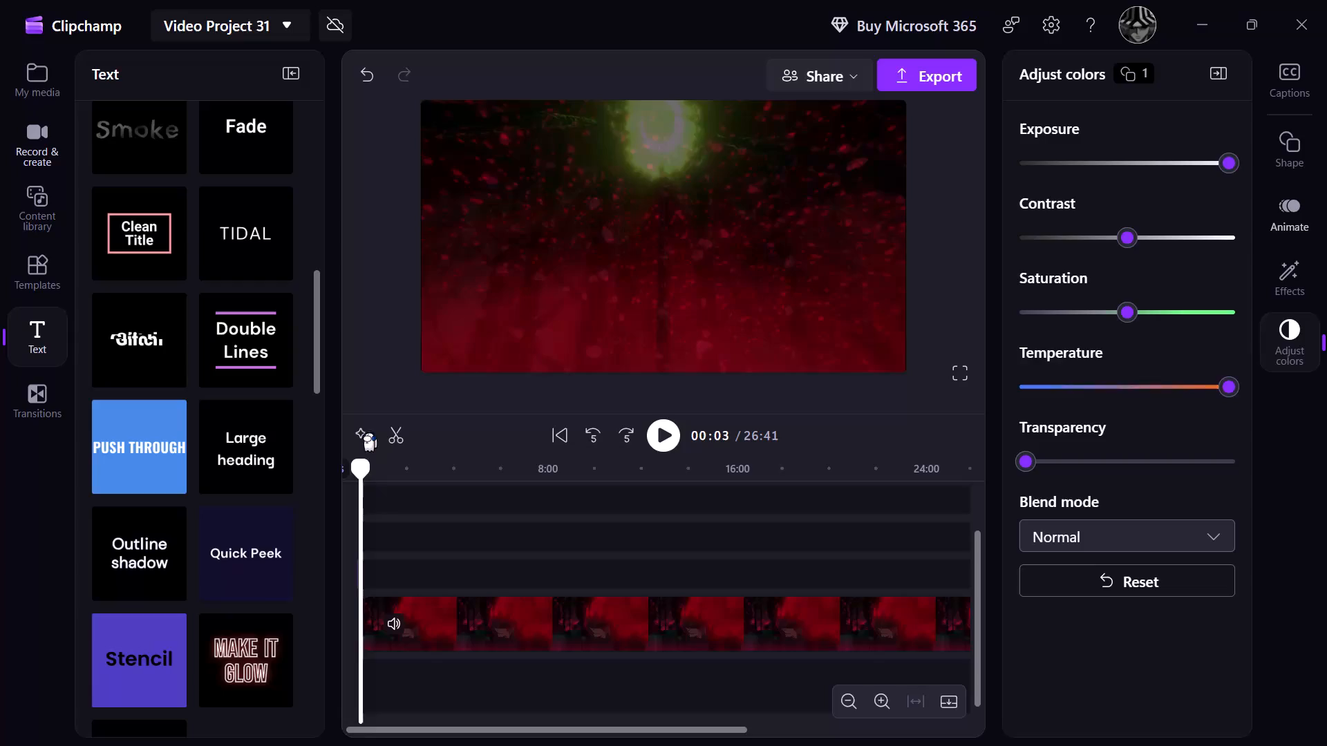
# Play the video project's opening from the start of the timeline twice to review it.
pyautogui.click(350, 490)
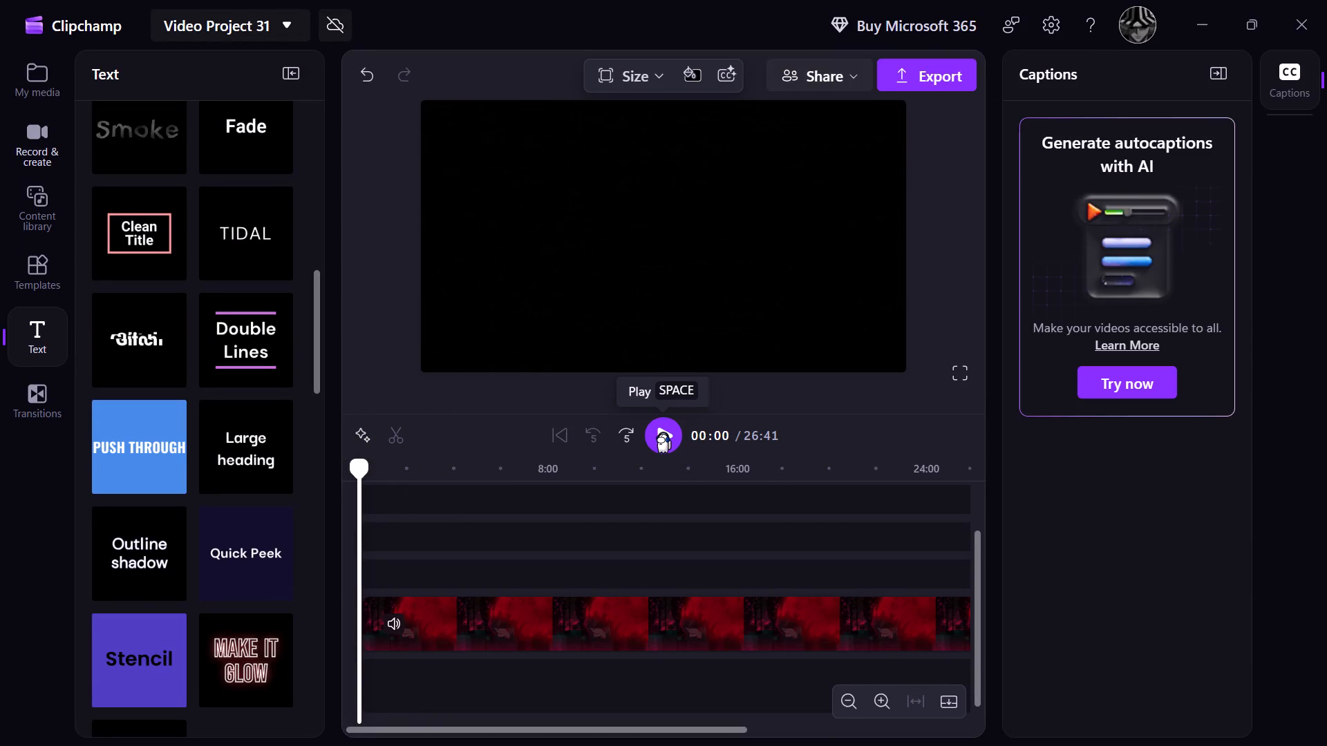
pyautogui.click(663, 432)
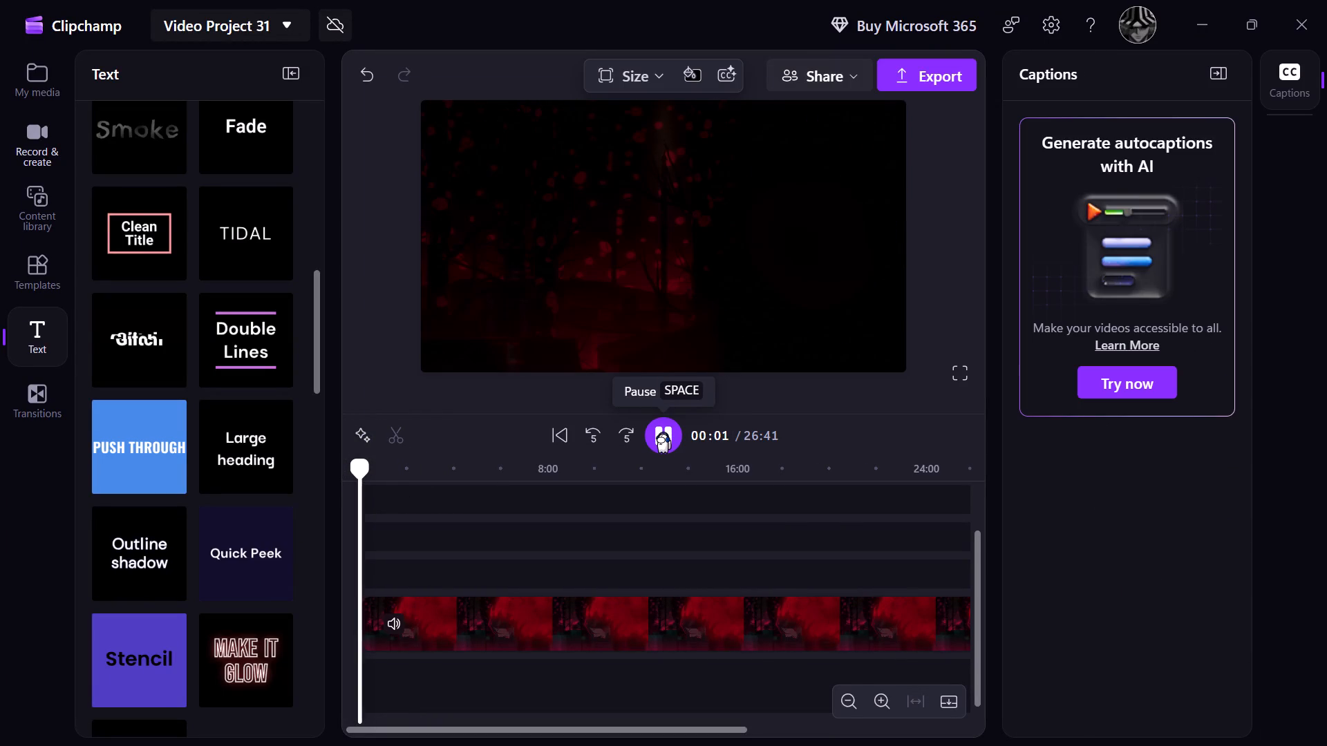
pyautogui.click(663, 432)
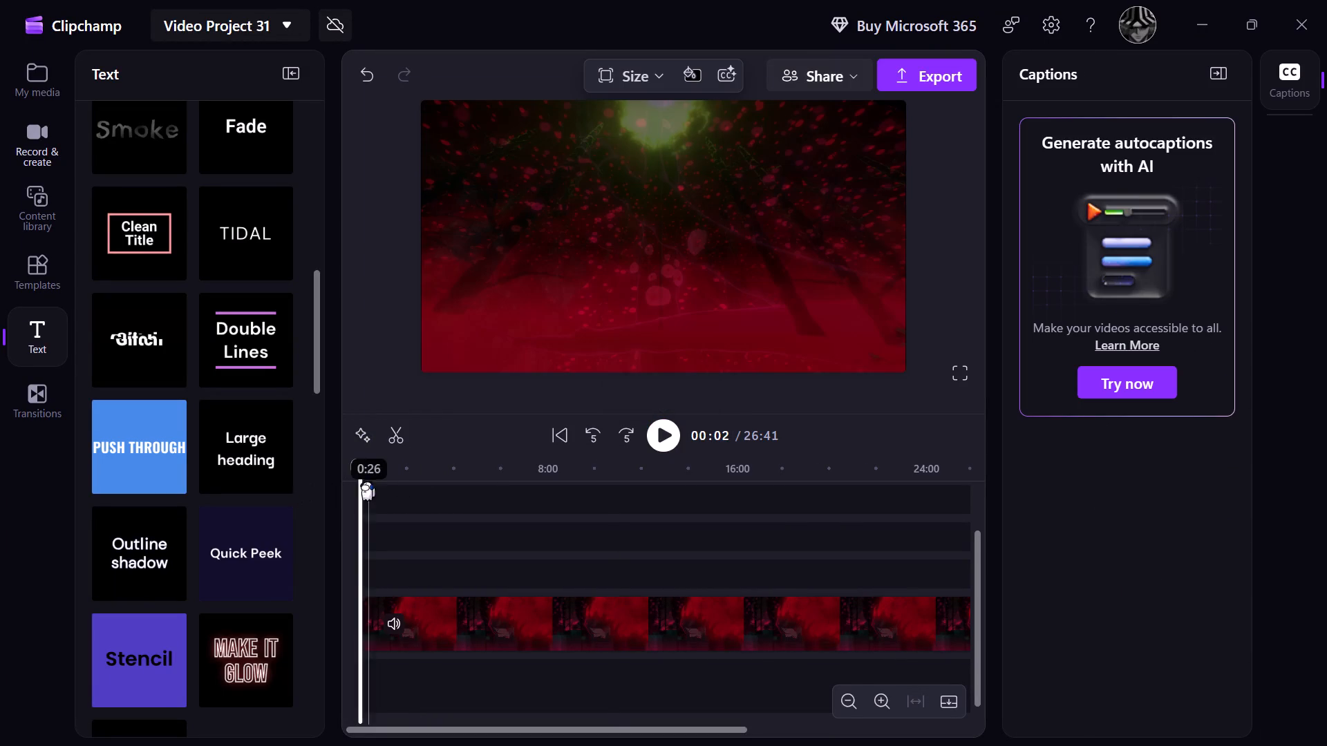
pyautogui.click(348, 482)
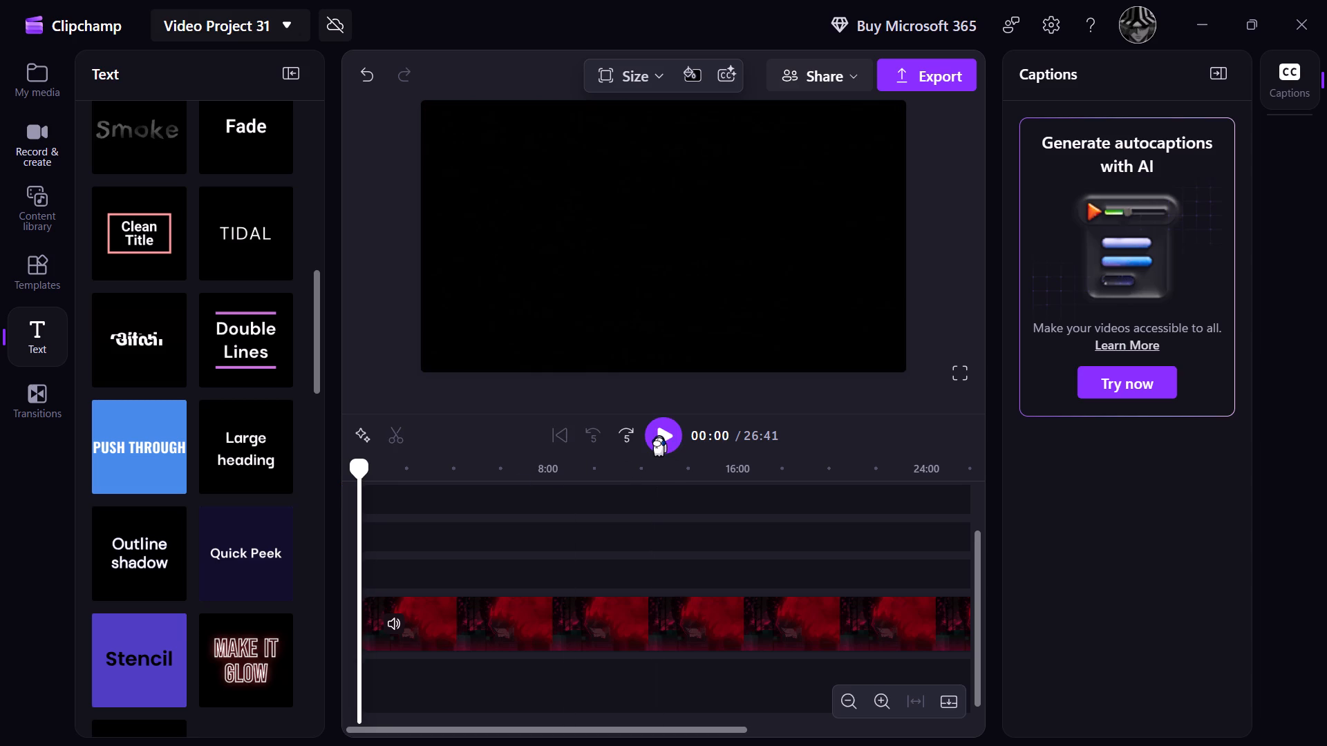
pyautogui.click(659, 435)
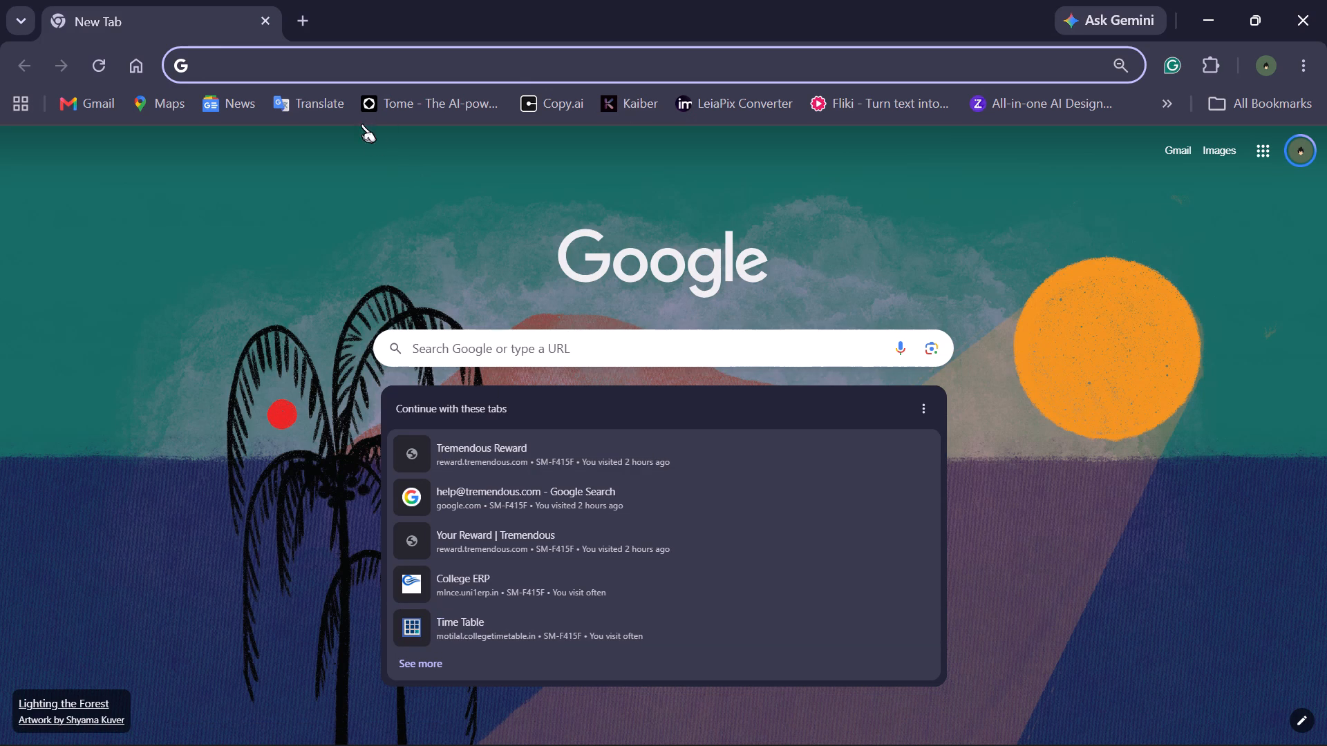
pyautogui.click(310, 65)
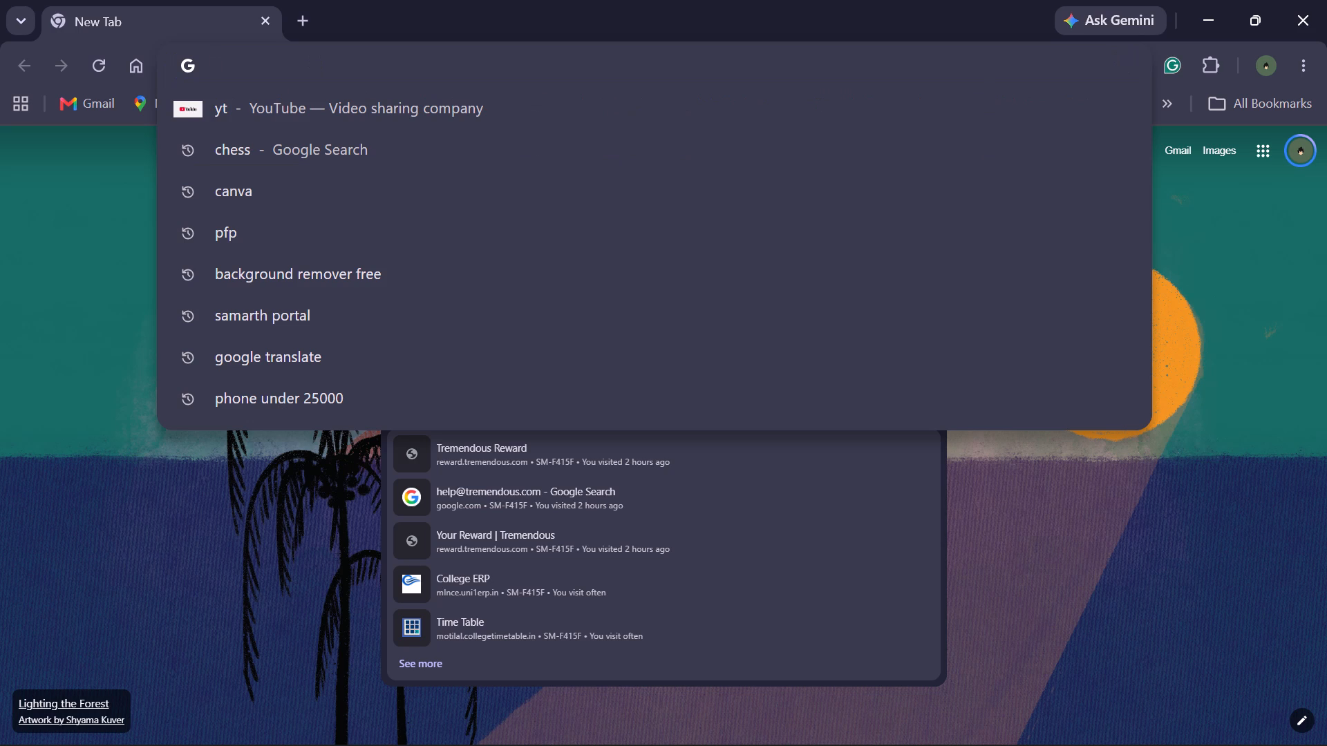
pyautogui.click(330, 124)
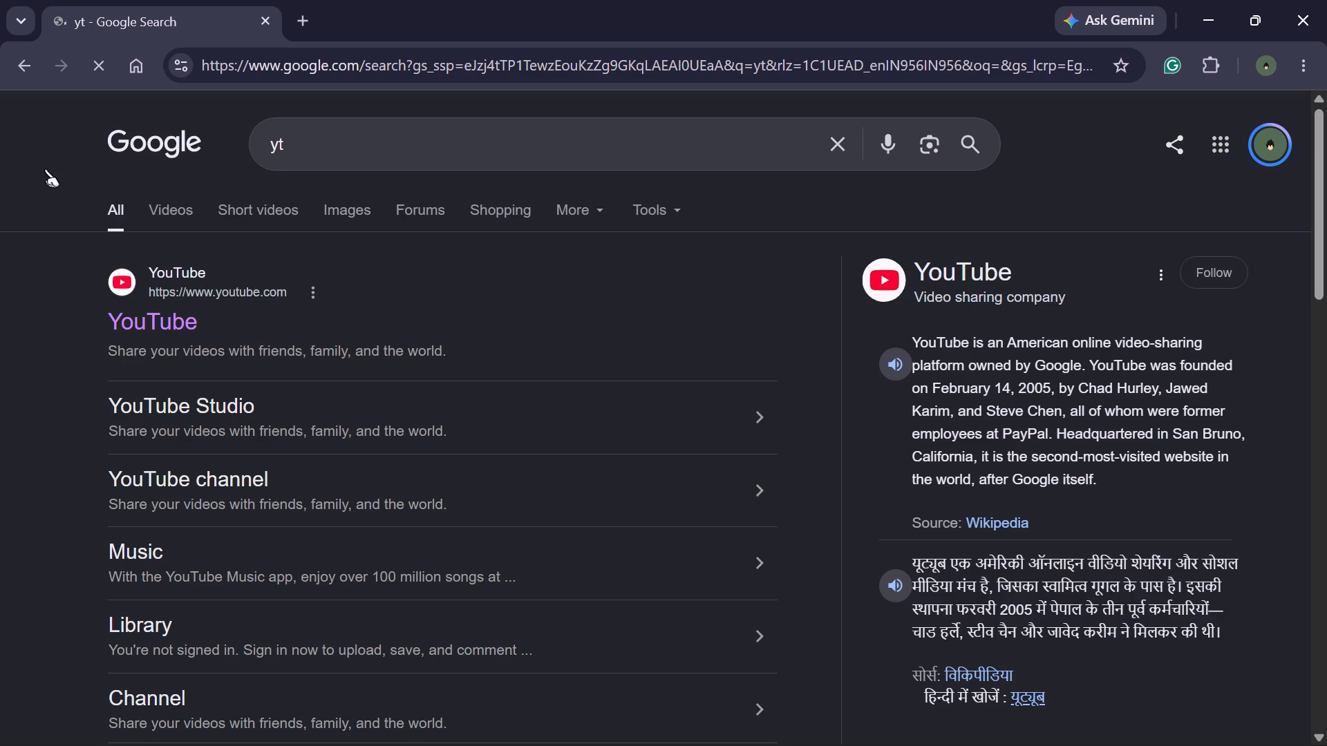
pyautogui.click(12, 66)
# Search Google for "canva poster".
pyautogui.click(314, 69)
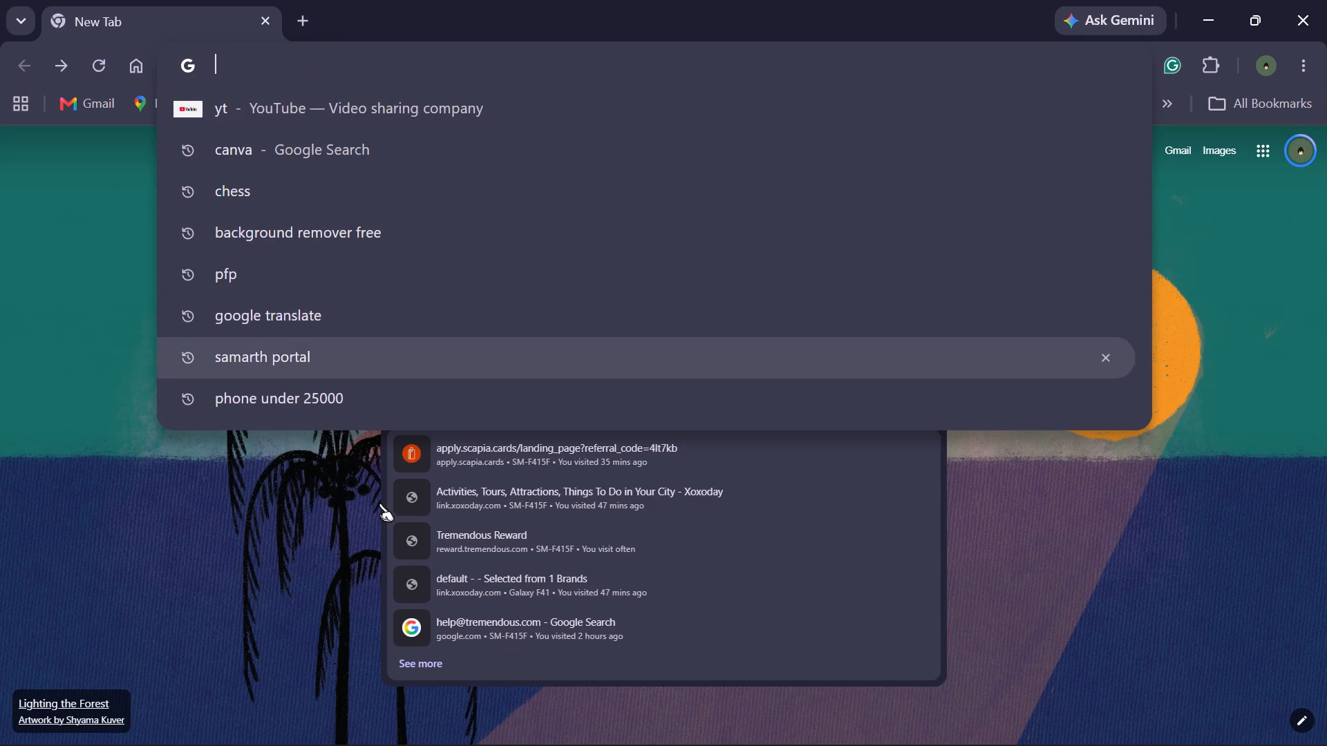
pyautogui.click(363, 146)
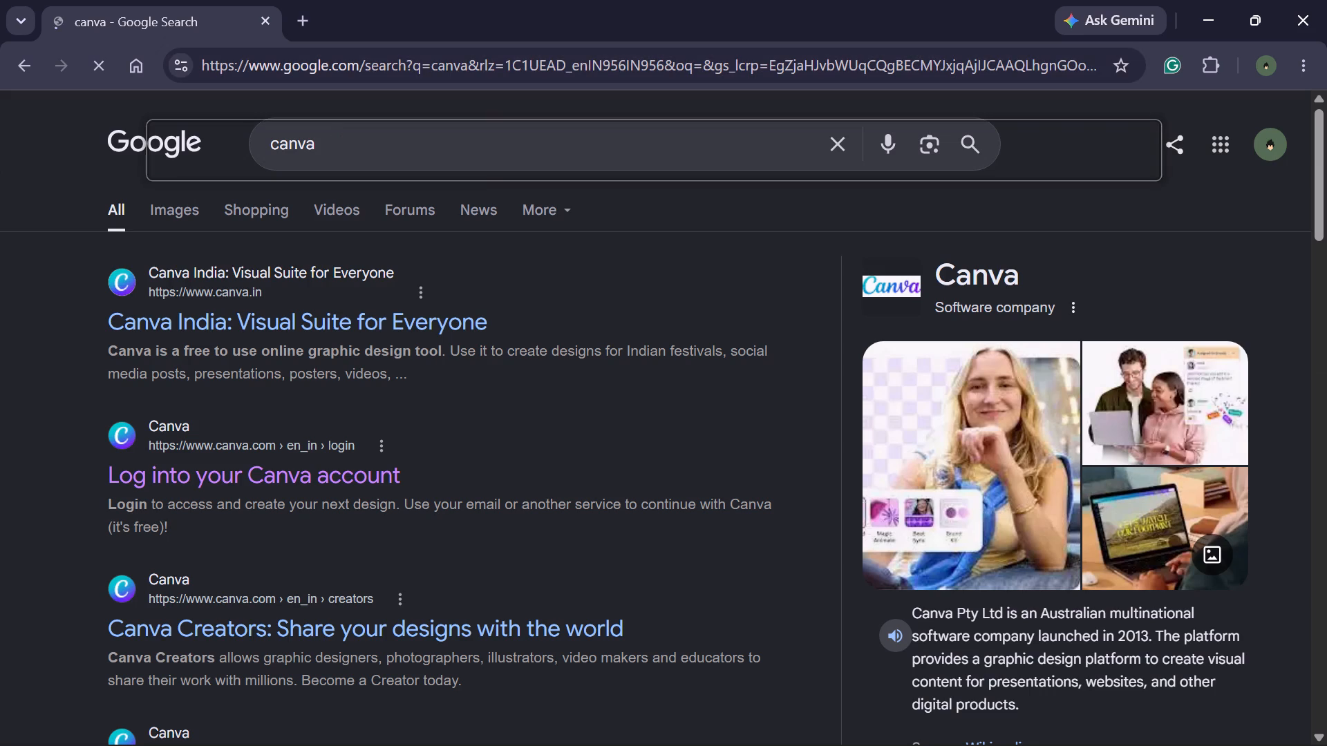
pyautogui.click(352, 148)
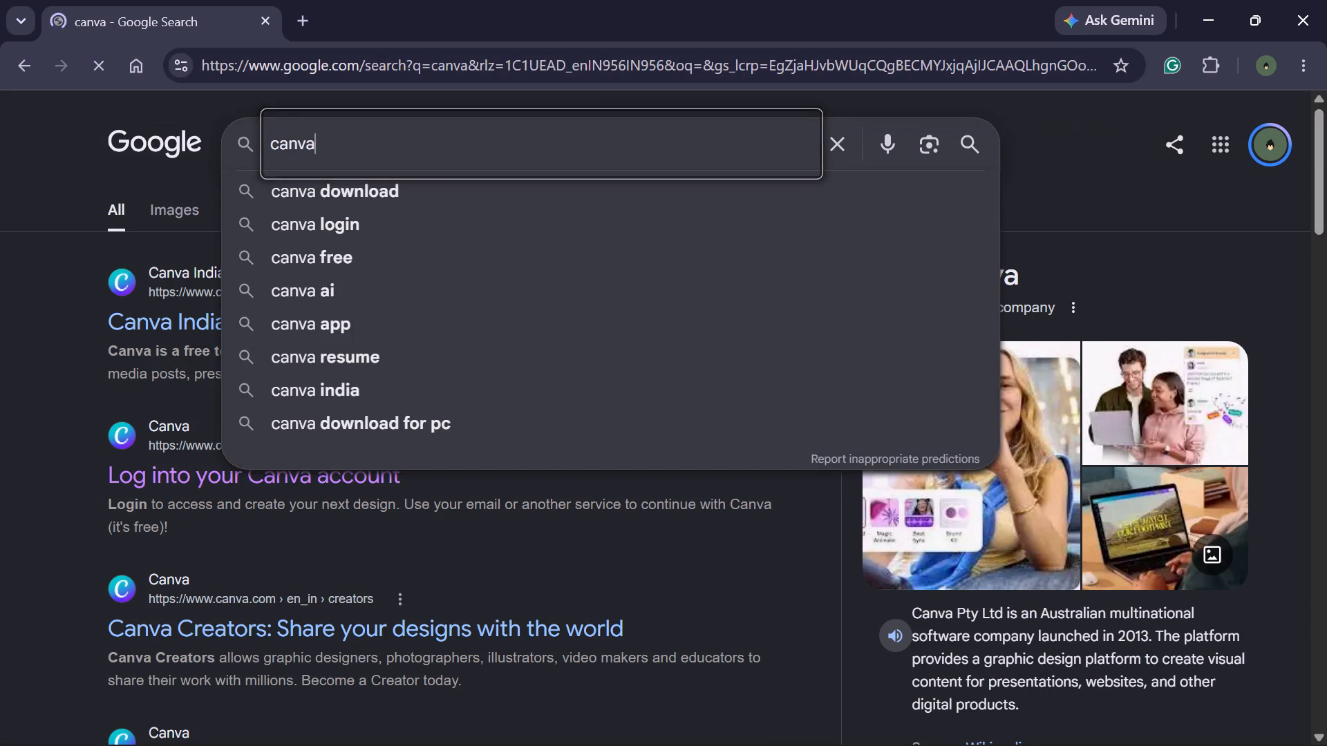
pyautogui.press('space')
pyautogui.press('space')
pyautogui.press('space')
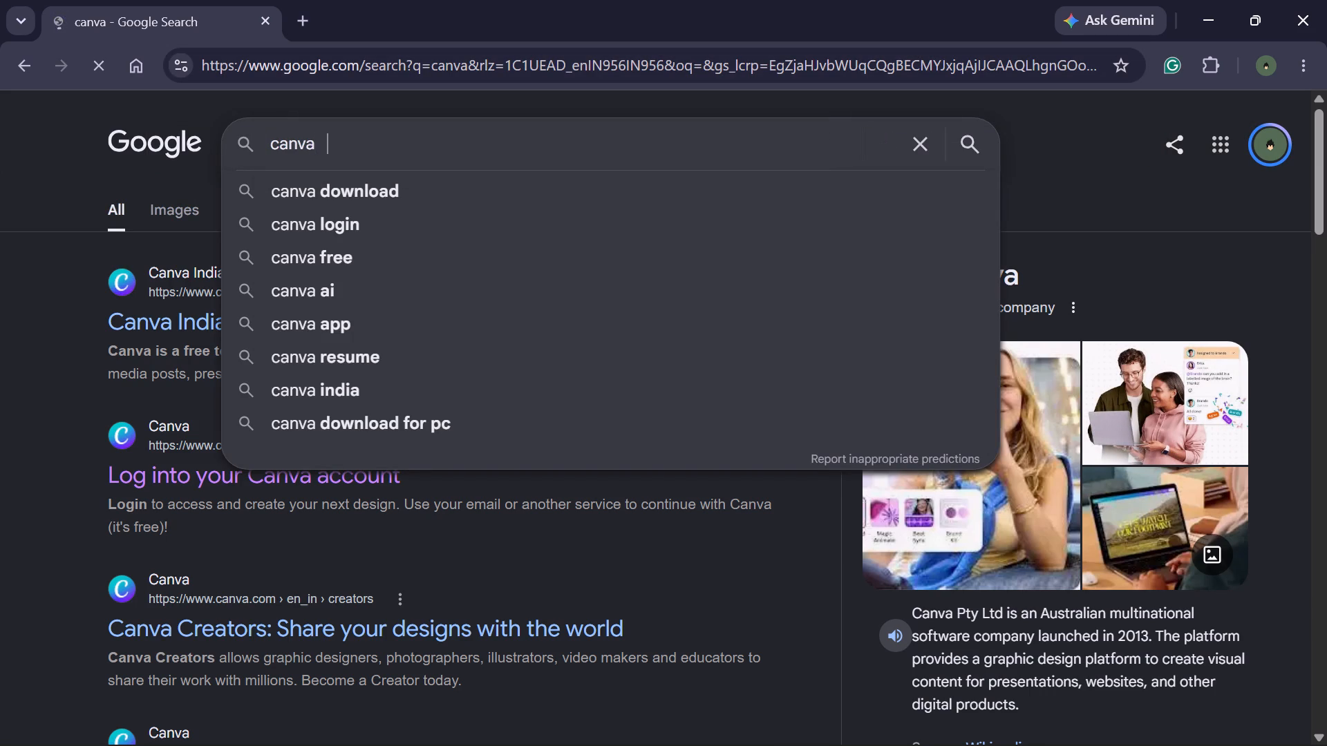
pyautogui.press('BackSpace')
pyautogui.press('BackSpace')
pyautogui.press('BackSpace')
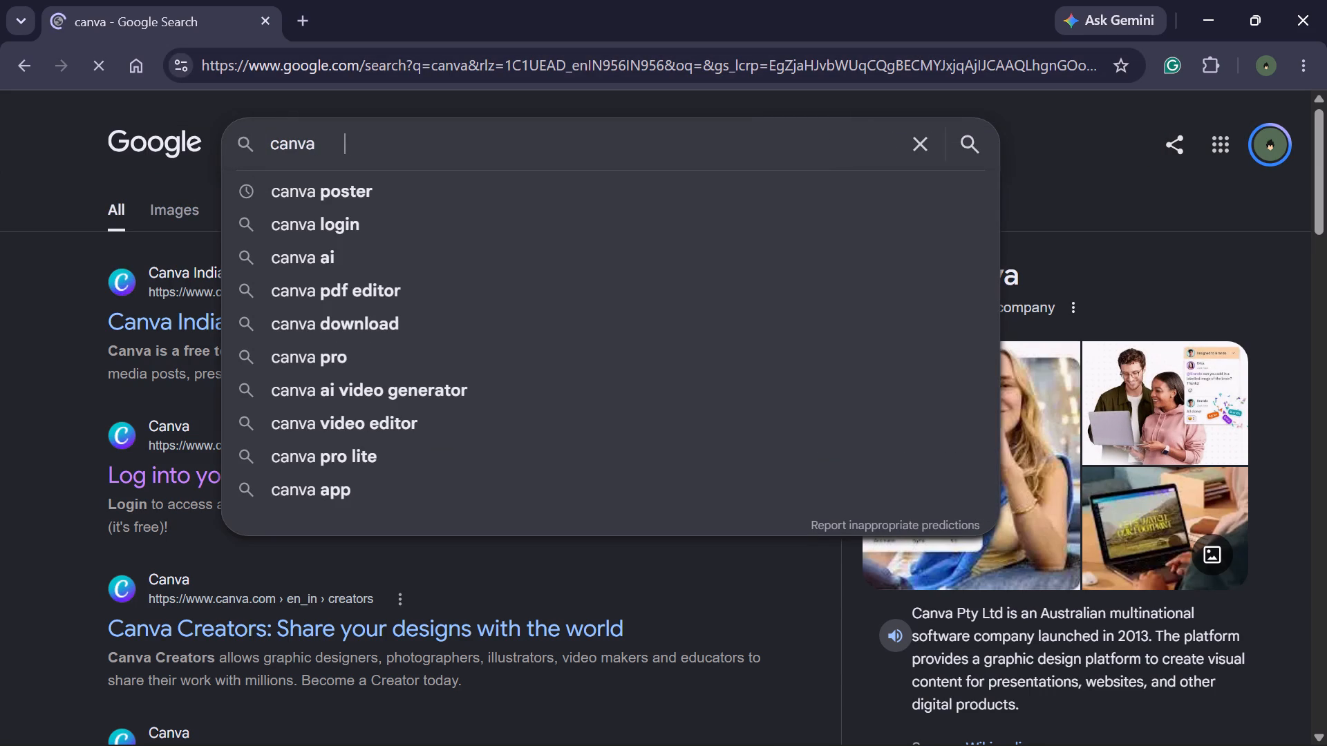
pyautogui.press('BackSpace')
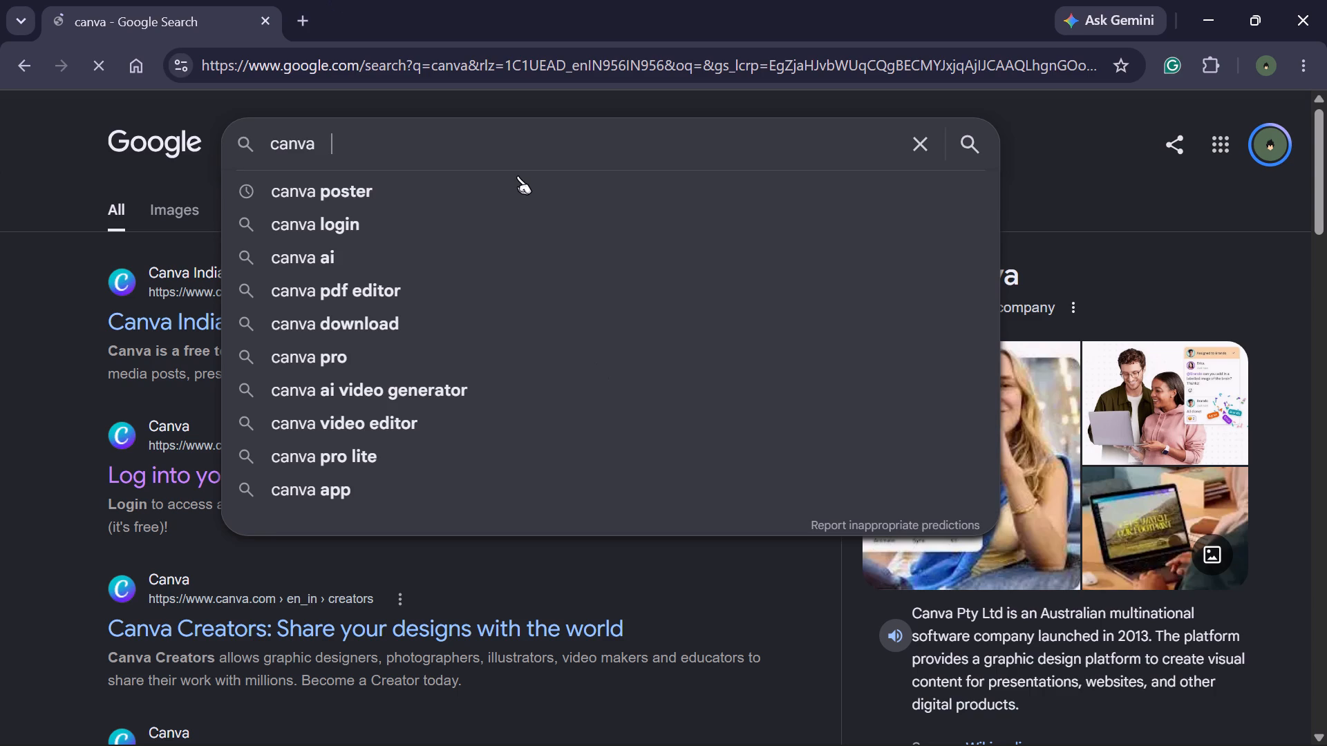
pyautogui.click(520, 188)
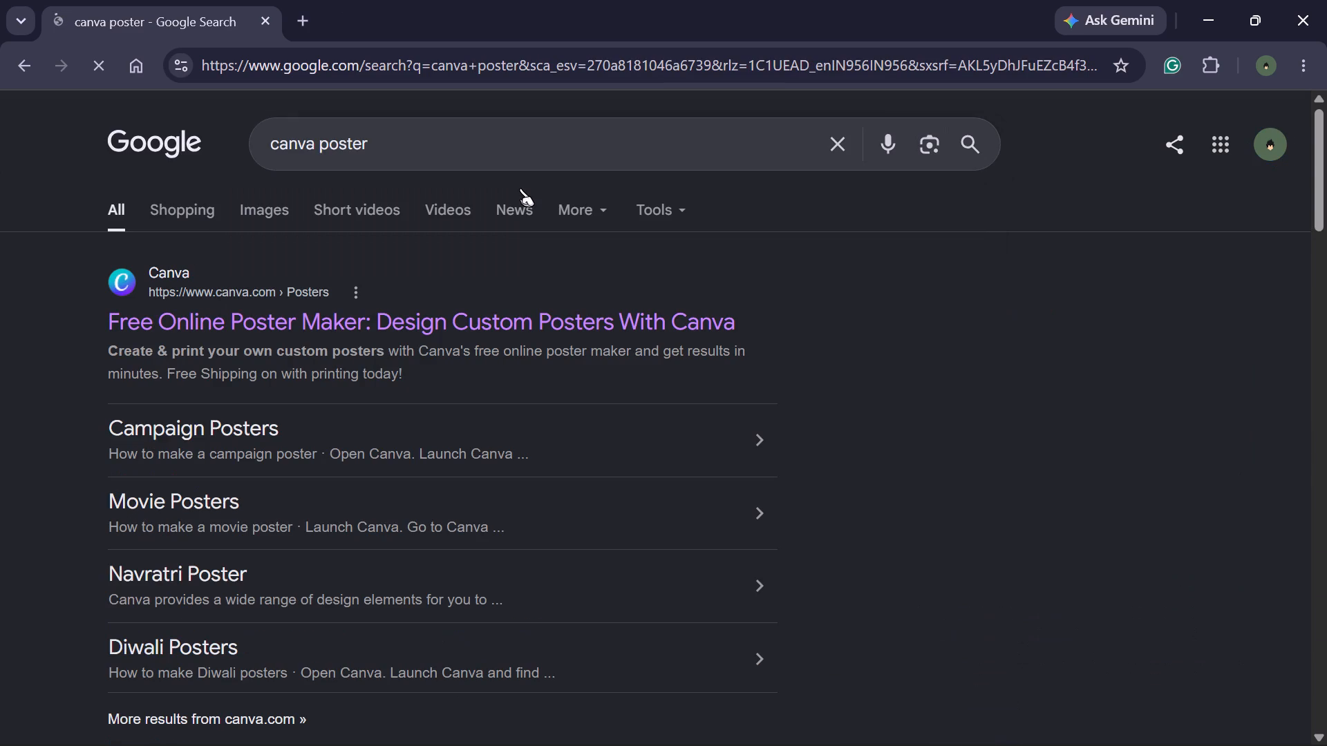
# Open Canva's Free Online Poster Maker result and start designing a new blank poster.
pyautogui.click(426, 310)
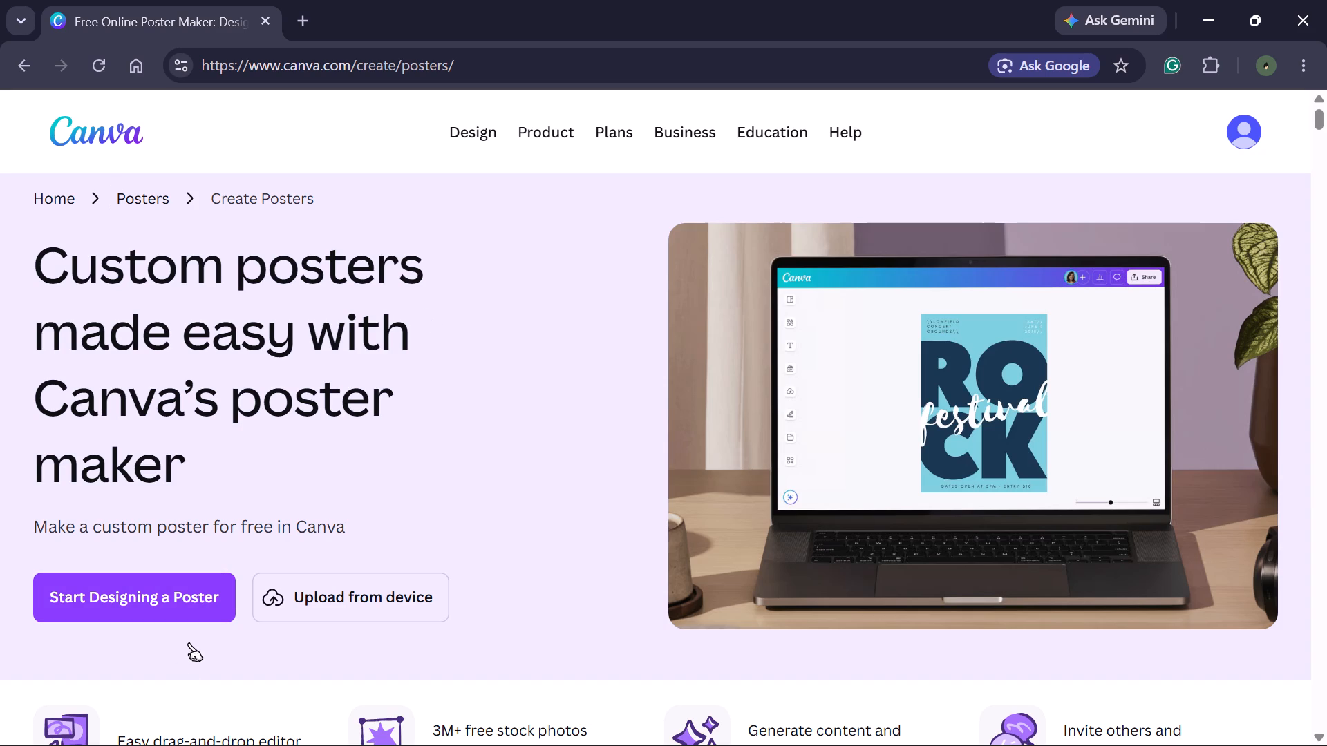
pyautogui.click(181, 607)
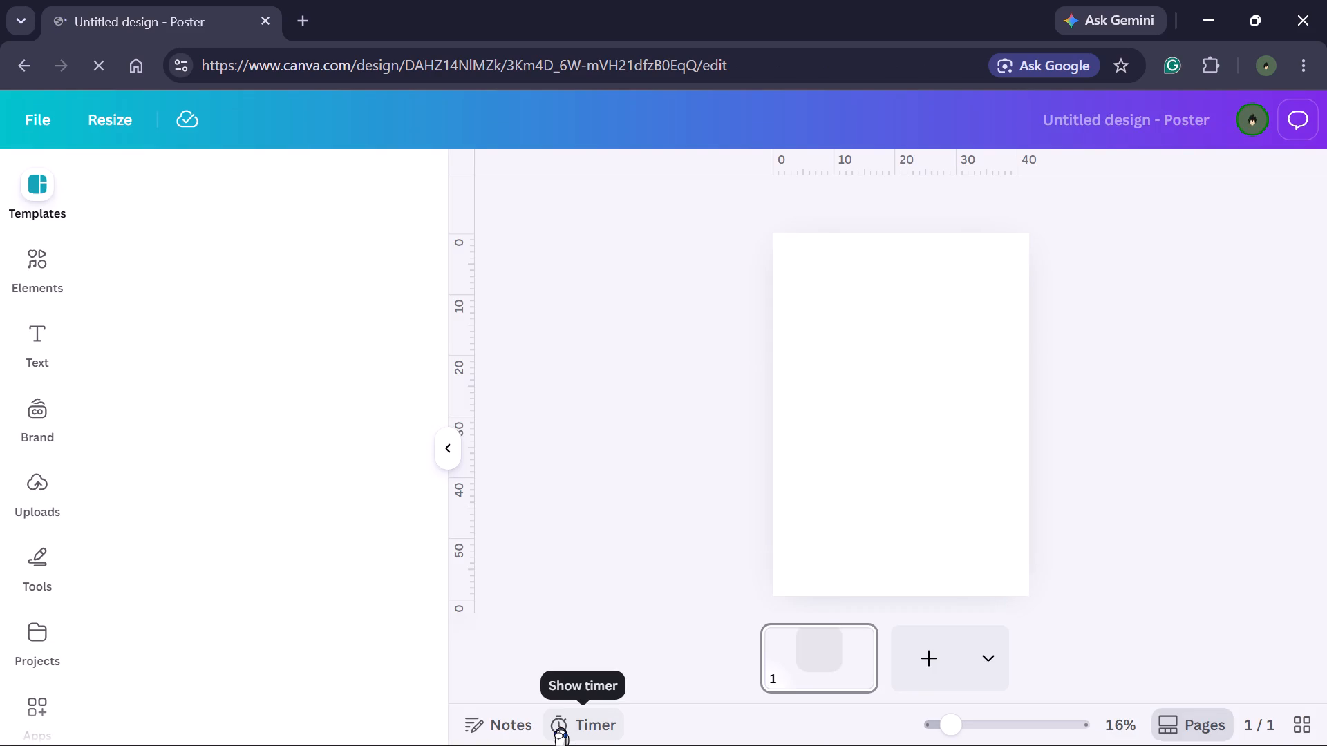
# Add the recently used pink smoke image from the elements to the top of the blank poster page.
pyautogui.click(28, 295)
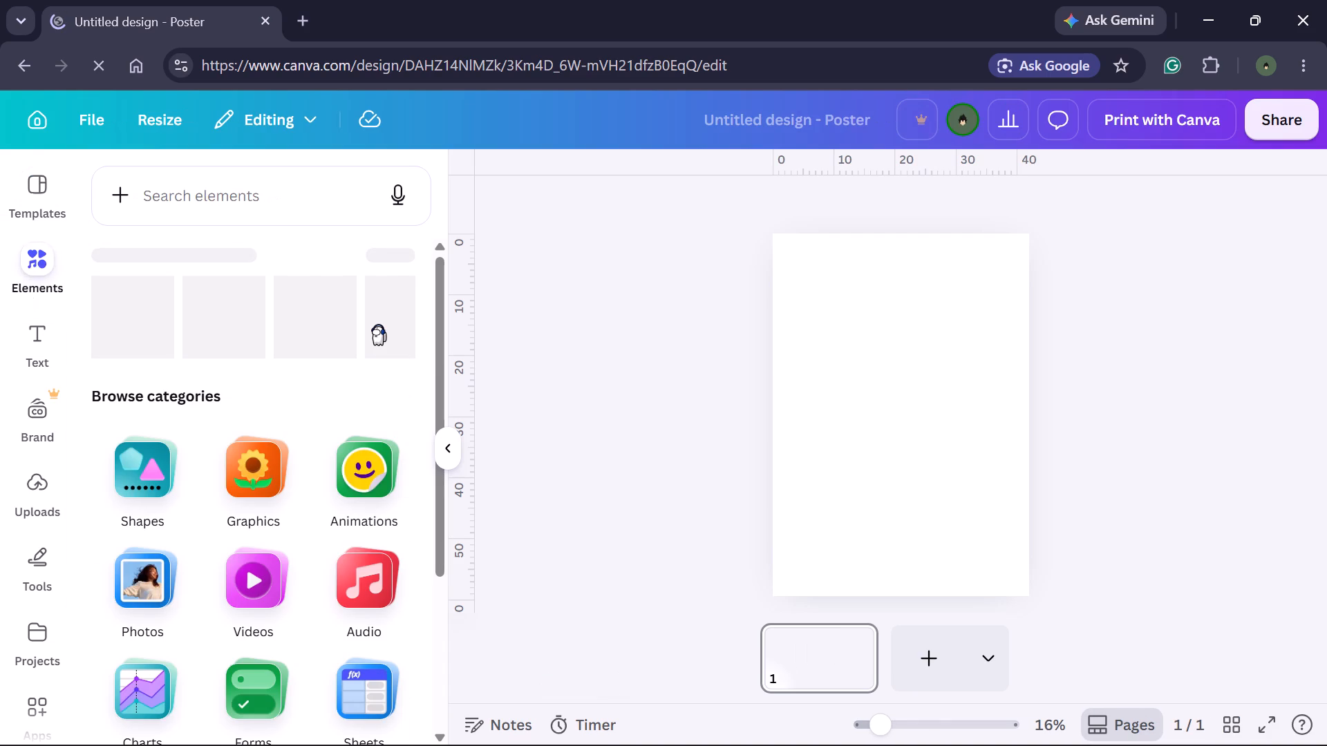
pyautogui.moveTo(437, 387); pyautogui.dragTo(448, 571)
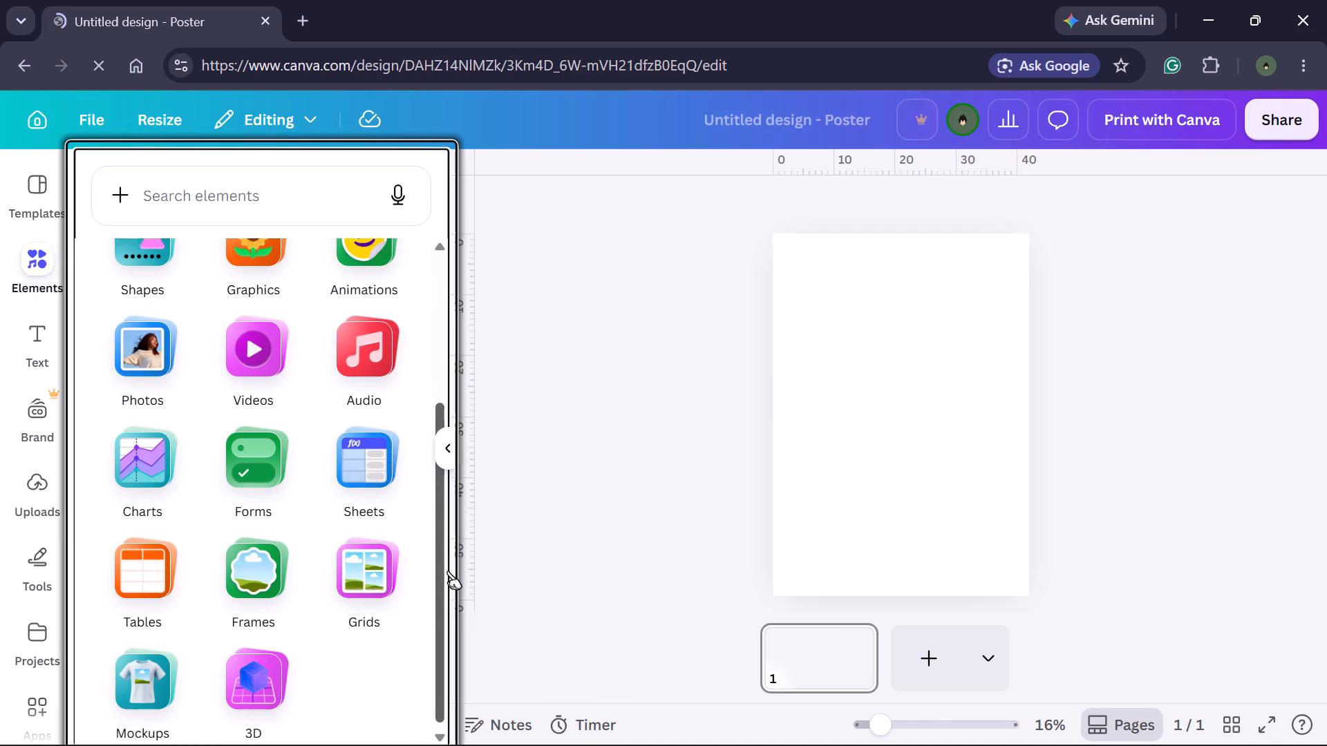
pyautogui.moveTo(448, 571); pyautogui.dragTo(459, 376)
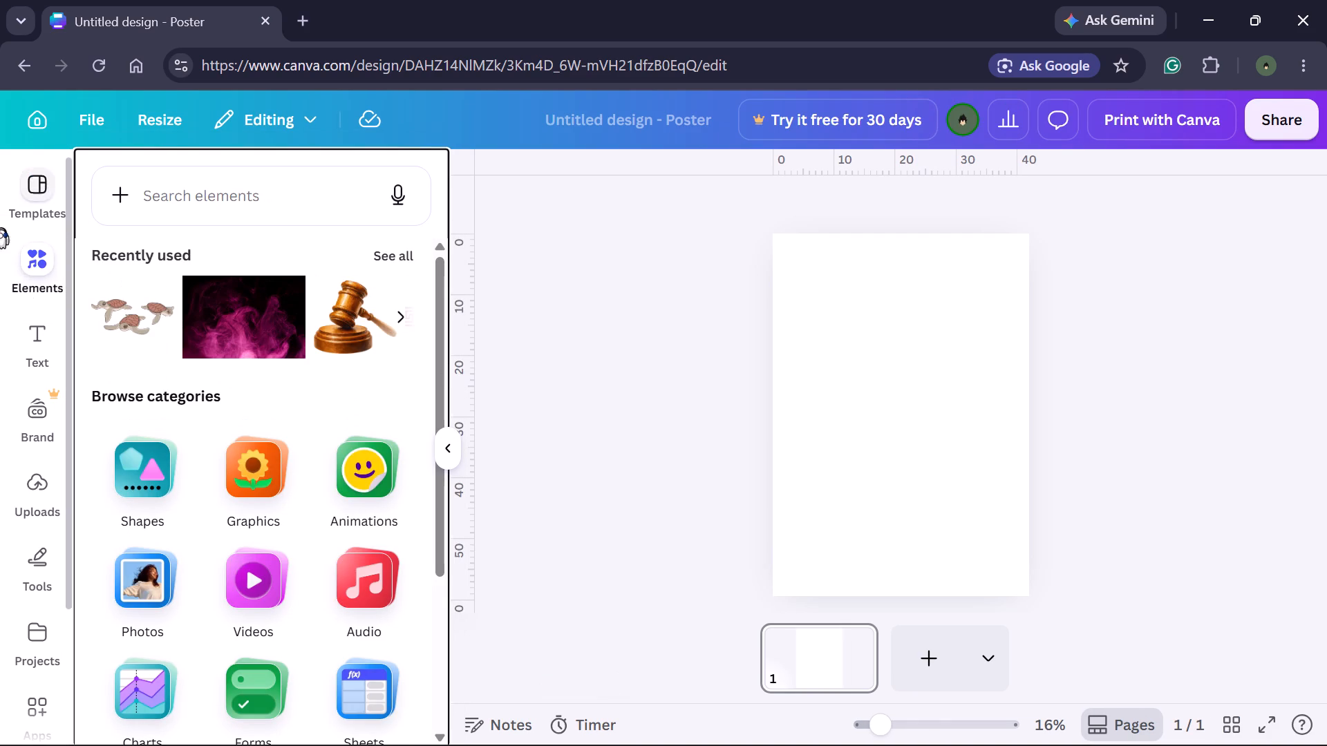
pyautogui.moveTo(250, 312); pyautogui.dragTo(804, 258)
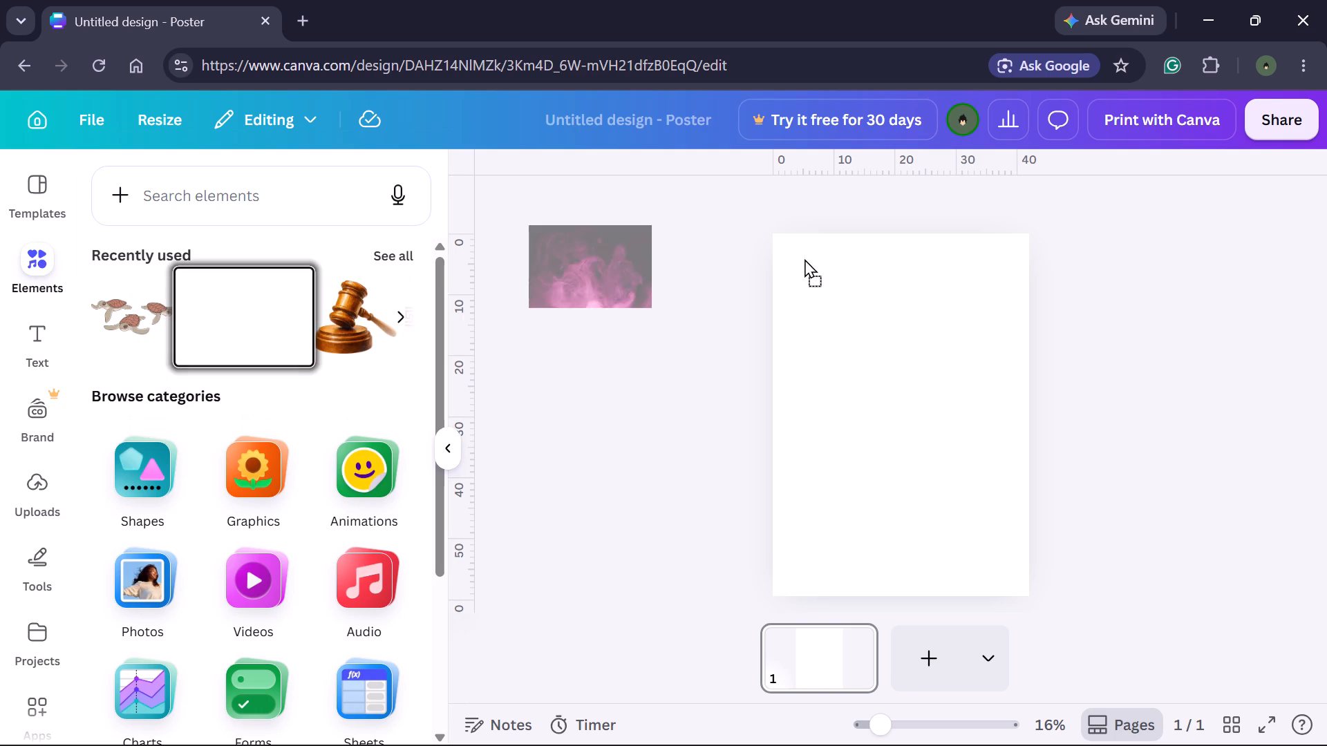
pyautogui.moveTo(804, 258); pyautogui.dragTo(823, 270)
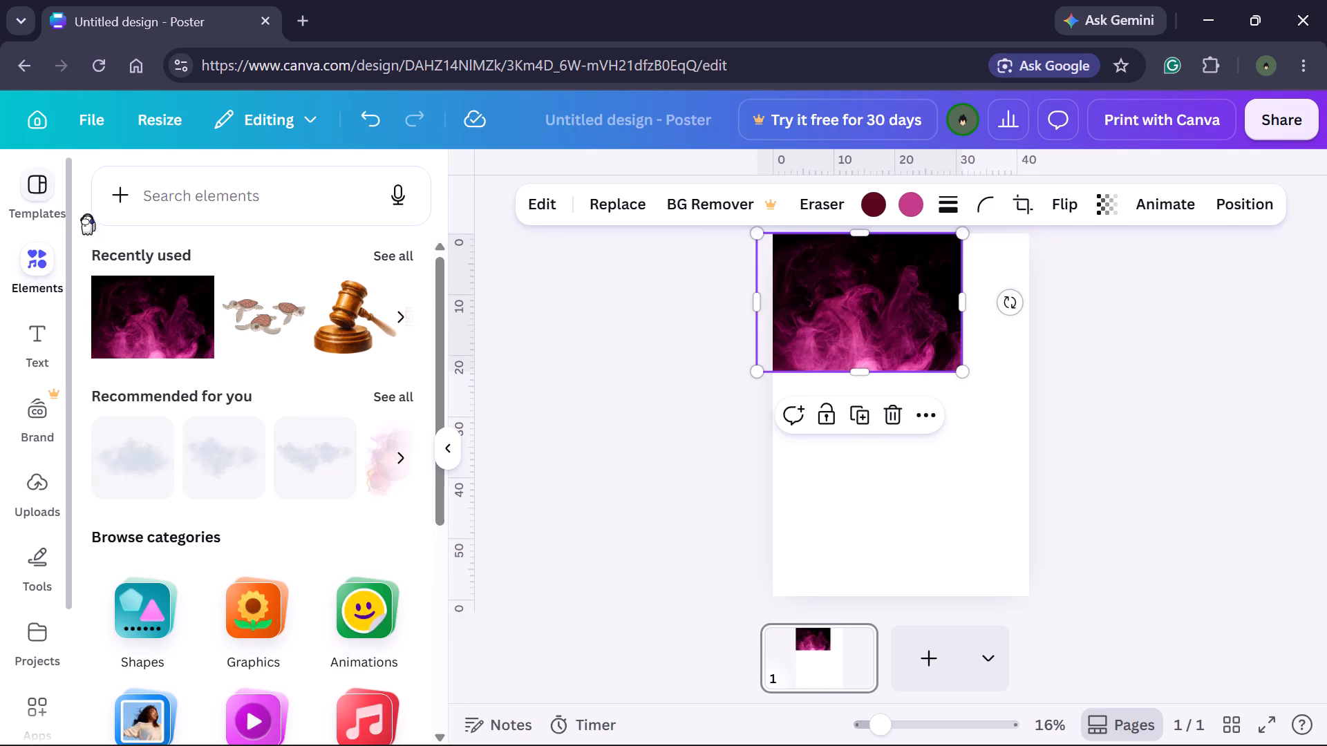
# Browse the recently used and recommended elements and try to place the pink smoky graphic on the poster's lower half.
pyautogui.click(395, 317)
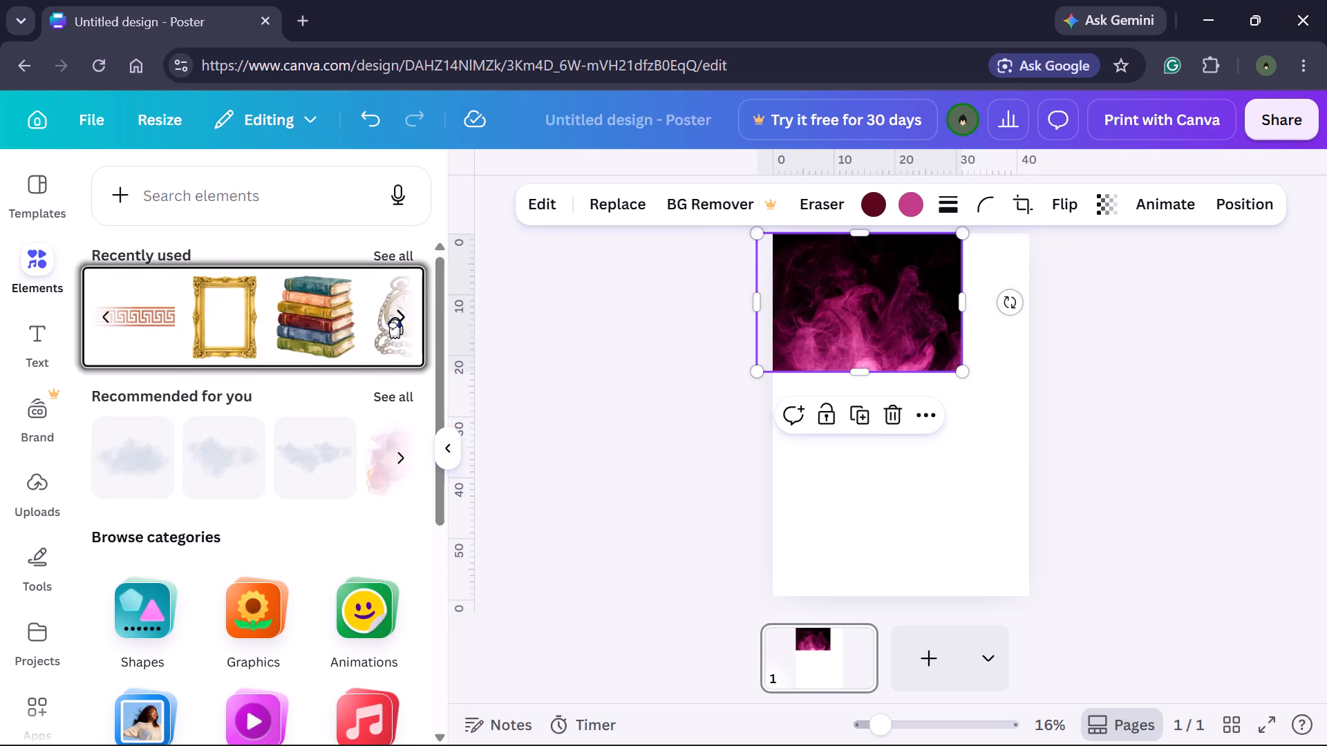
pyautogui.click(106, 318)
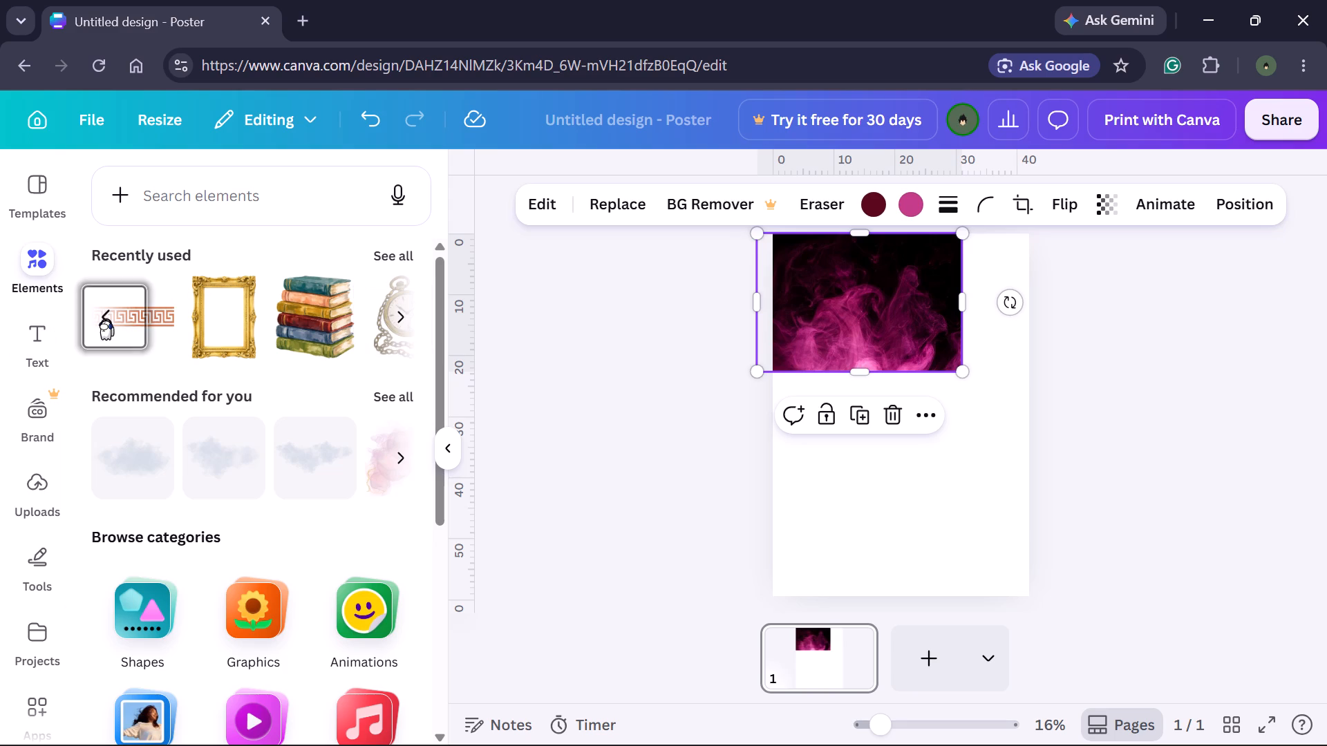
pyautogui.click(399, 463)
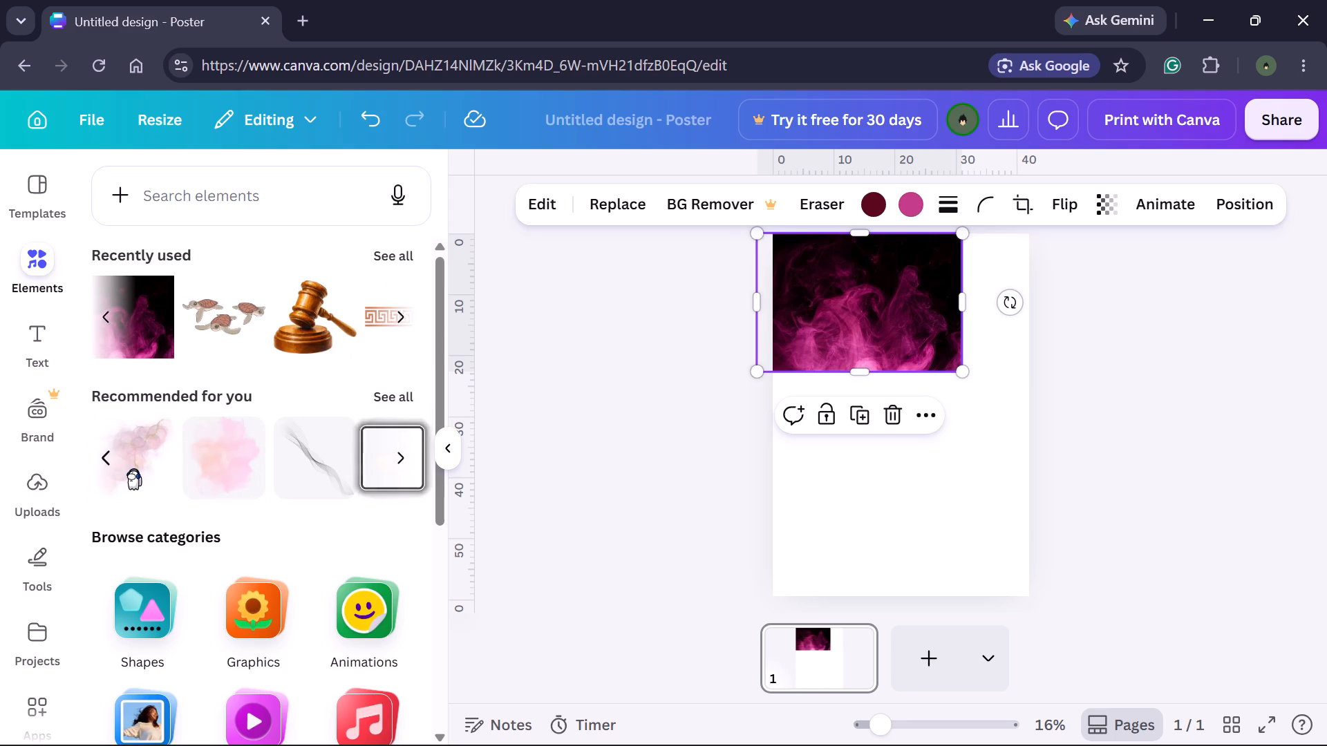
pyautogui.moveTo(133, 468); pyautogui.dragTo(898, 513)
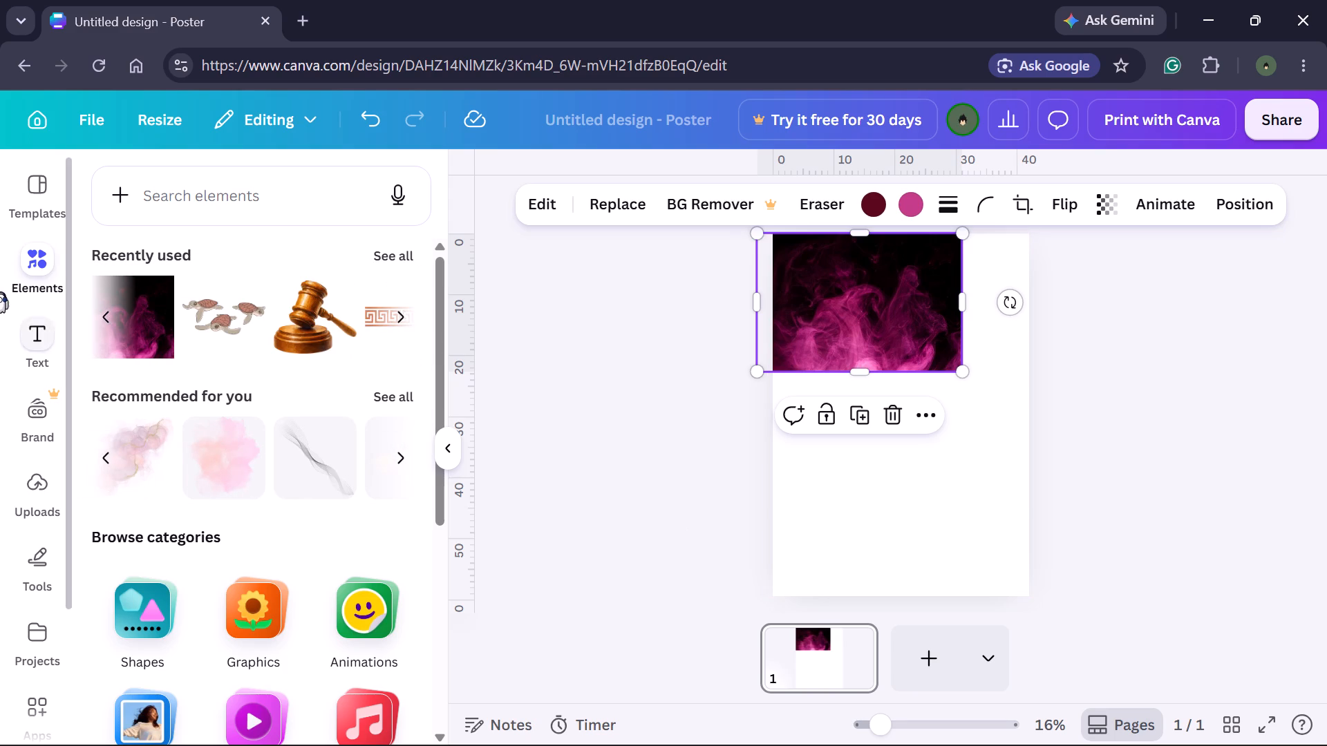
# Browse the poster templates for a design that suits the poster.
pyautogui.click(44, 190)
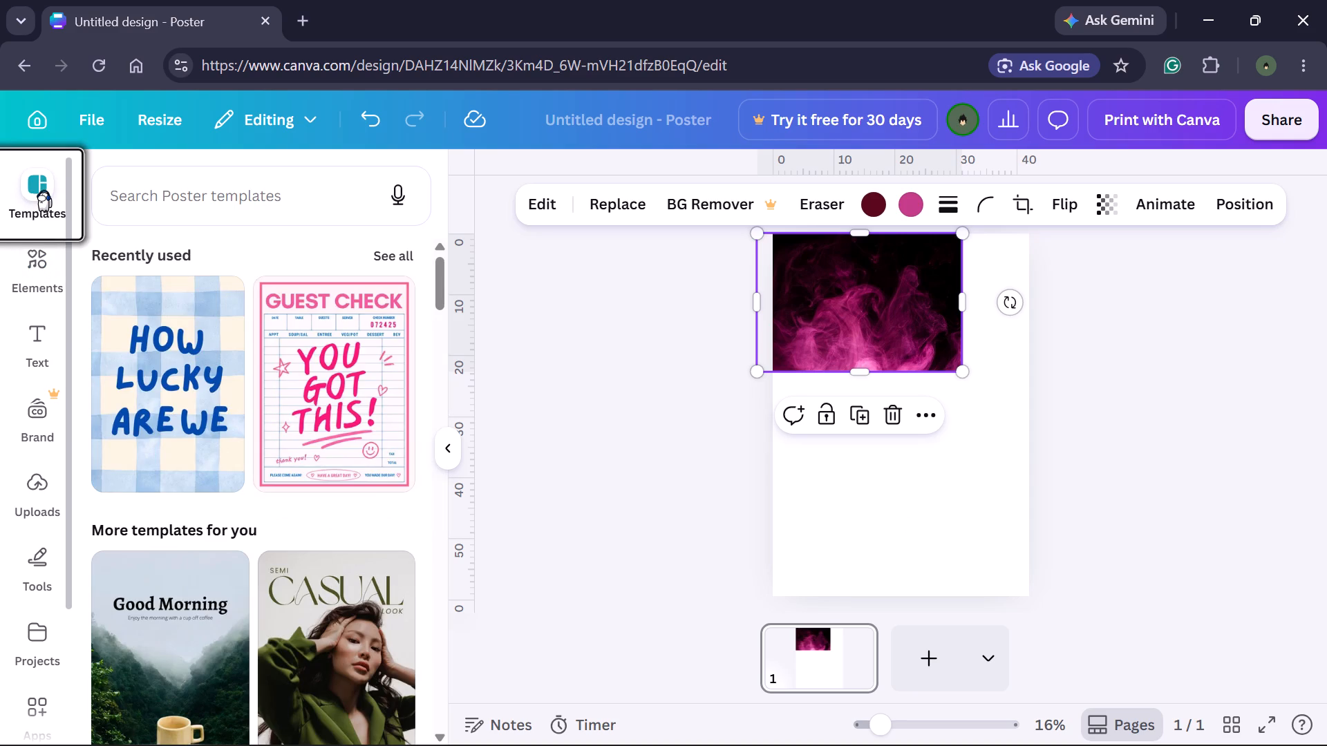
pyautogui.scroll(-4, 308, 515)
pyautogui.hscroll(1, 308, 515)
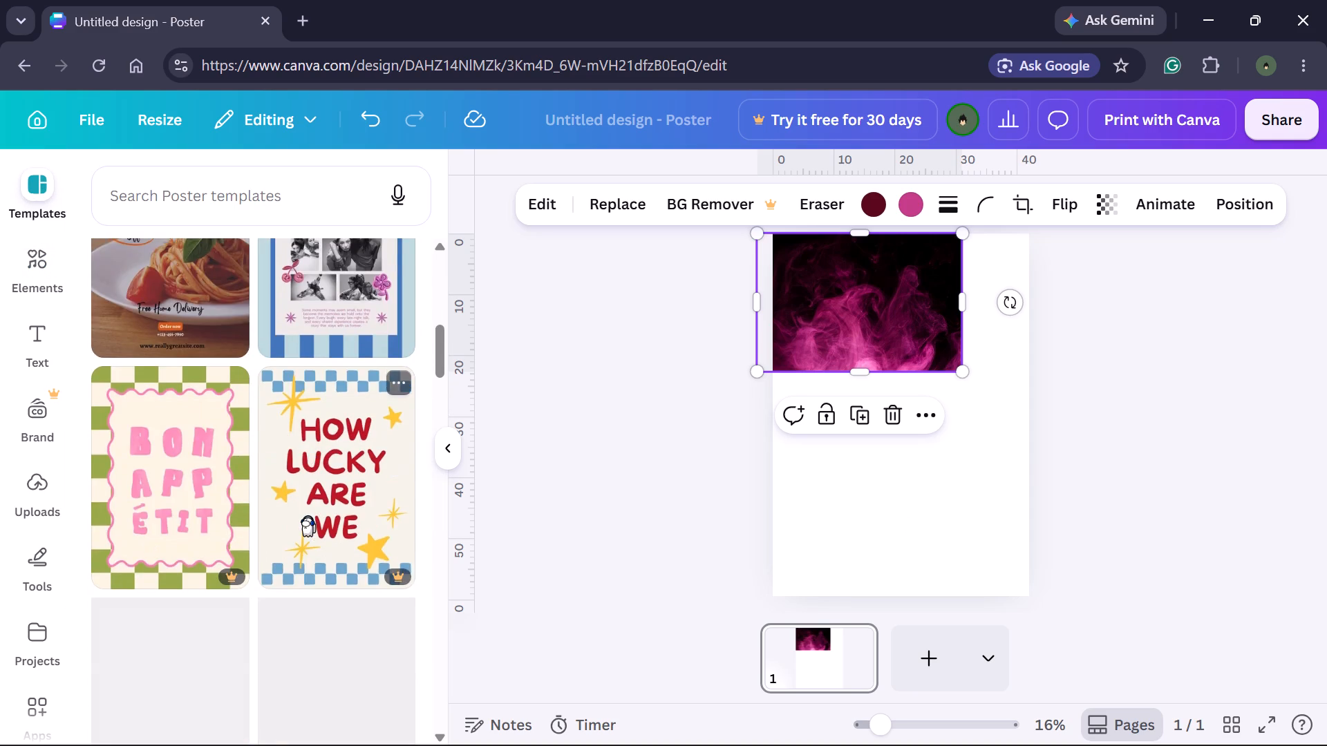
pyautogui.hscroll(1, 308, 515)
pyautogui.scroll(-1, 308, 515)
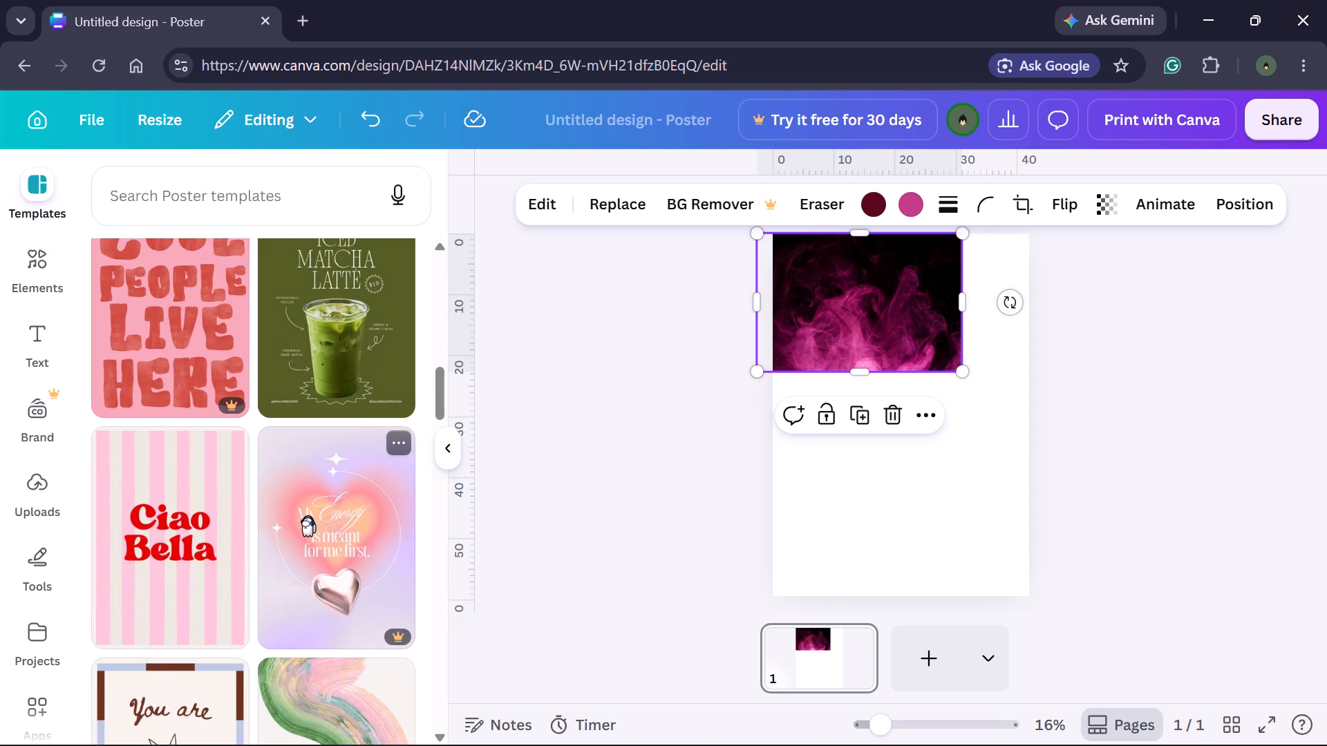
pyautogui.scroll(-3, 308, 515)
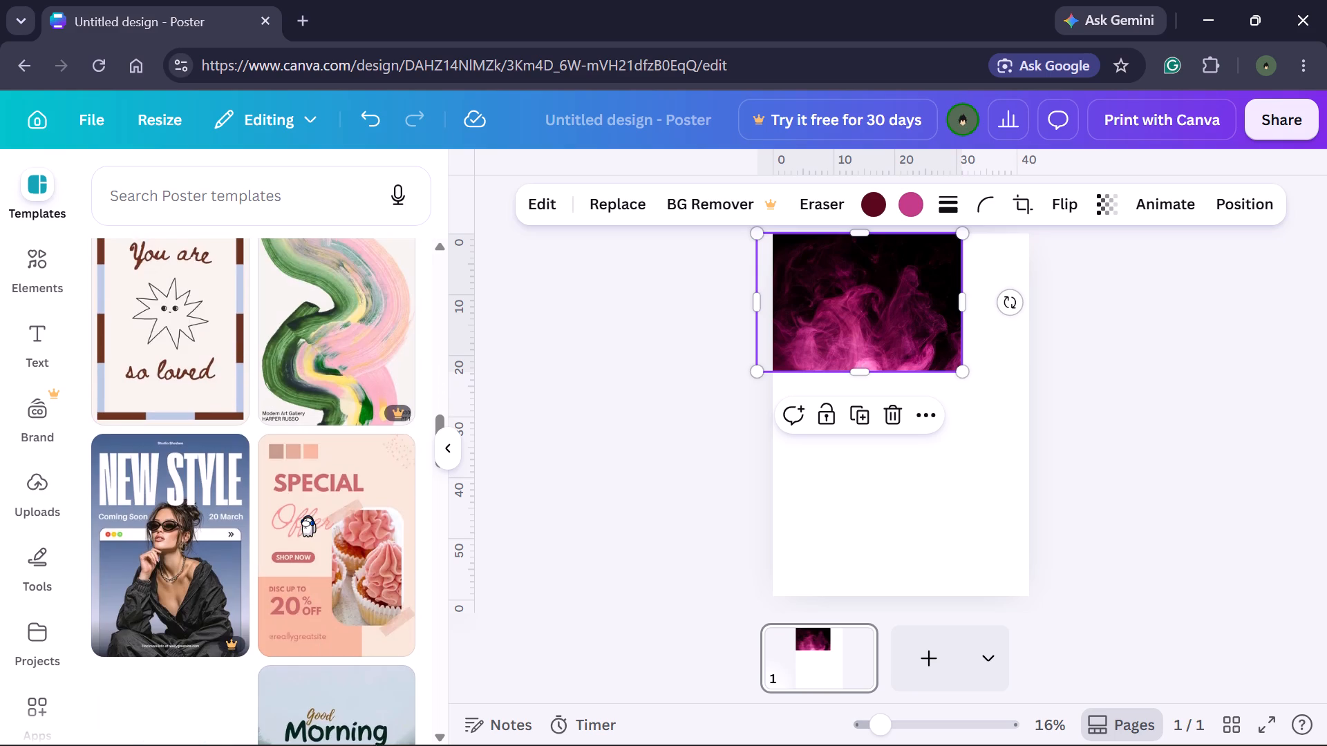
pyautogui.scroll(-2, 308, 515)
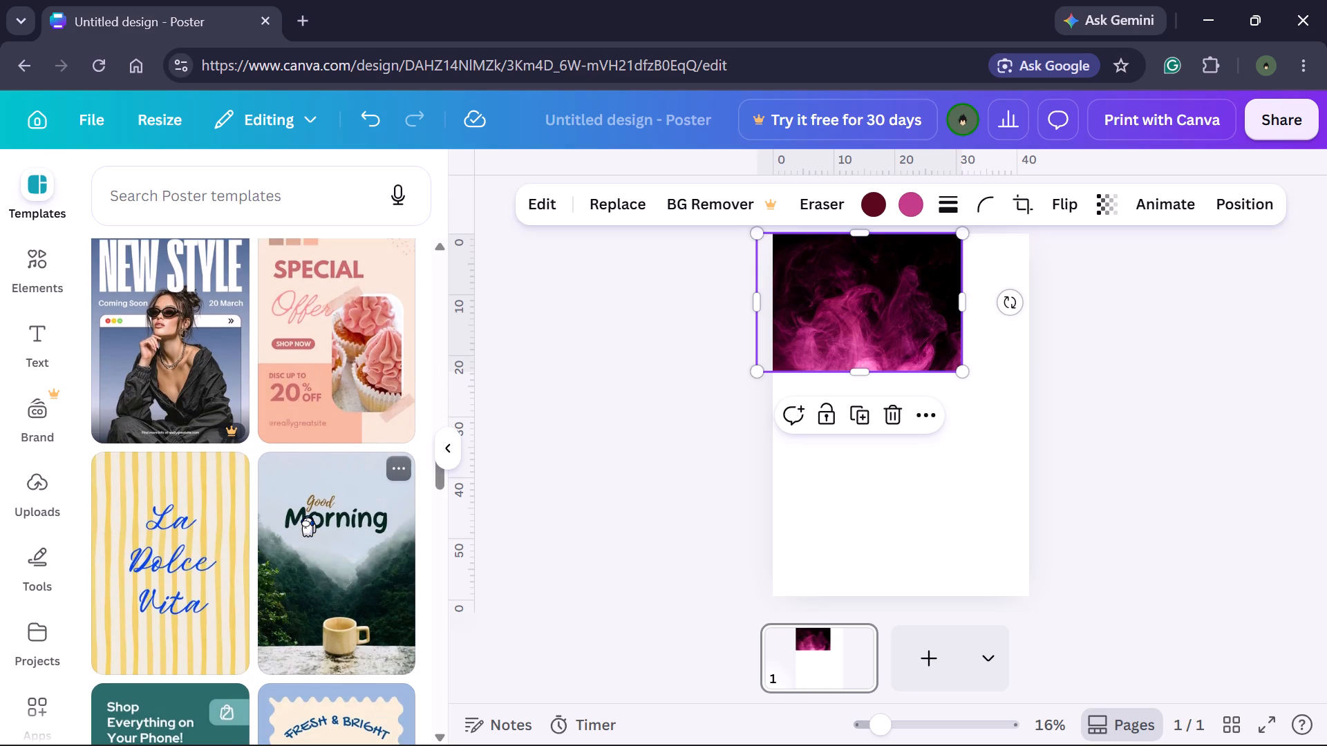
pyautogui.hscroll(1, 308, 515)
pyautogui.scroll(-3, 308, 515)
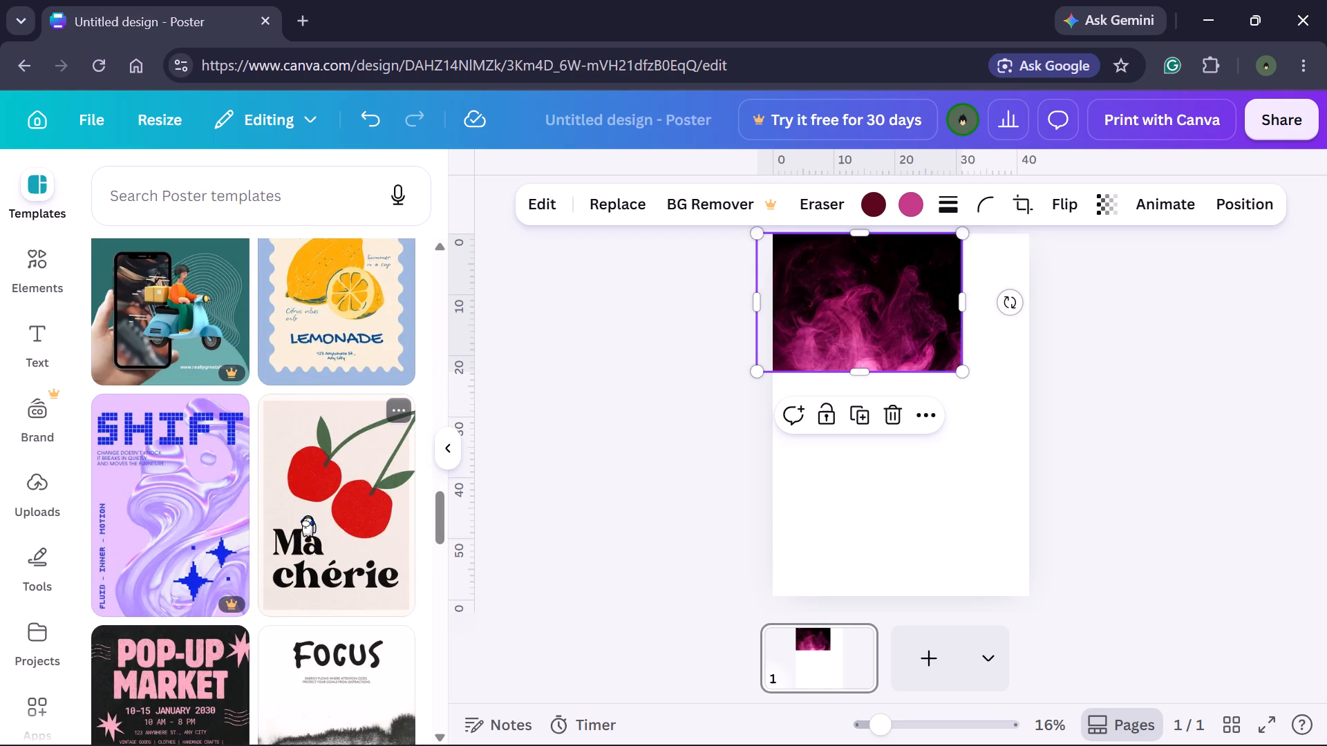
pyautogui.scroll(1, 308, 515)
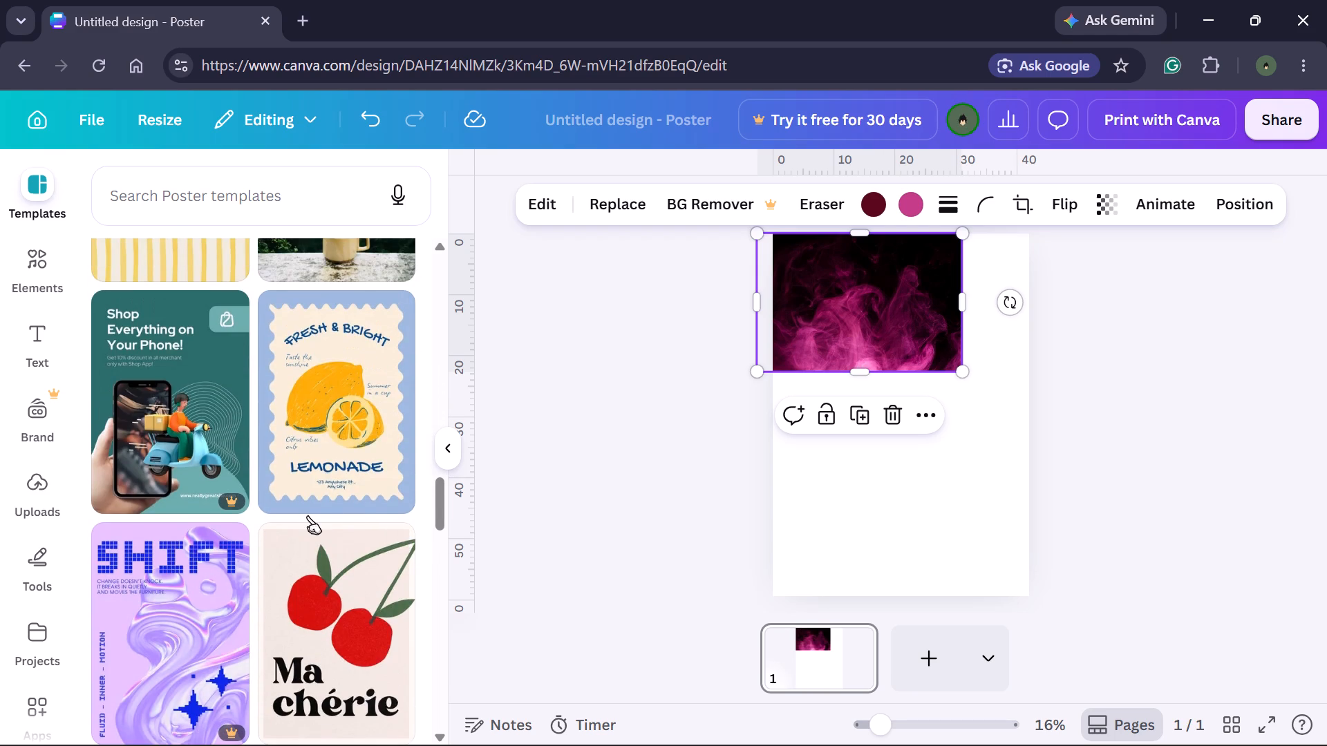
pyautogui.hscroll(4, 308, 515)
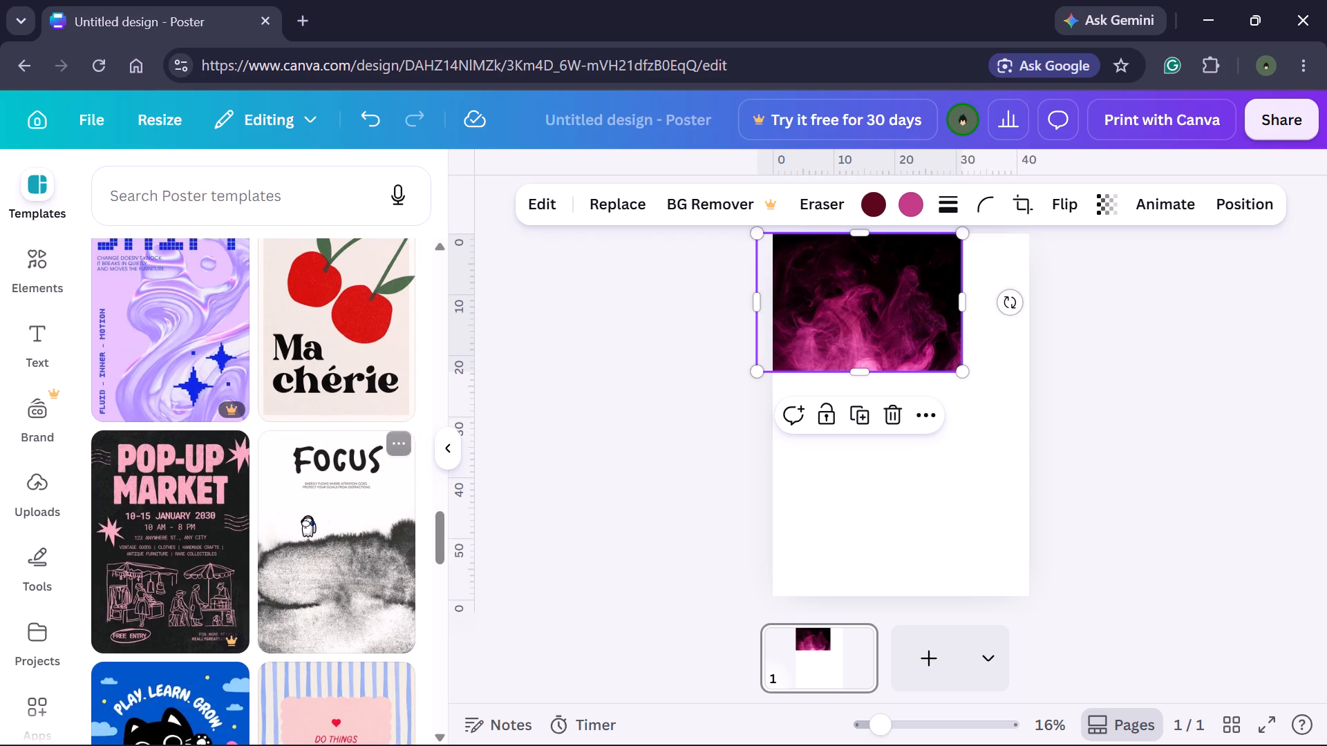
pyautogui.hscroll(1, 308, 515)
pyautogui.scroll(-1, 308, 515)
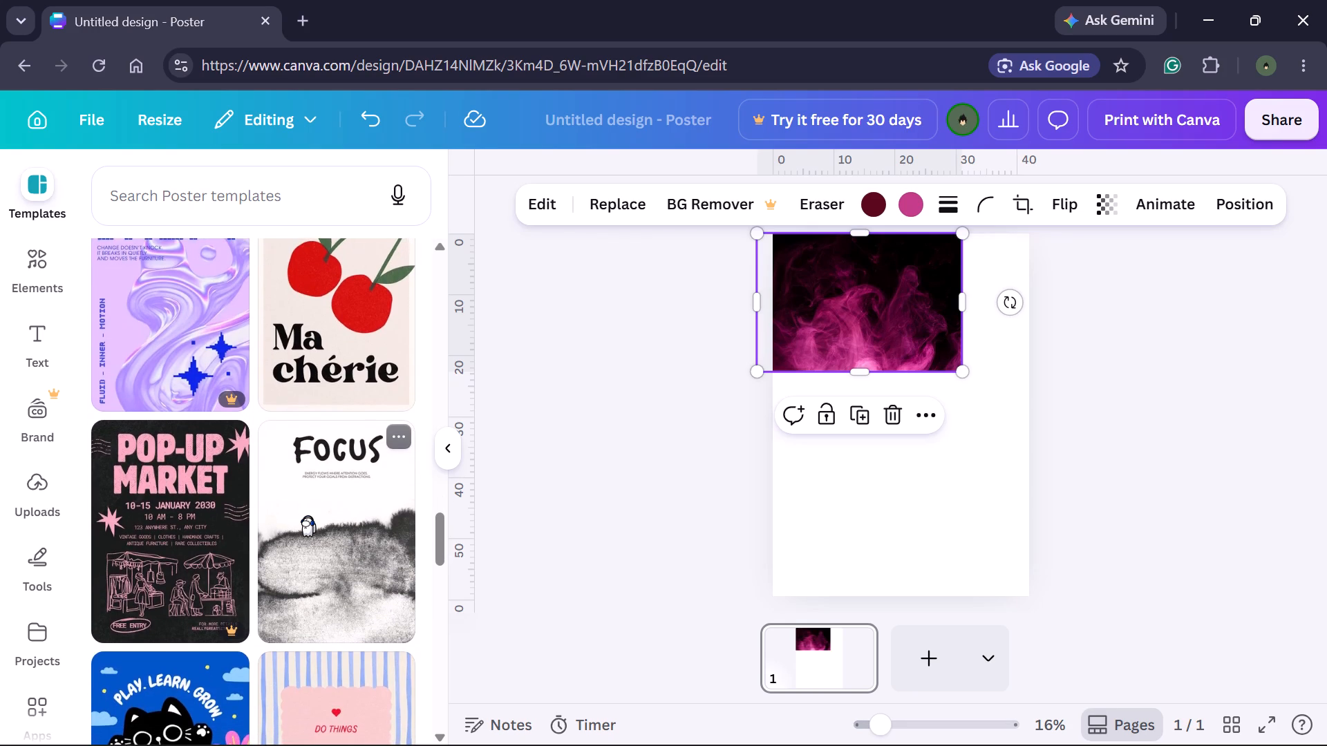
pyautogui.scroll(-1, 308, 515)
pyautogui.hscroll(1, 308, 515)
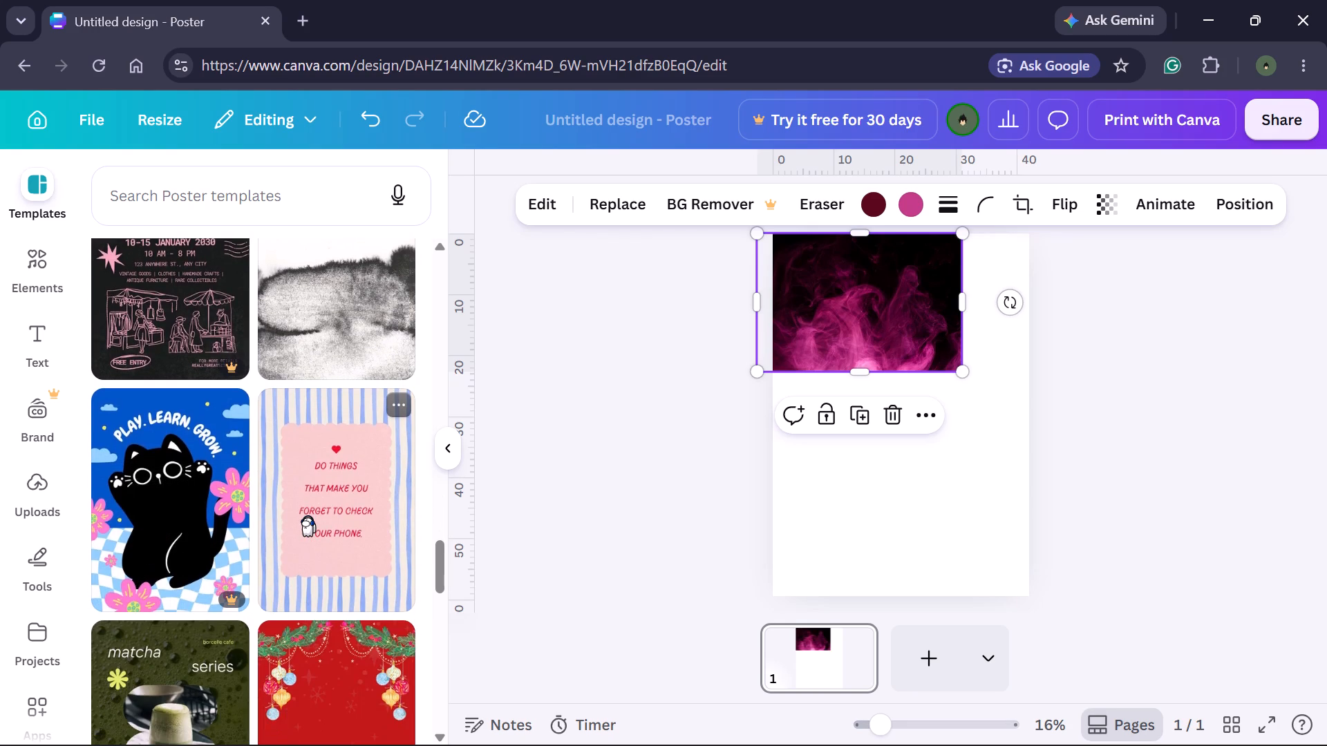
pyautogui.hscroll(1, 308, 515)
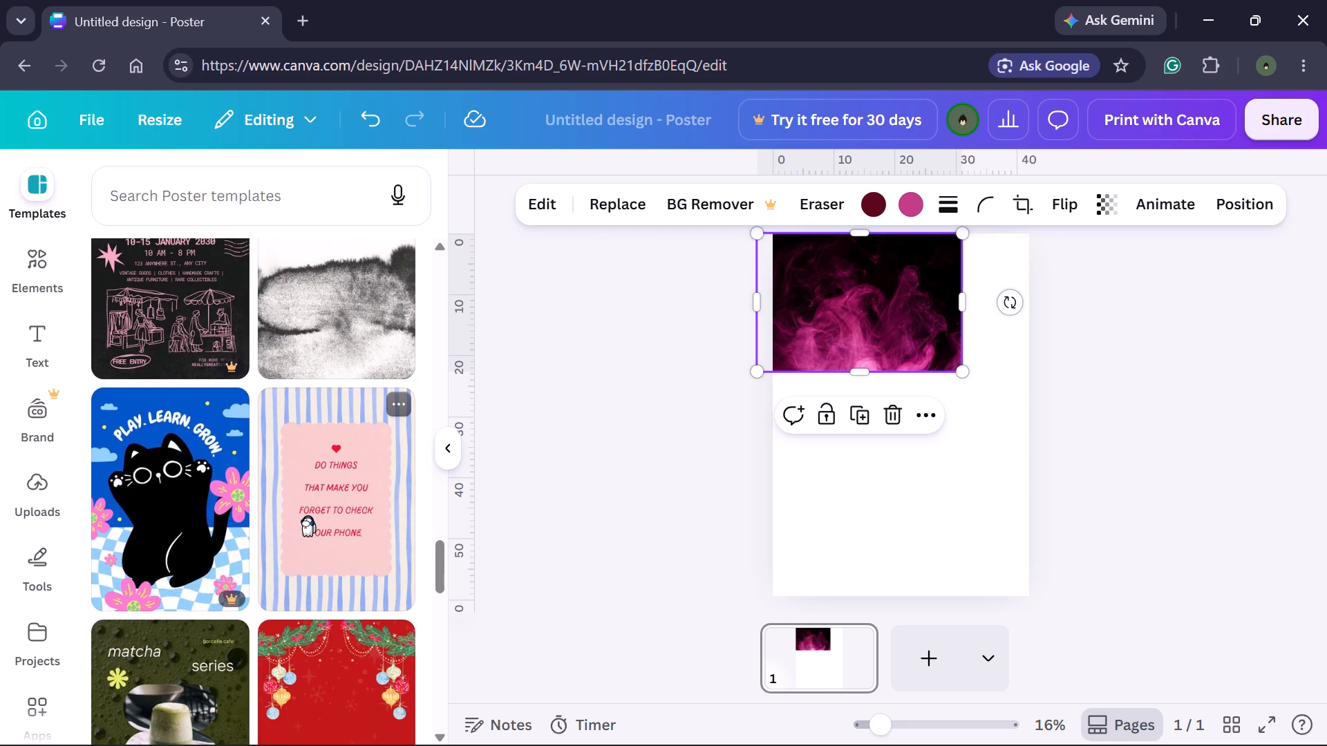
pyautogui.hscroll(2, 308, 515)
pyautogui.scroll(-1, 308, 515)
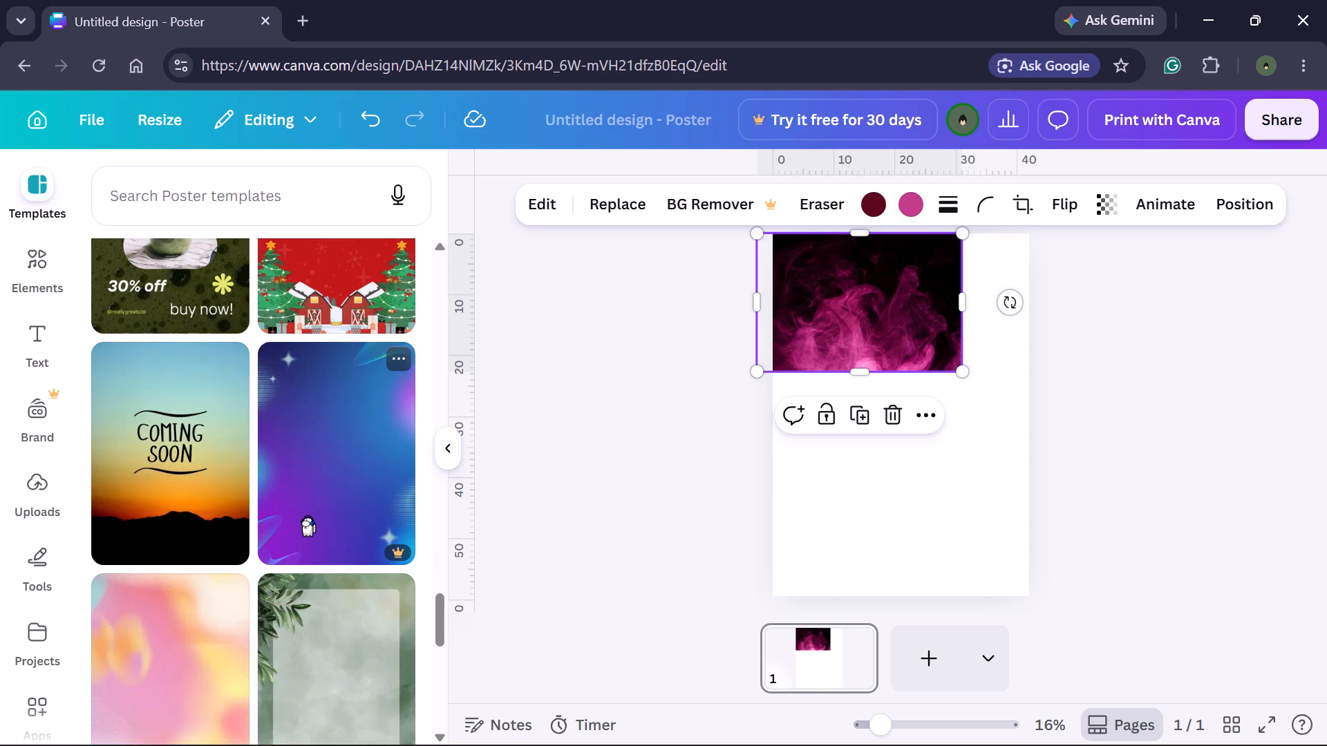
pyautogui.scroll(-1, 308, 515)
pyautogui.hscroll(1, 308, 515)
pyautogui.scroll(-2, 308, 515)
pyautogui.hscroll(2, 308, 515)
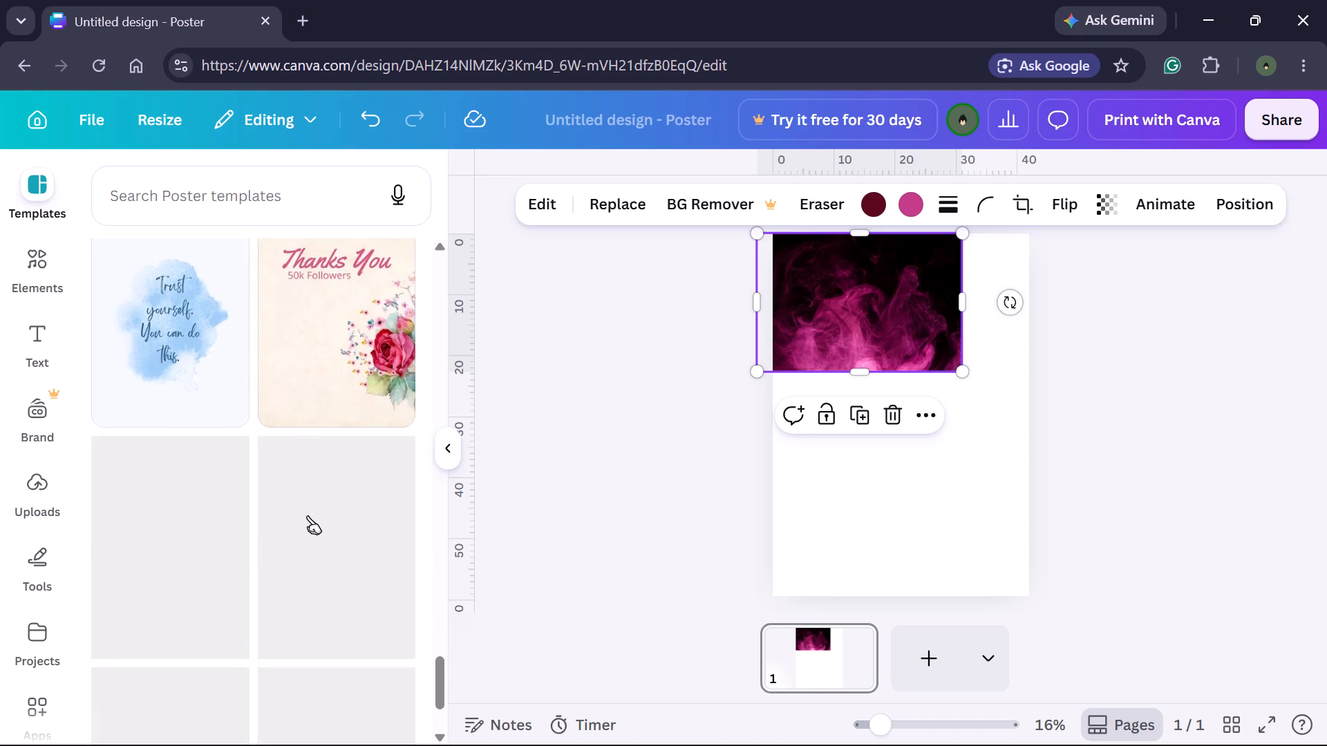
pyautogui.hscroll(1, 308, 515)
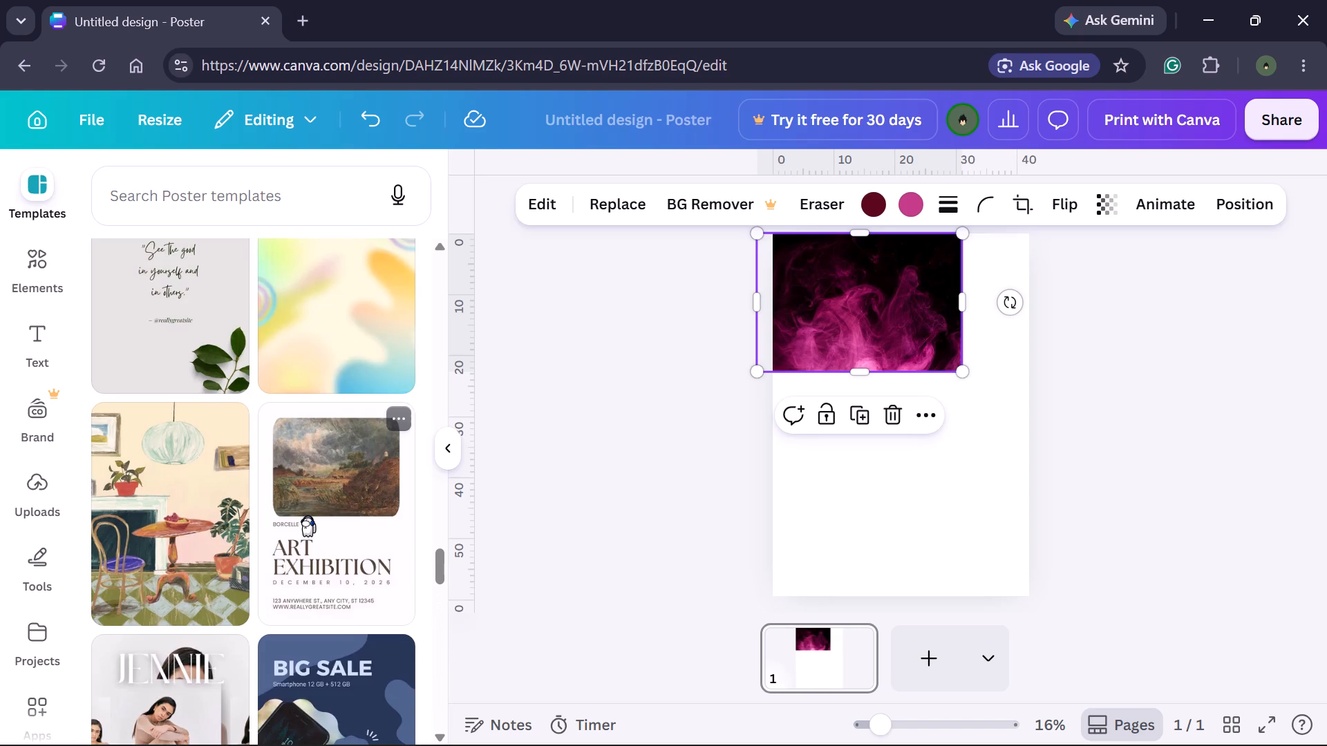
pyautogui.hscroll(1, 308, 515)
pyautogui.scroll(-2, 308, 515)
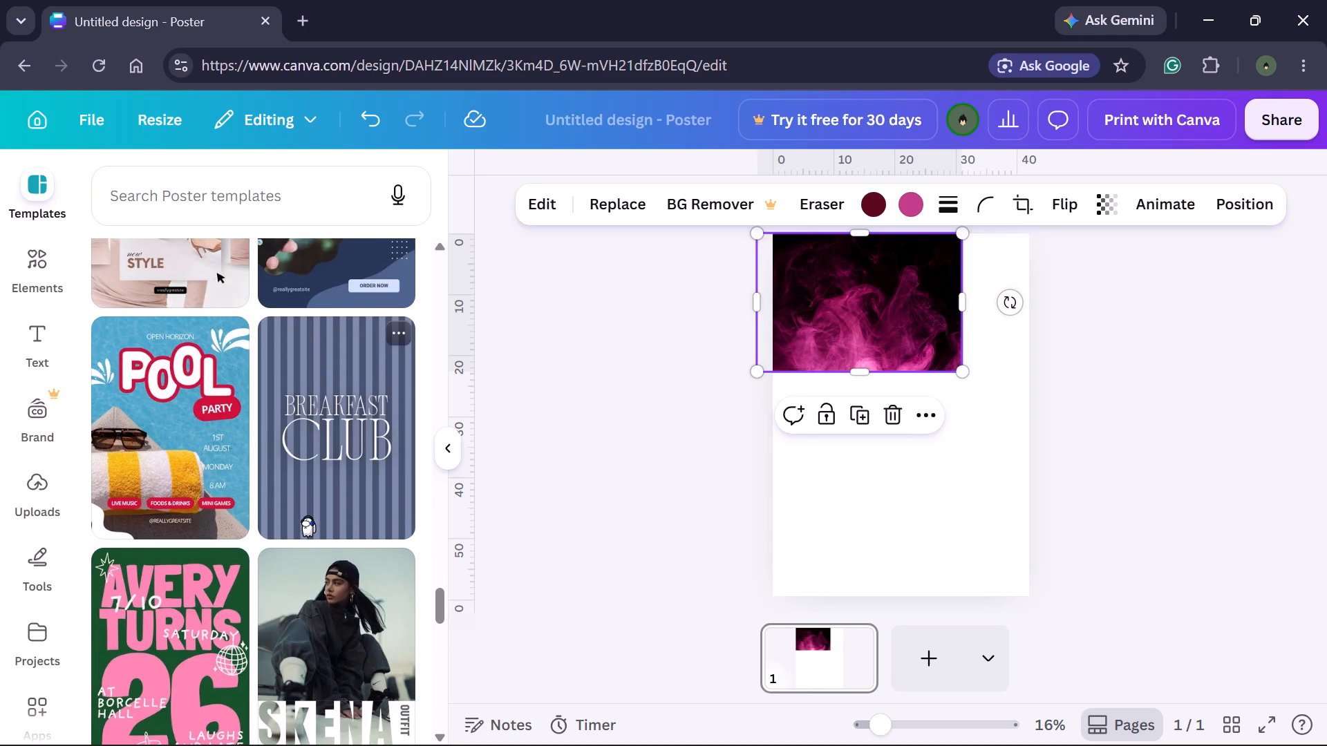
pyautogui.hscroll(4, 308, 515)
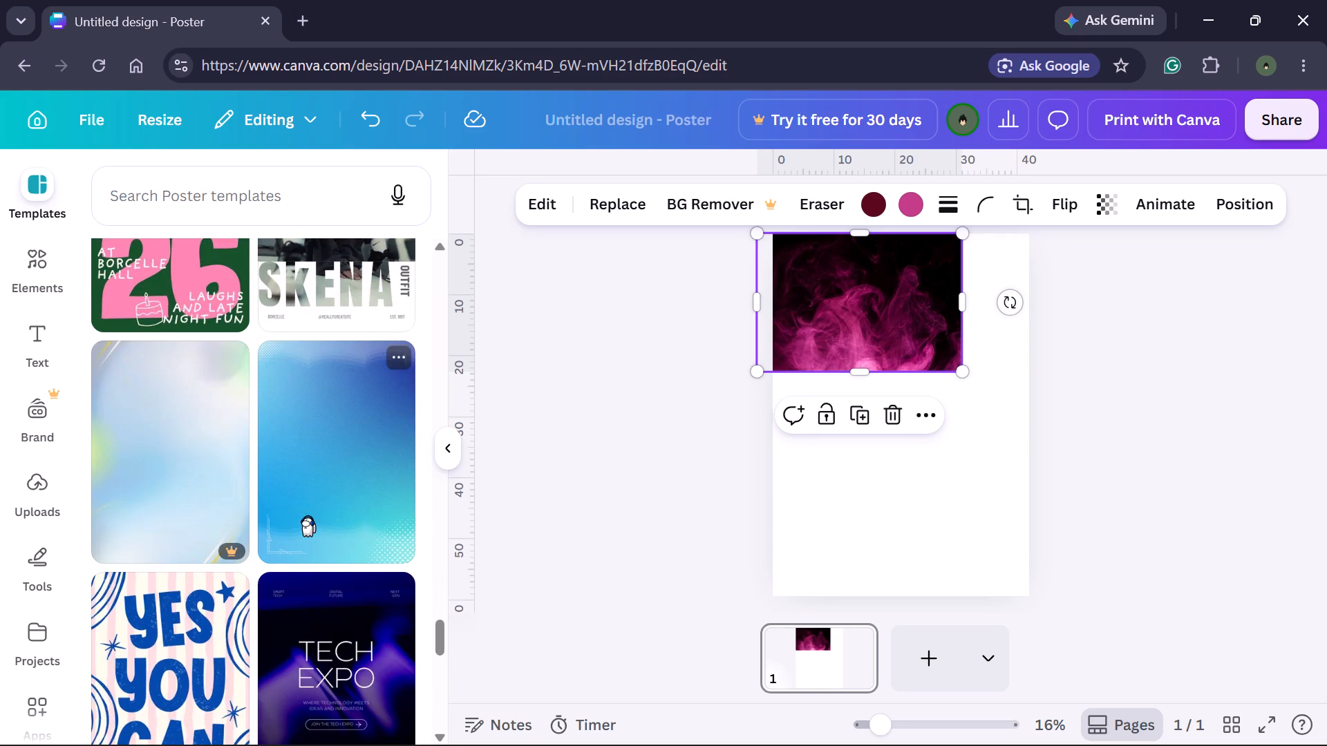
# Apply the dark blue TECH EXPO template to the poster page.
pyautogui.scroll(-2, 308, 515)
pyautogui.click(308, 515)
pyautogui.scroll(-2, 308, 515)
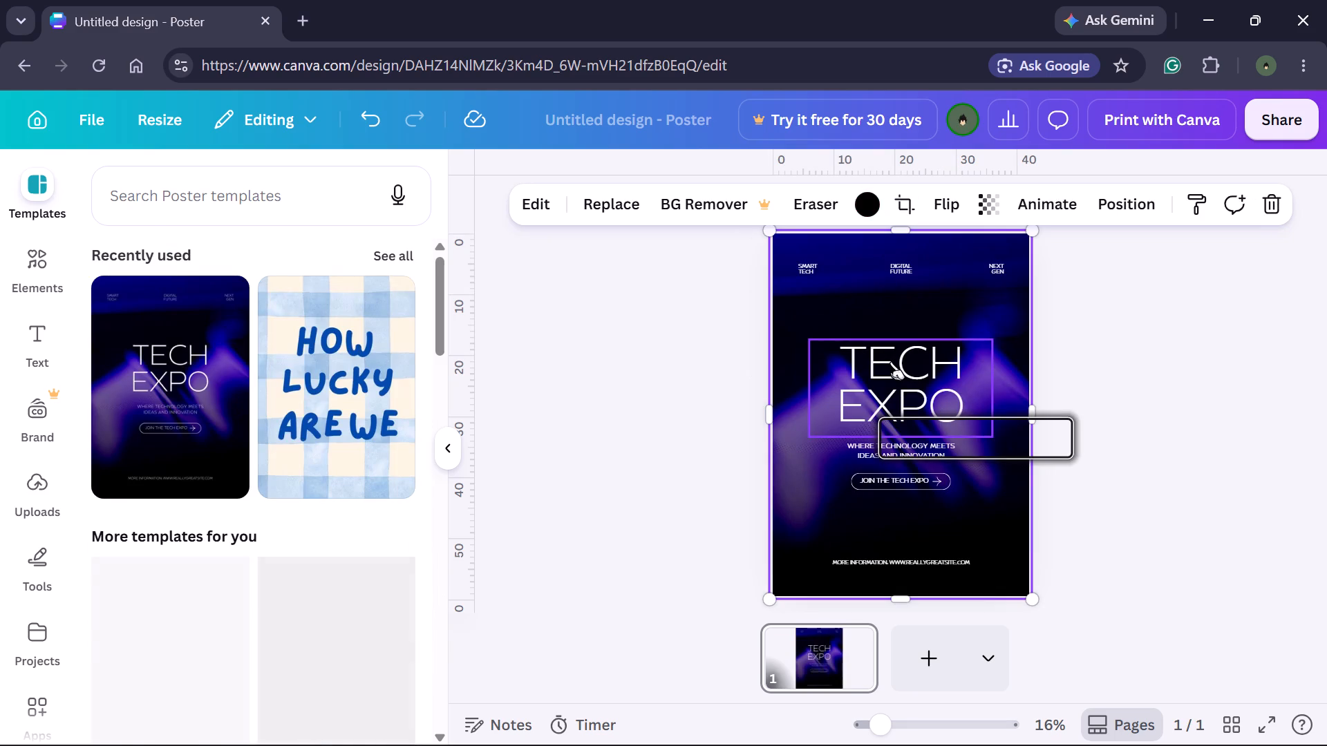
# Delete the TECH EXPO title and the "WHERE TECHNOLOGY MEETS IDEAS AND INNOVATION" tagline from the poster.
pyautogui.click(891, 361)
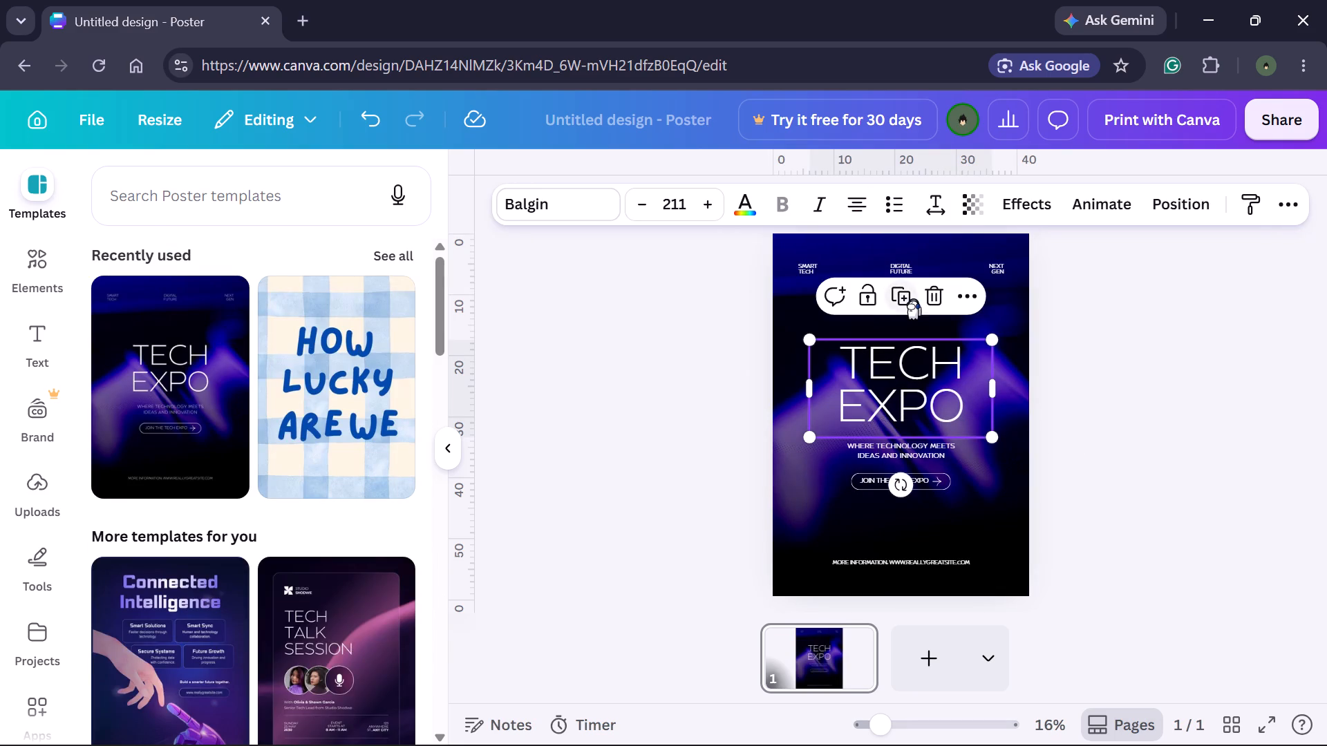
pyautogui.click(939, 302)
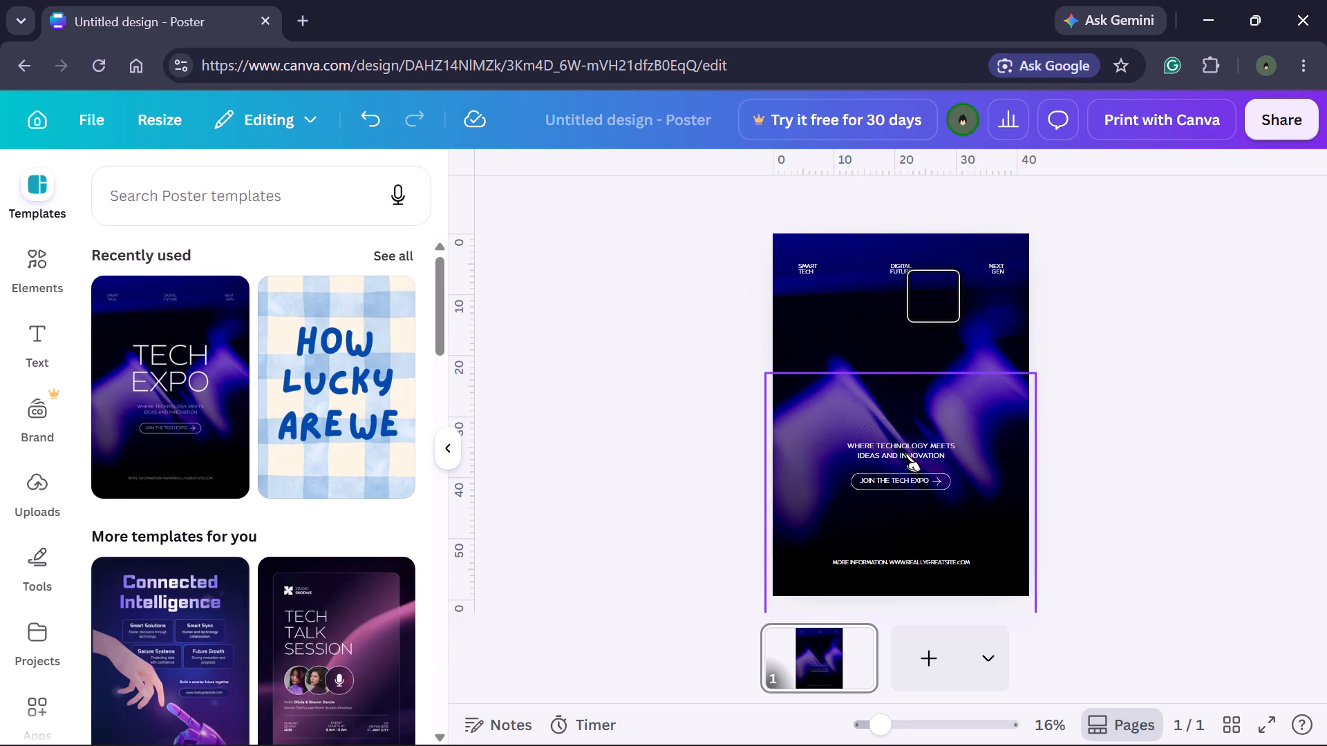
pyautogui.click(907, 455)
pyautogui.click(921, 404)
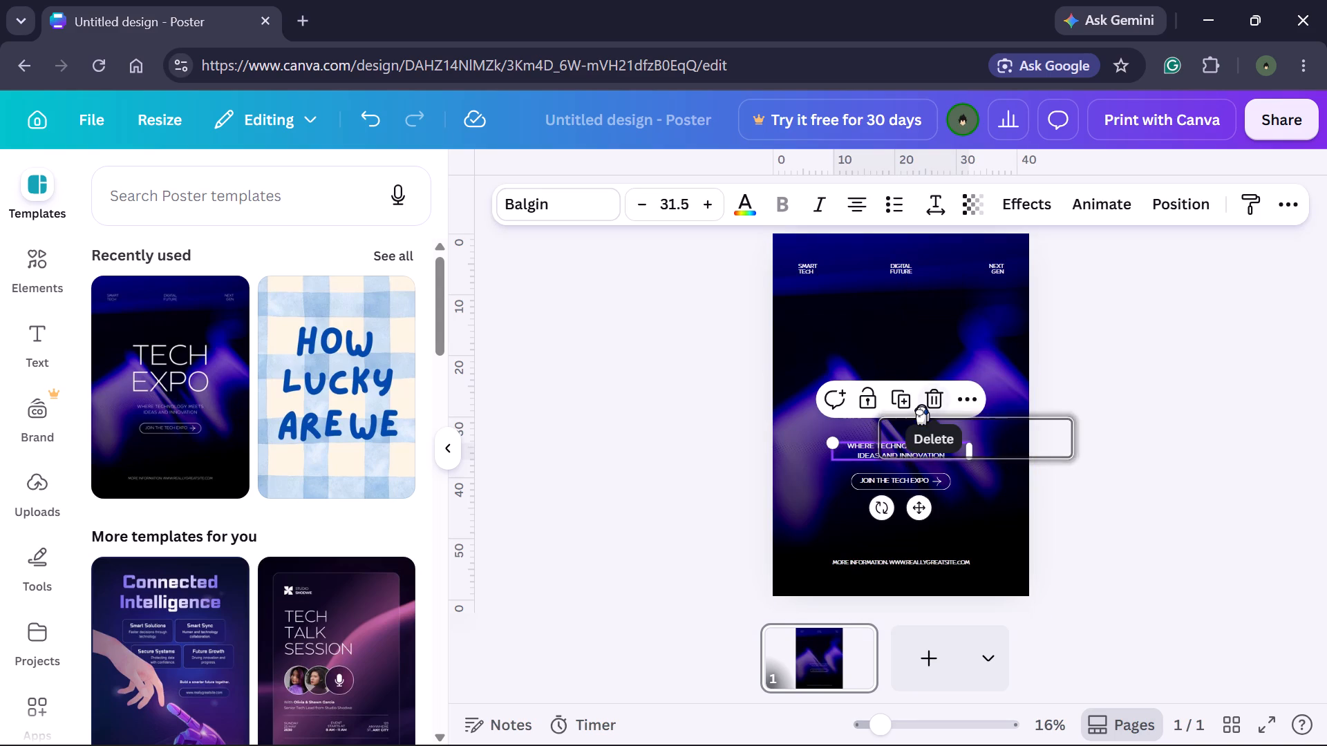
# Delete the "JOIN THE TECH EXPO" label and the rounded outline around it.
pyautogui.click(915, 482)
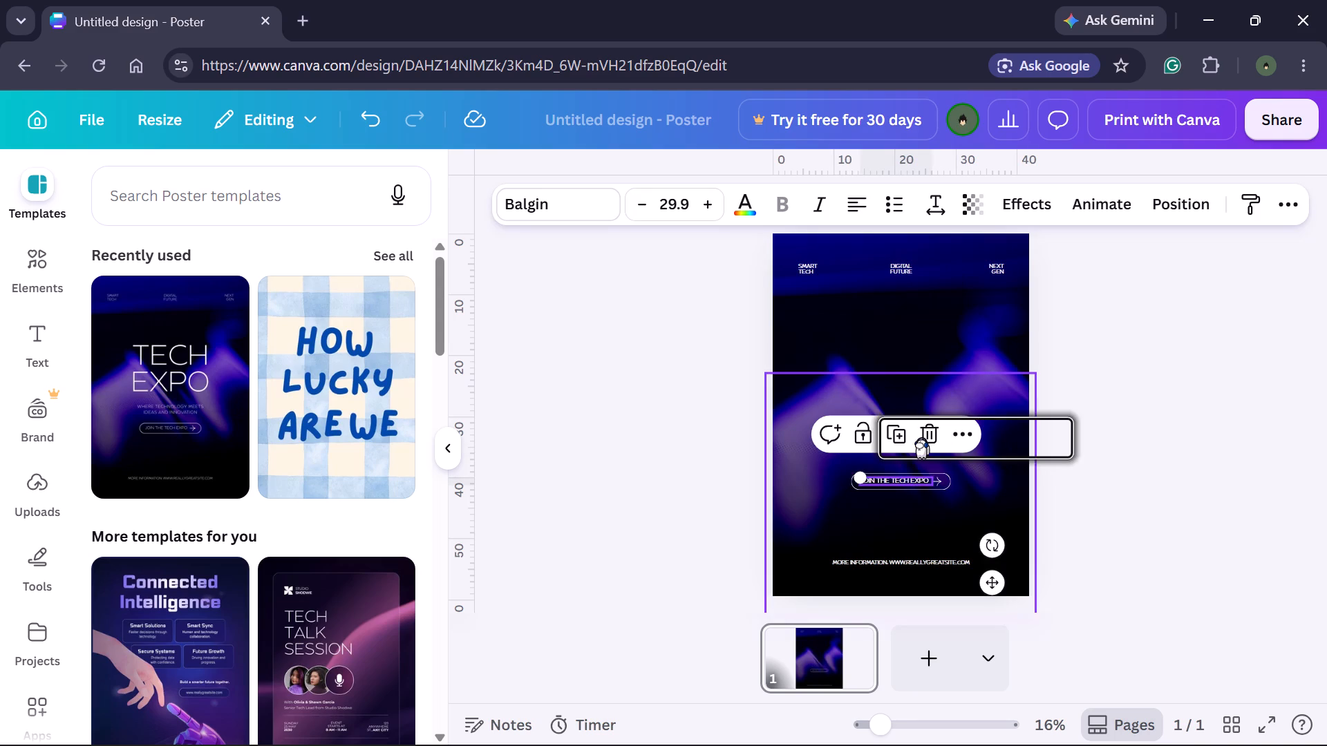
pyautogui.click(921, 437)
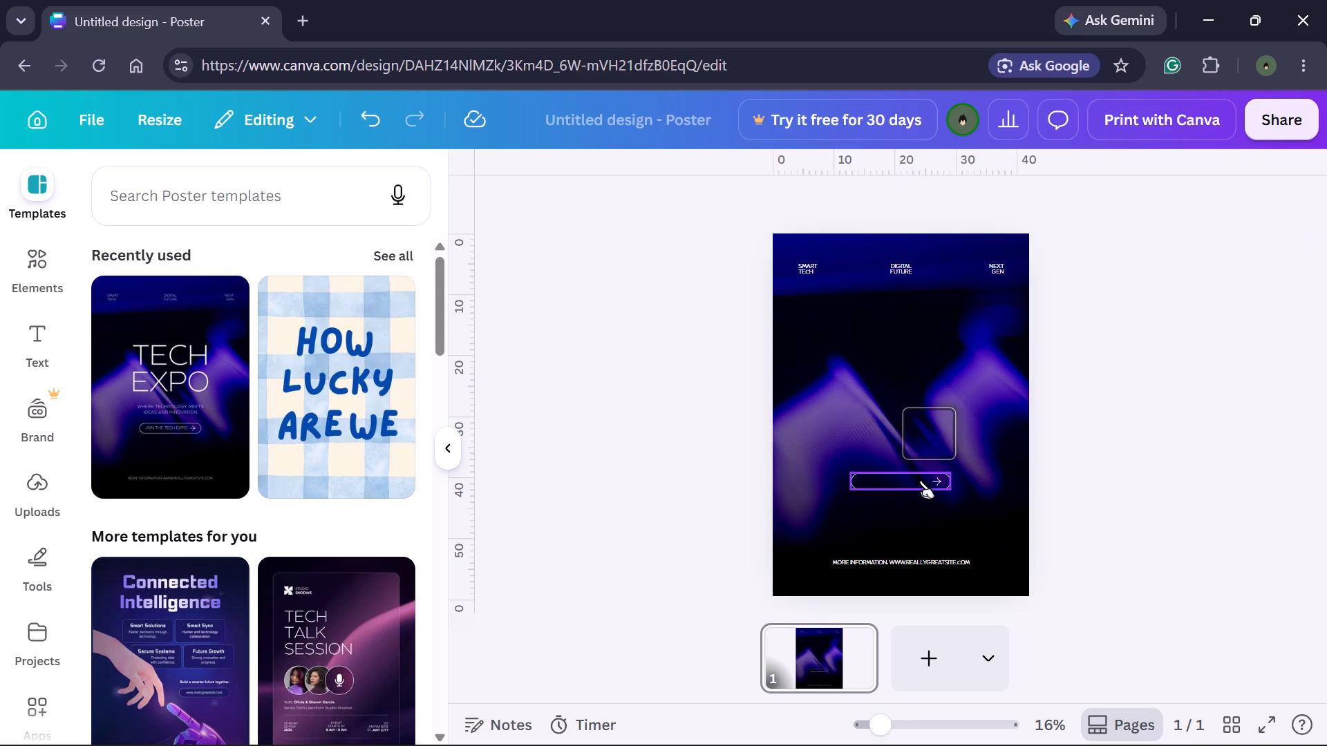
pyautogui.click(923, 484)
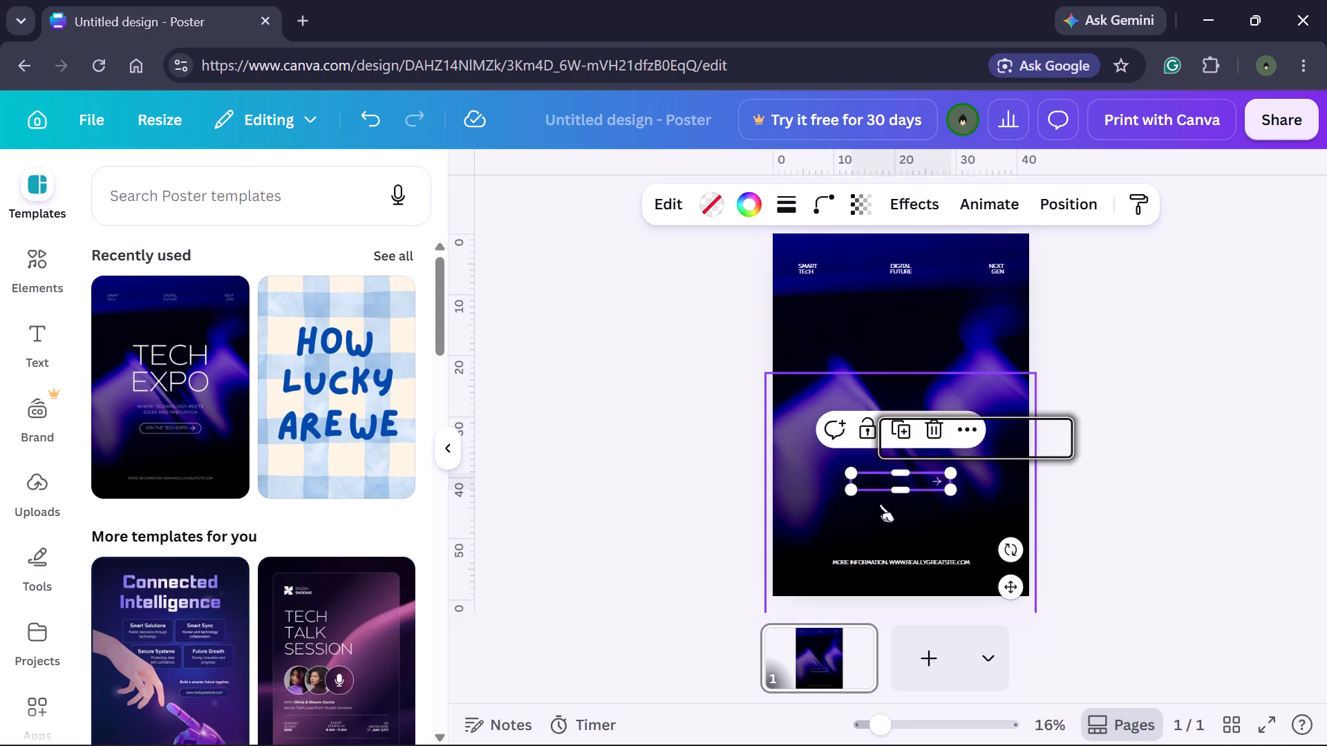
pyautogui.click(938, 437)
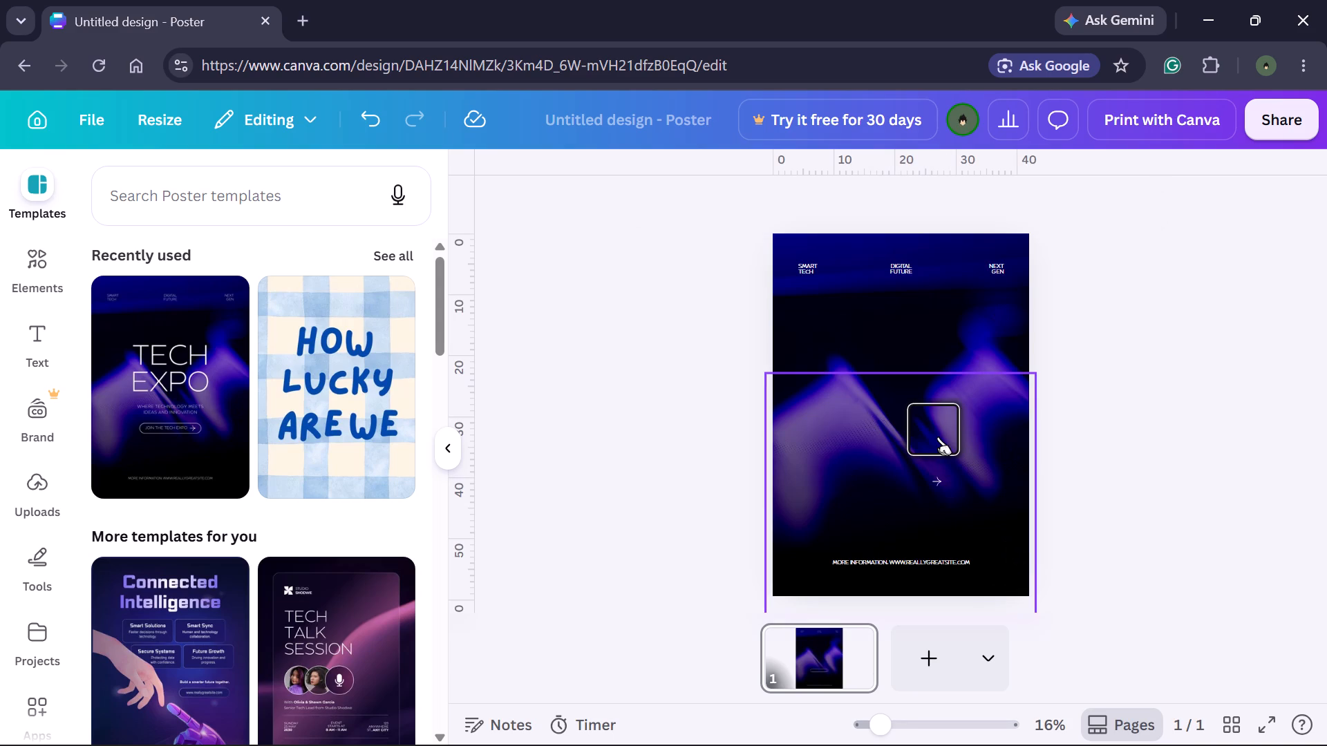
# Reposition the dark gradient overlay on the poster's lower part, with its lower edge aligned to the page's bottom edge.
pyautogui.moveTo(903, 407); pyautogui.dragTo(908, 416)
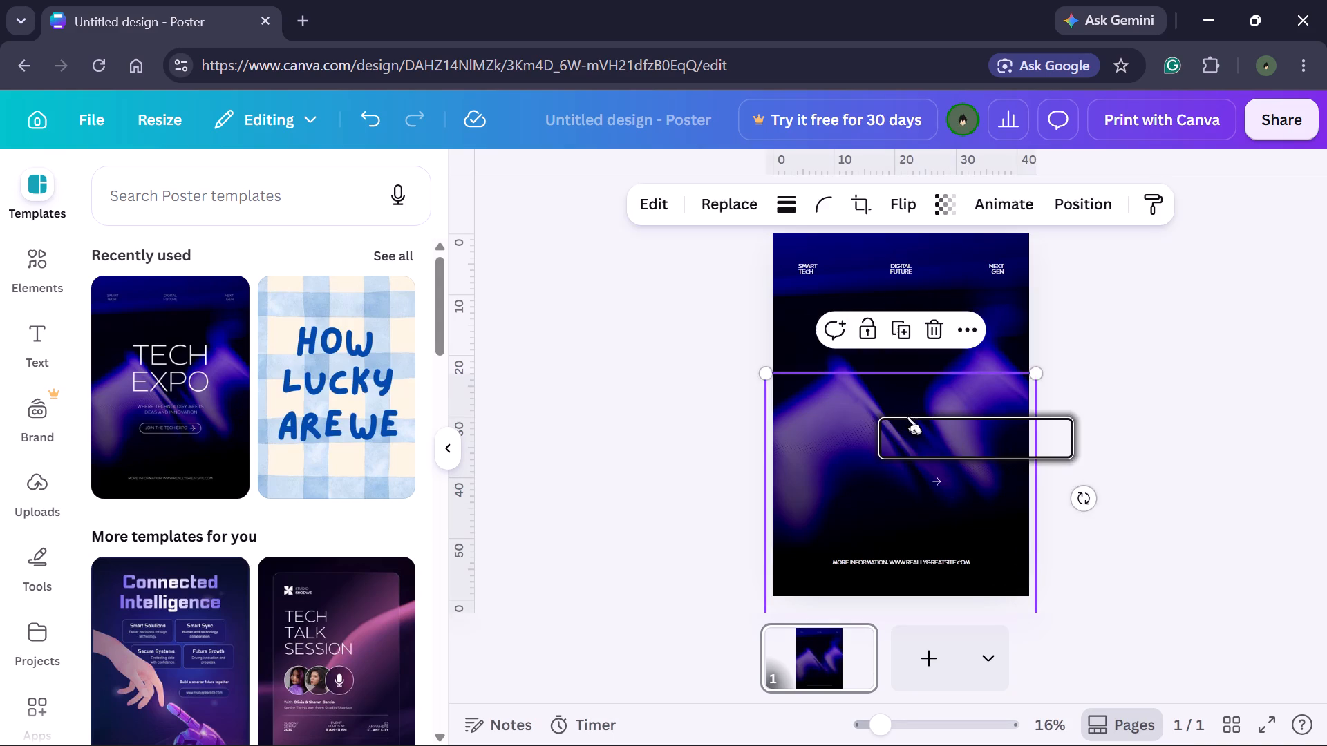
pyautogui.moveTo(908, 416); pyautogui.dragTo(883, 245)
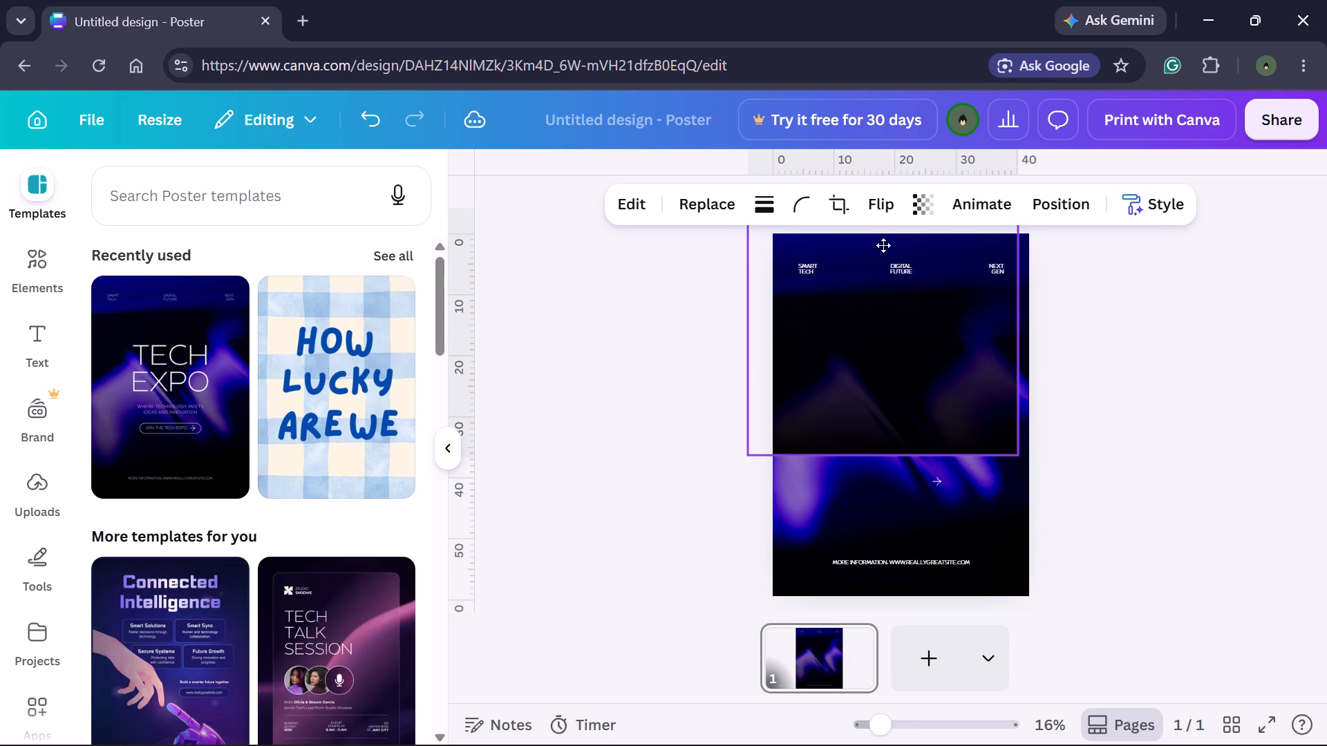
pyautogui.moveTo(883, 245); pyautogui.dragTo(923, 367)
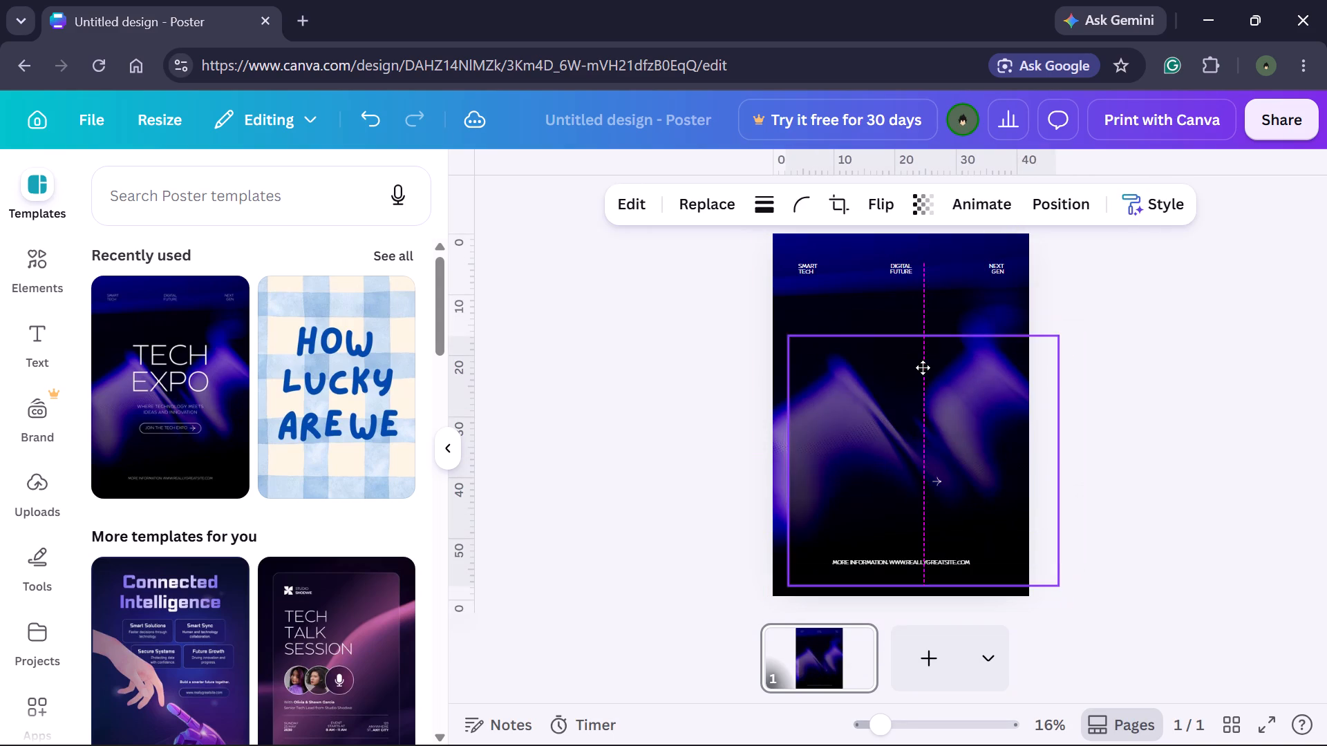
pyautogui.moveTo(923, 367); pyautogui.dragTo(934, 455)
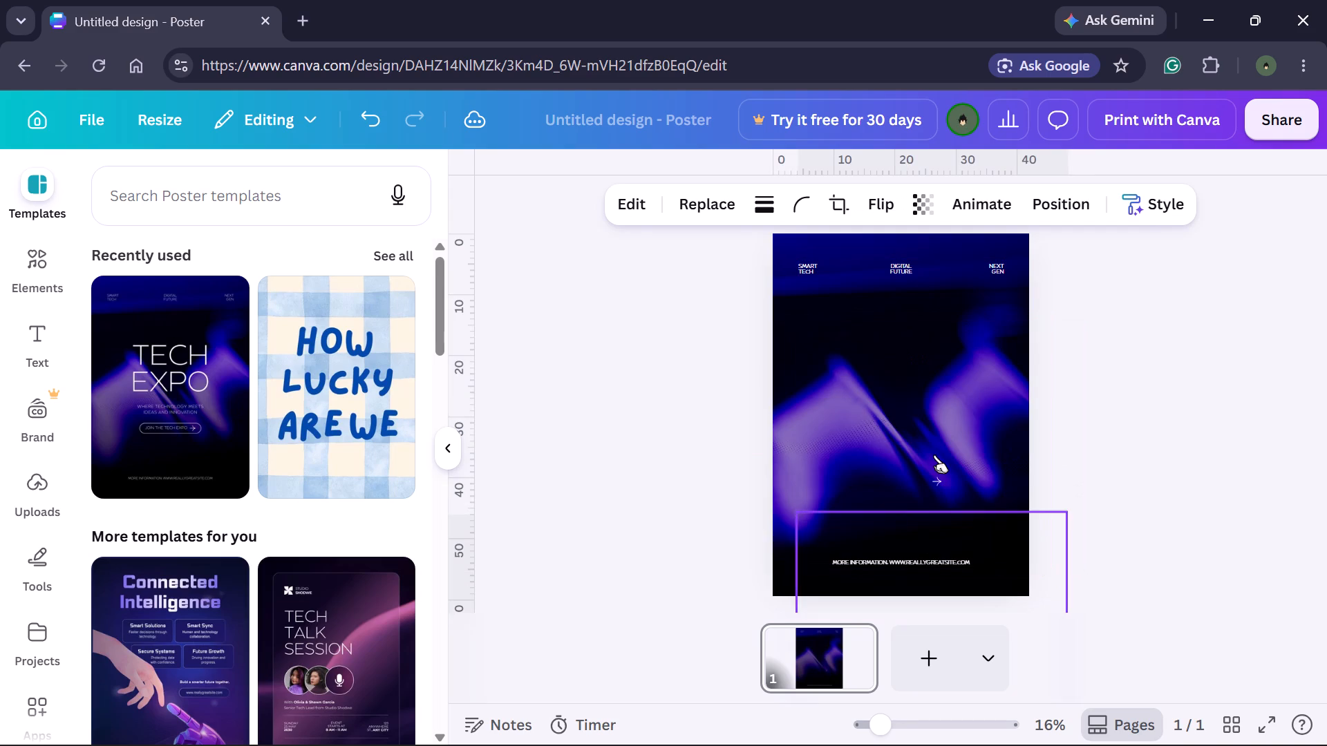
pyautogui.moveTo(934, 455); pyautogui.dragTo(906, 361)
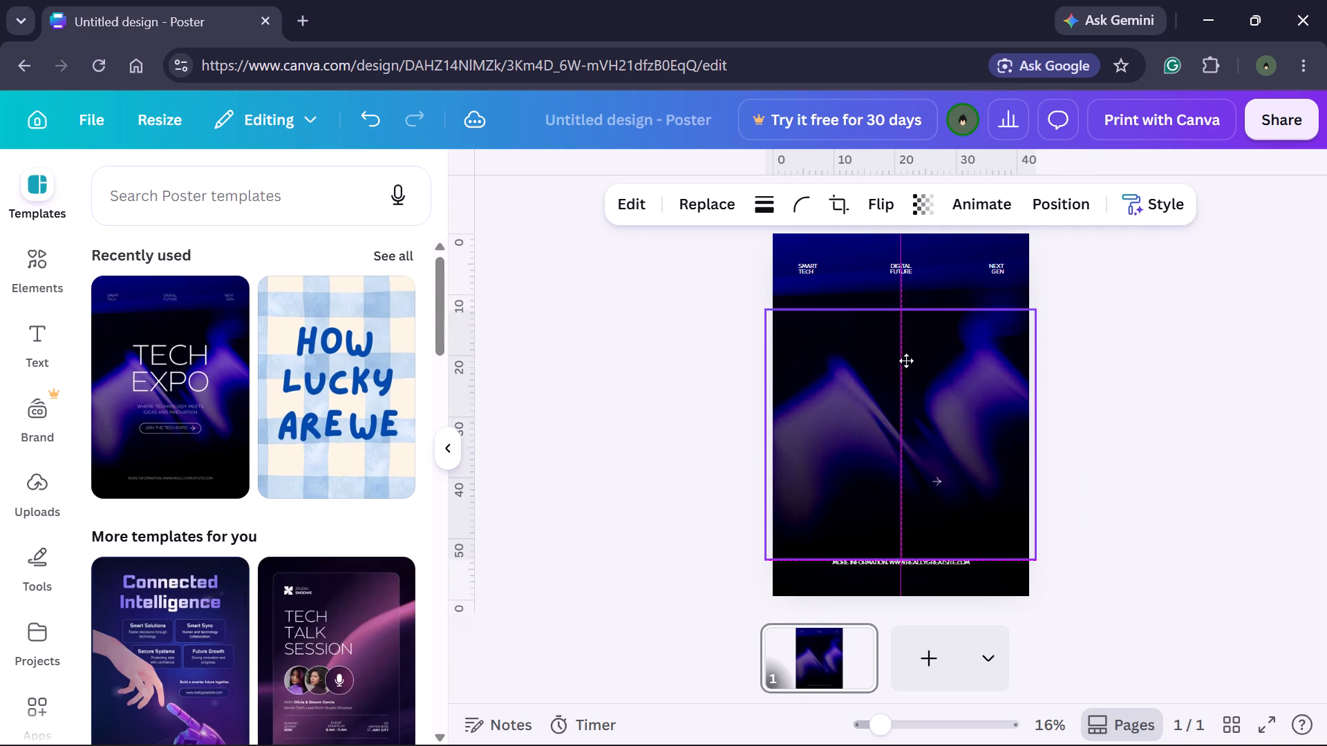
pyautogui.moveTo(906, 361); pyautogui.dragTo(912, 376)
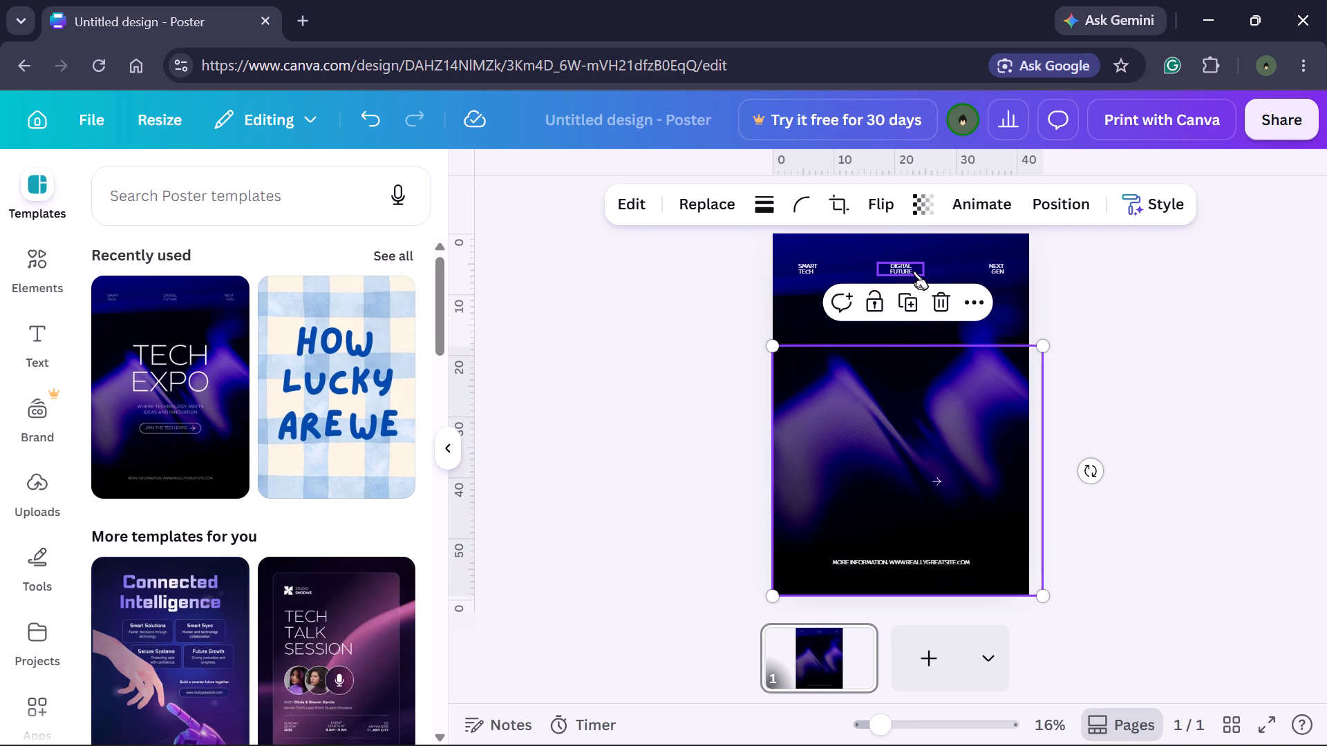
# Delete the NEXT GEN and DIGITAL FUTURE texts from the top of the poster.
pyautogui.click(908, 273)
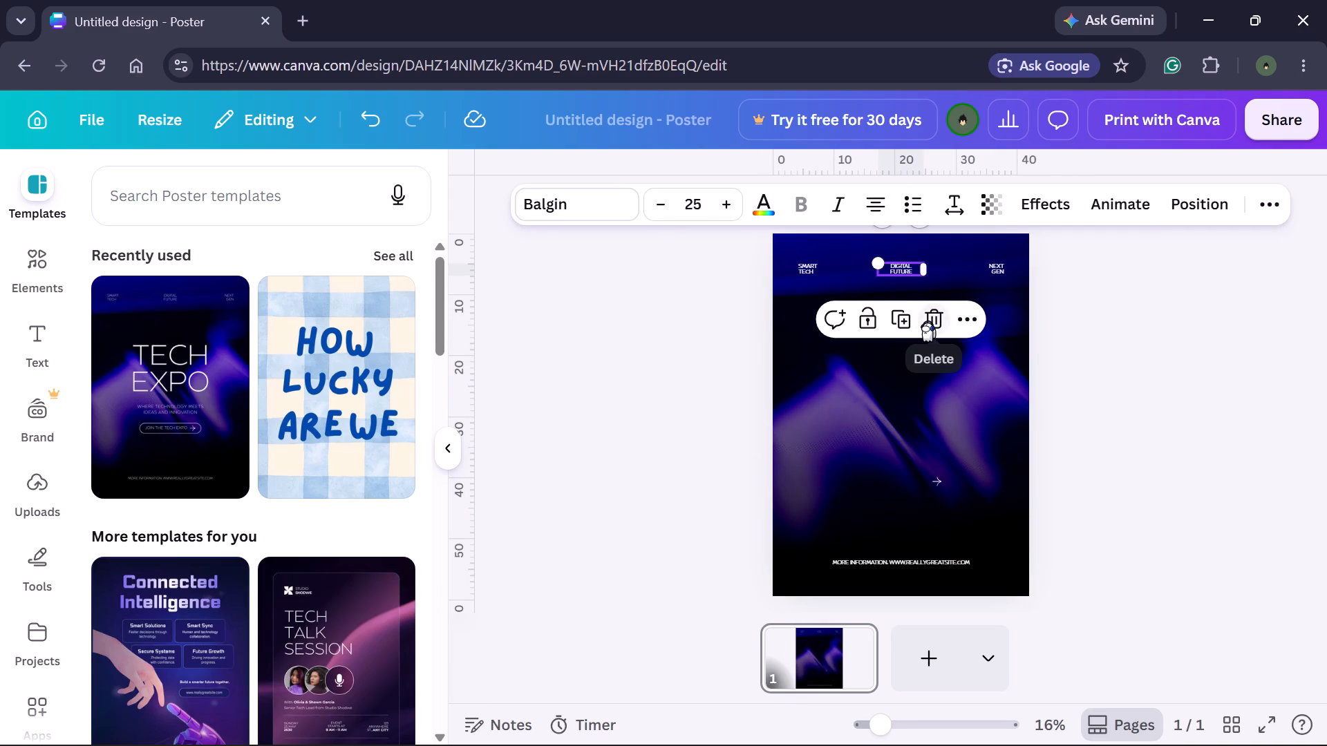
pyautogui.moveTo(928, 321); pyautogui.dragTo(996, 265)
pyautogui.click(996, 265)
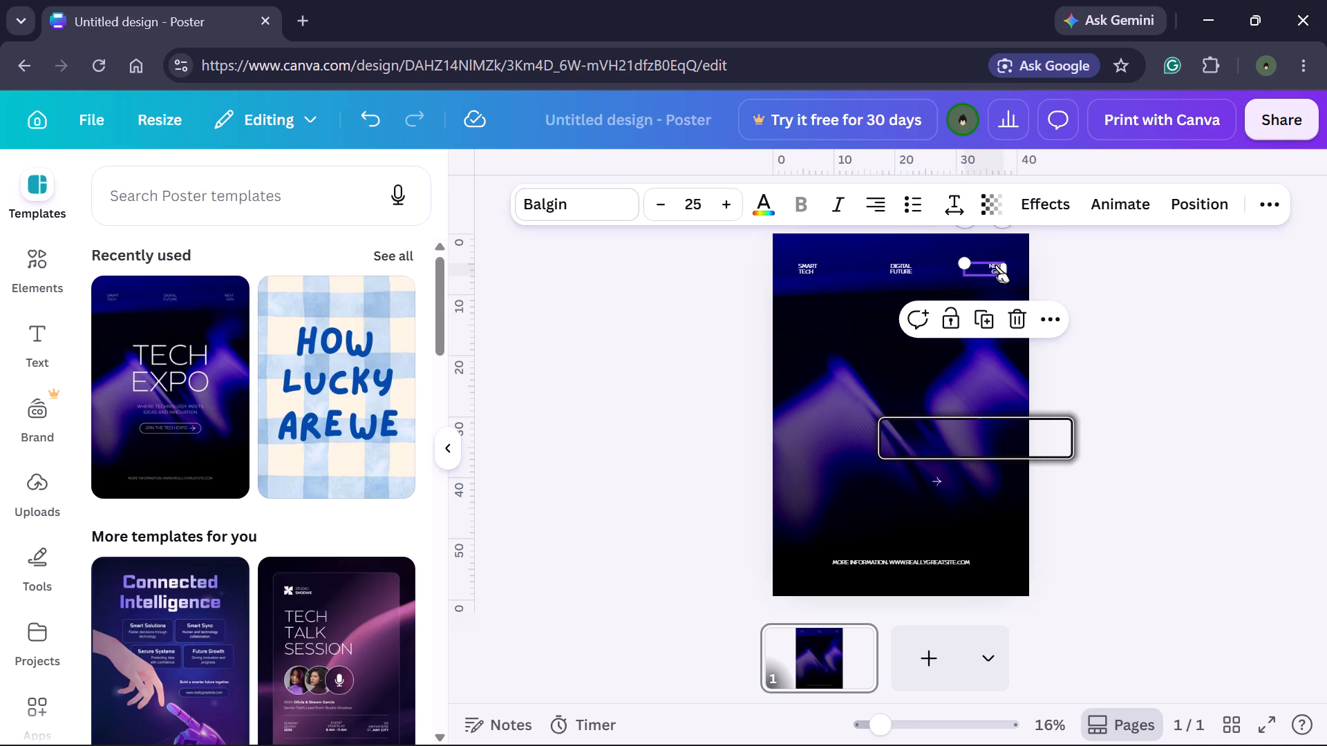
pyautogui.click(1026, 325)
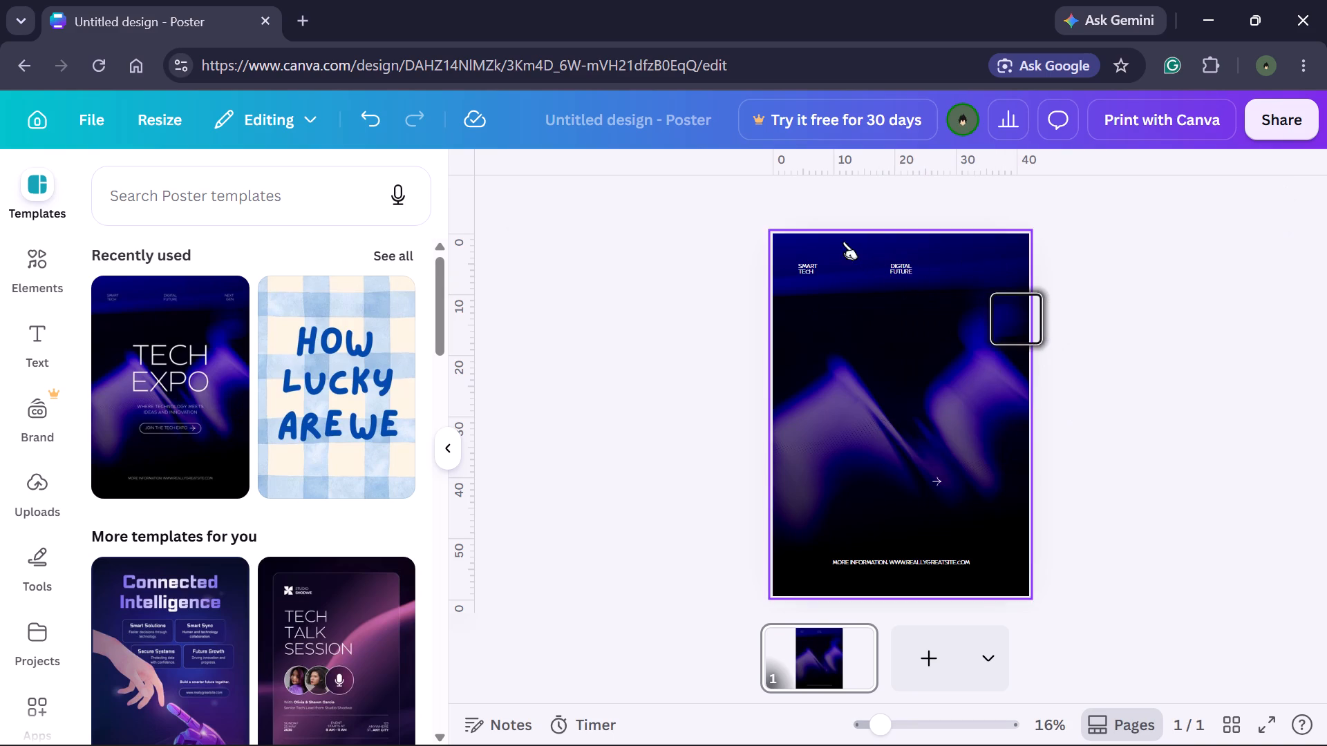
pyautogui.click(900, 263)
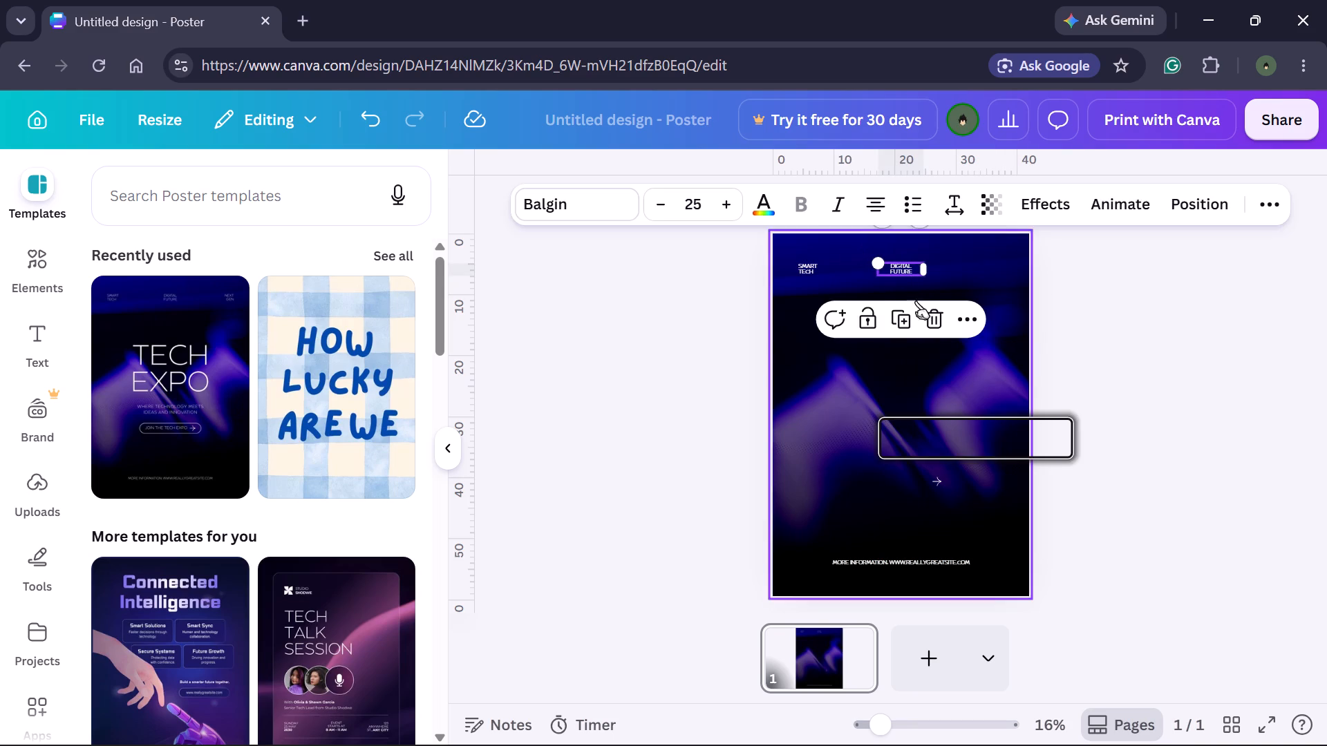
pyautogui.click(929, 316)
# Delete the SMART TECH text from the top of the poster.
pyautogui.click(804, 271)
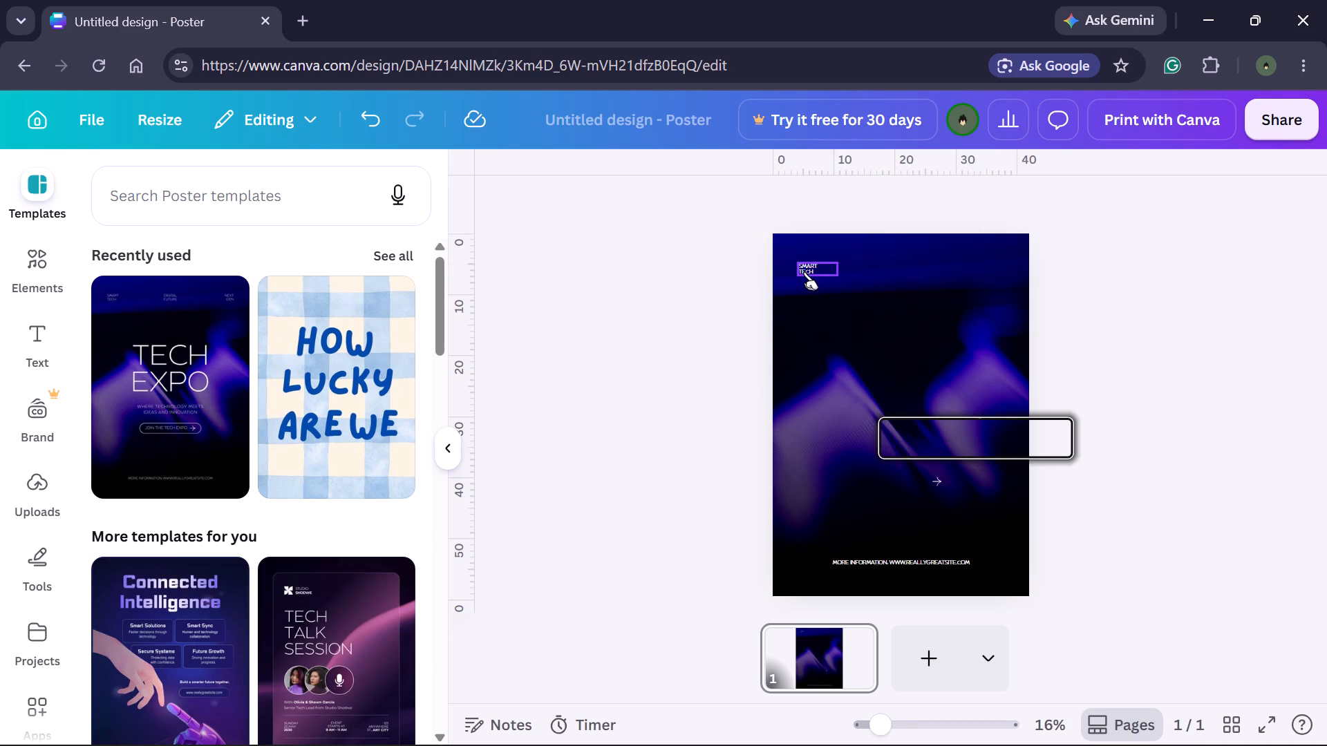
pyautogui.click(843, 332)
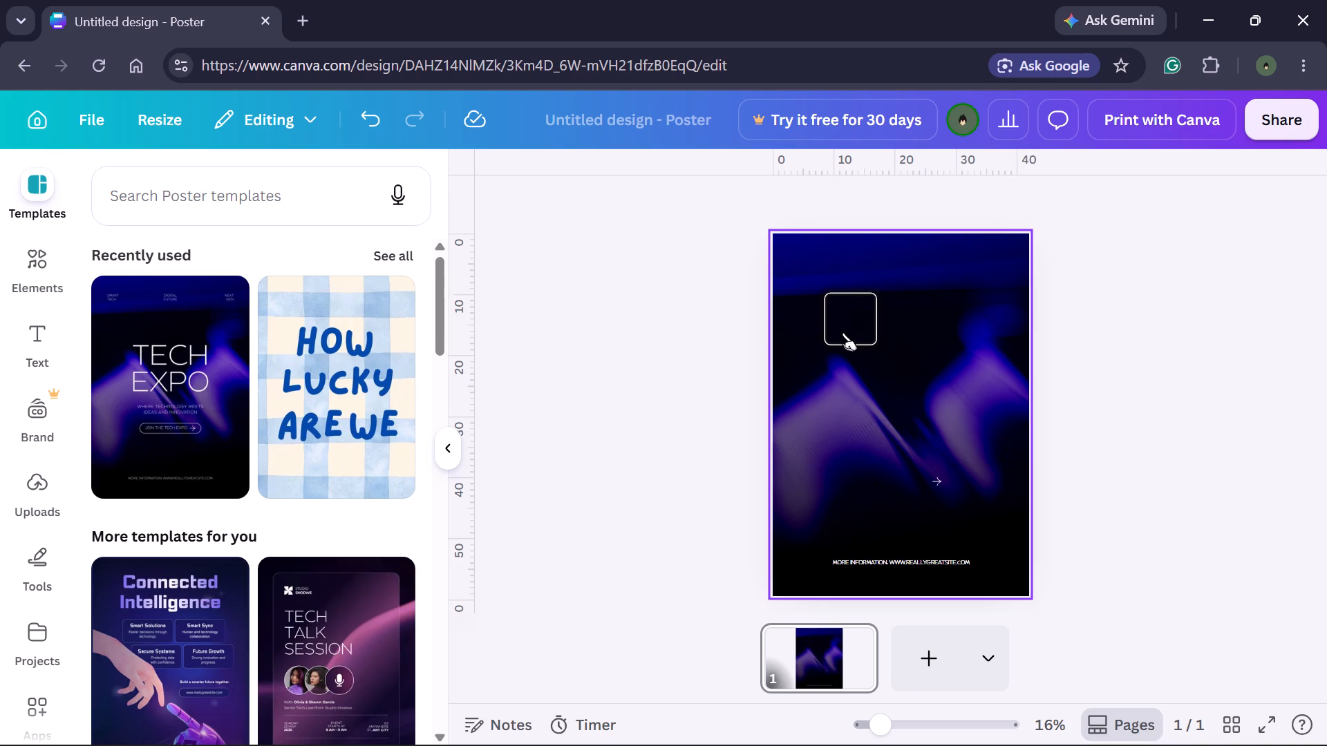
# Find the Connected Intelligence poster template with the human and robot hands and apply it to the page.
pyautogui.hscroll(2, 360, 501)
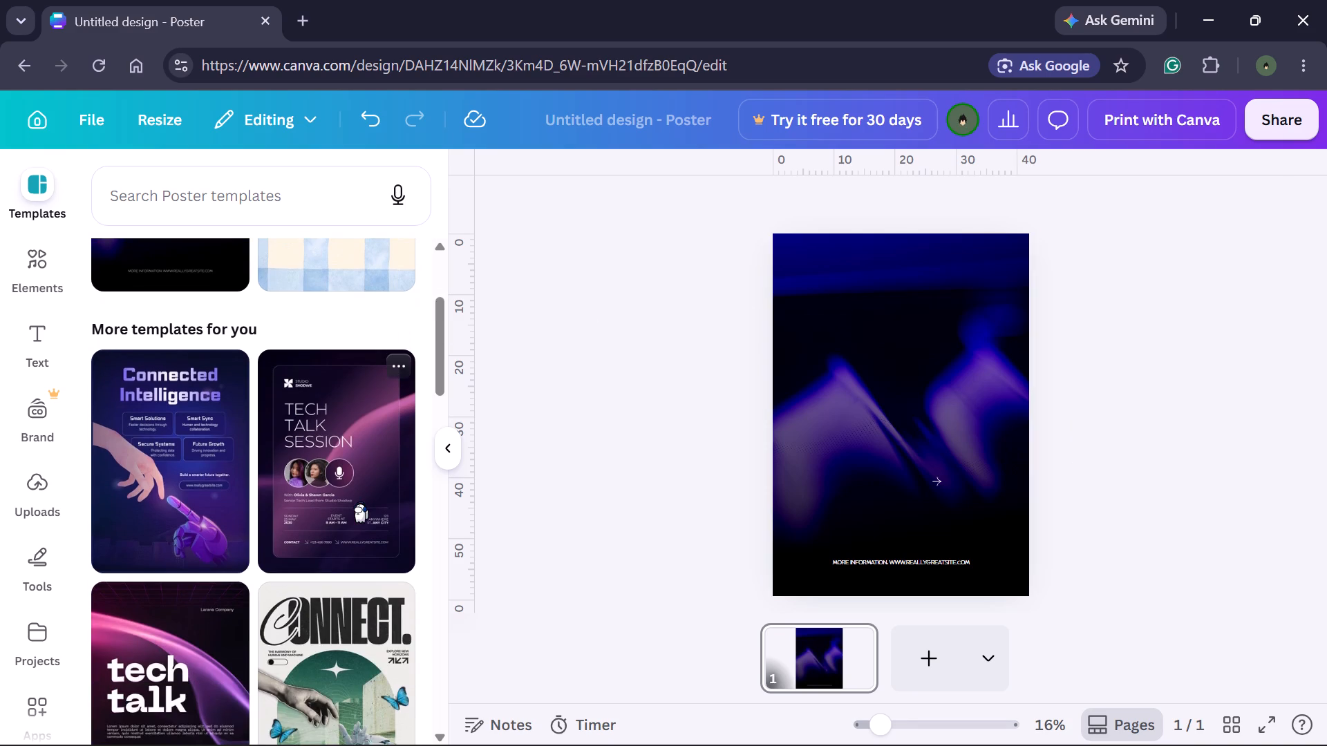
pyautogui.hscroll(1, 279, 558)
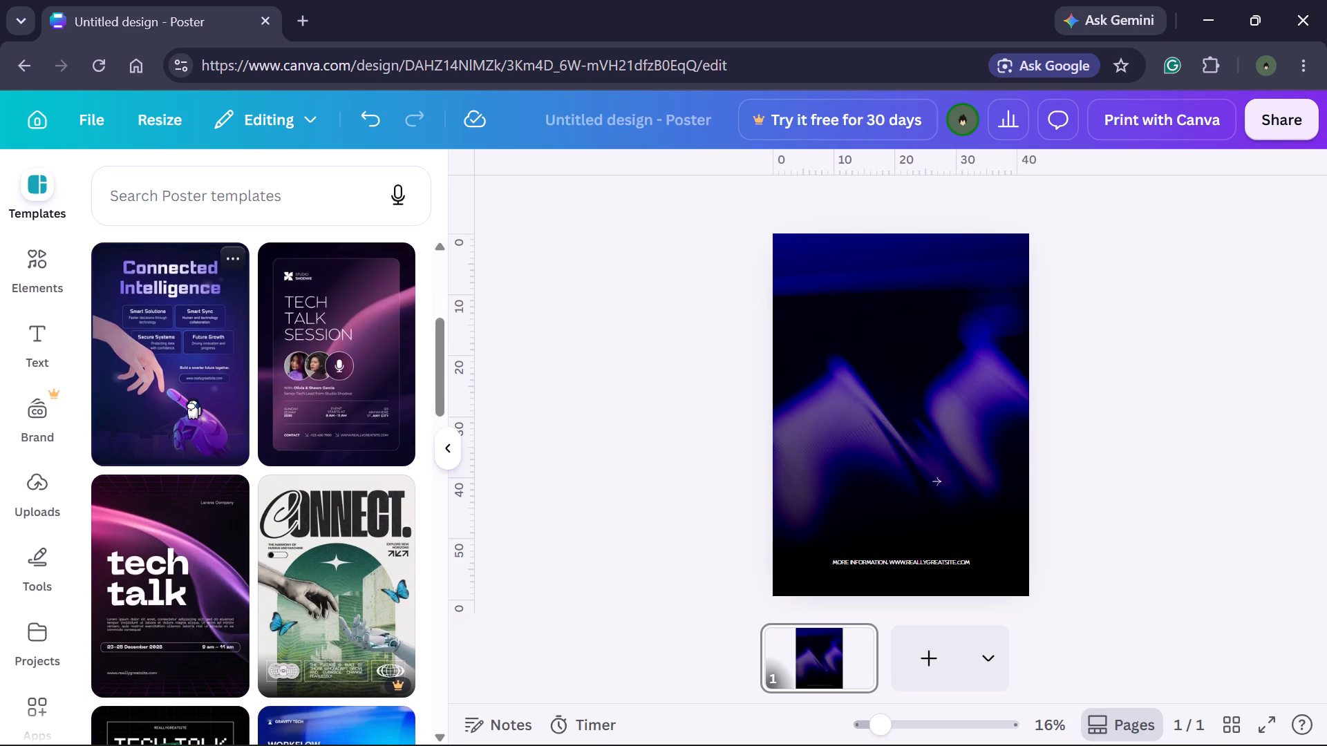
pyautogui.moveTo(191, 399); pyautogui.dragTo(890, 573)
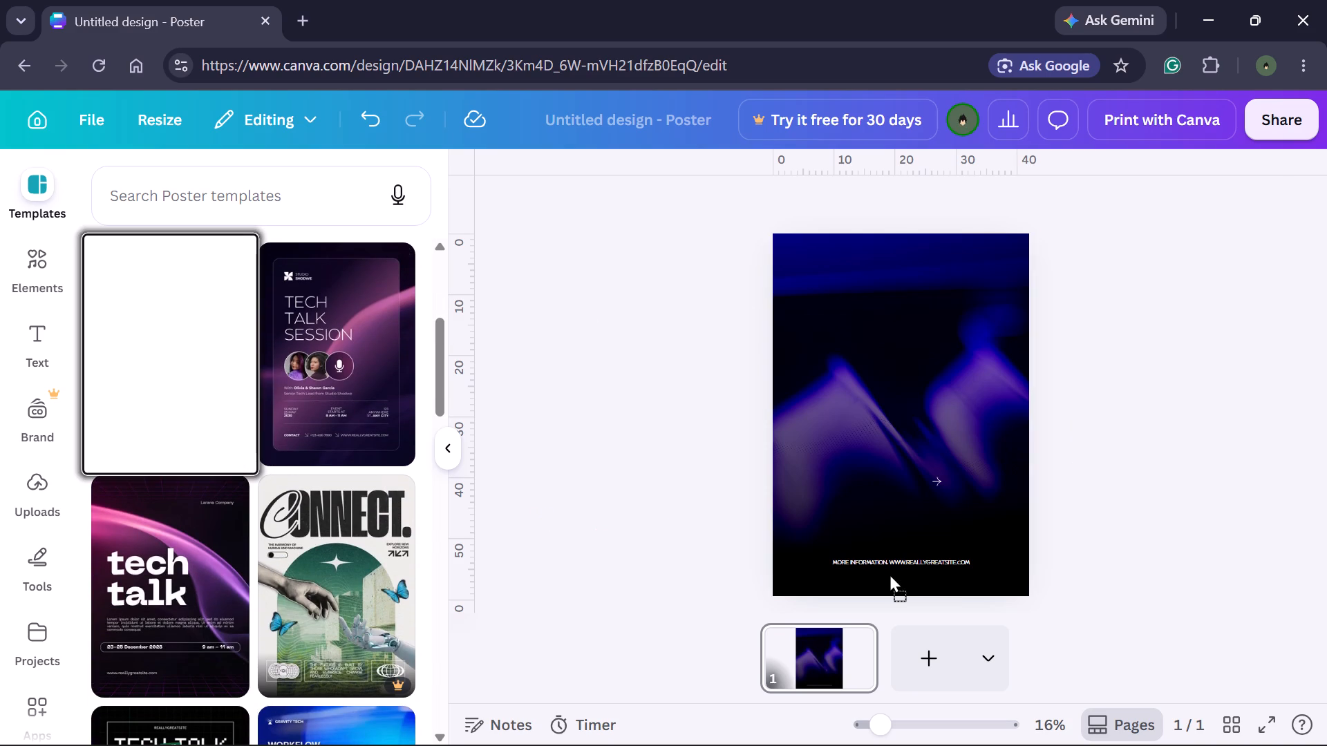
pyautogui.moveTo(890, 573); pyautogui.dragTo(872, 425)
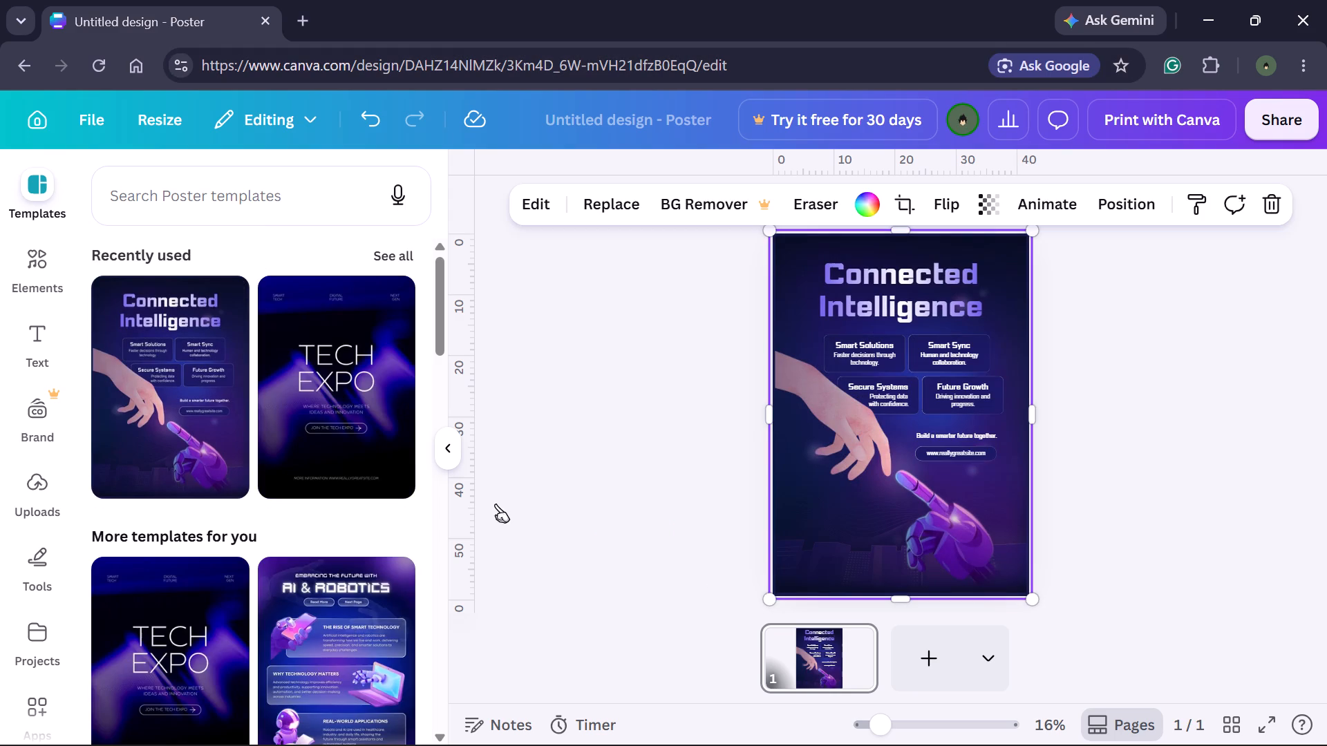
# Delete the Future Growth text block and the Connected Intelligence title from the poster.
pyautogui.click(945, 396)
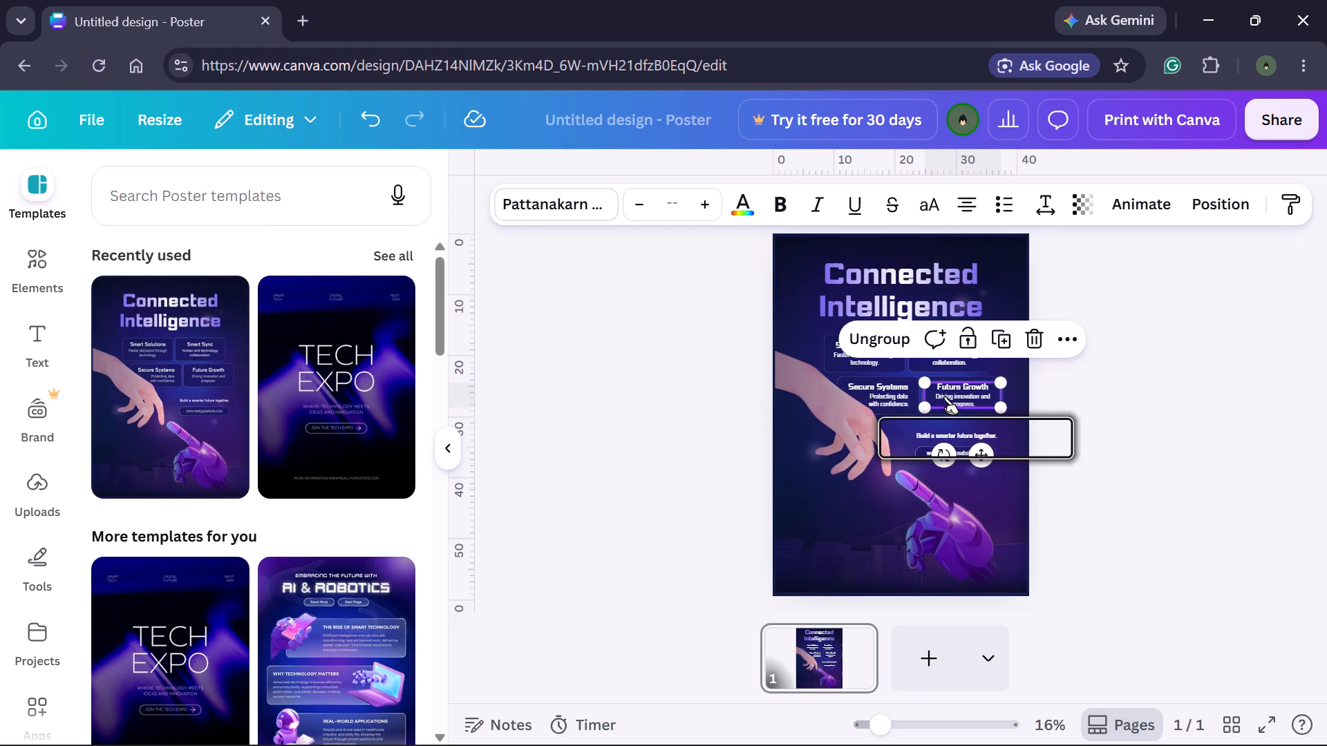
pyautogui.click(1033, 332)
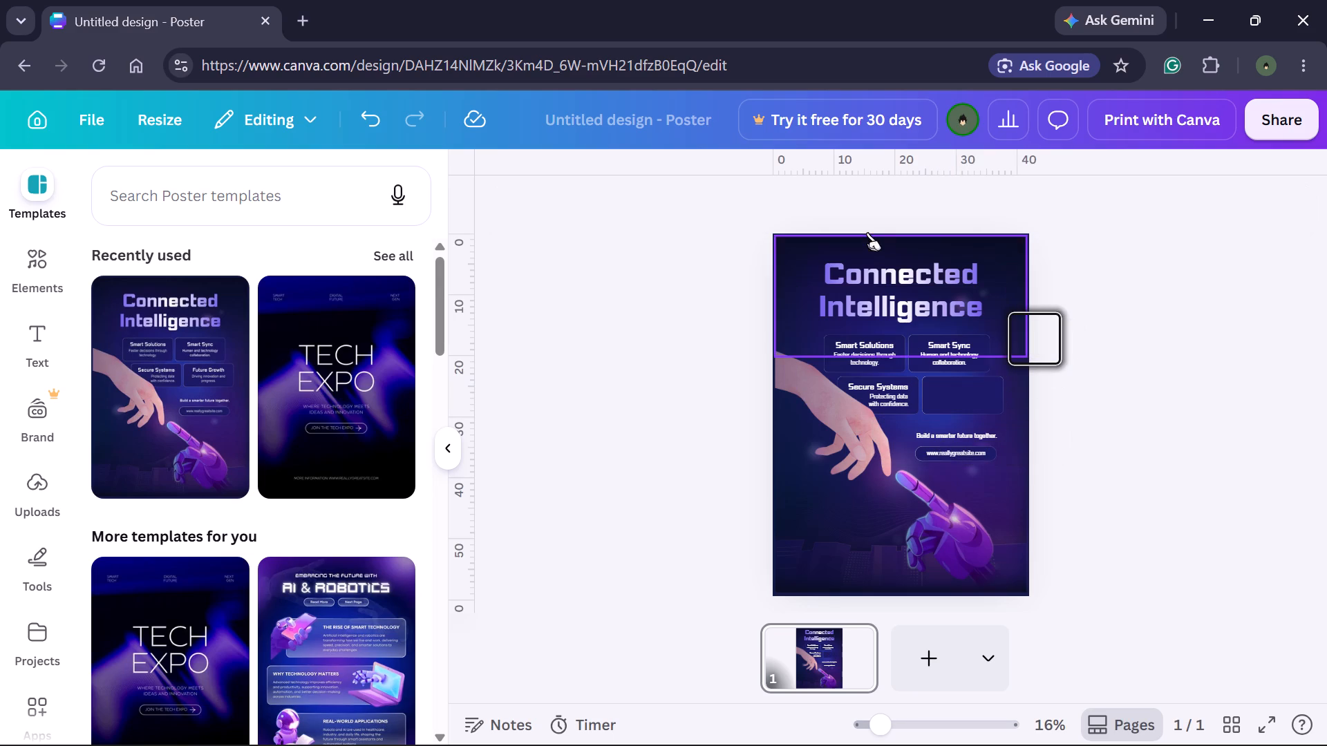
pyautogui.click(883, 287)
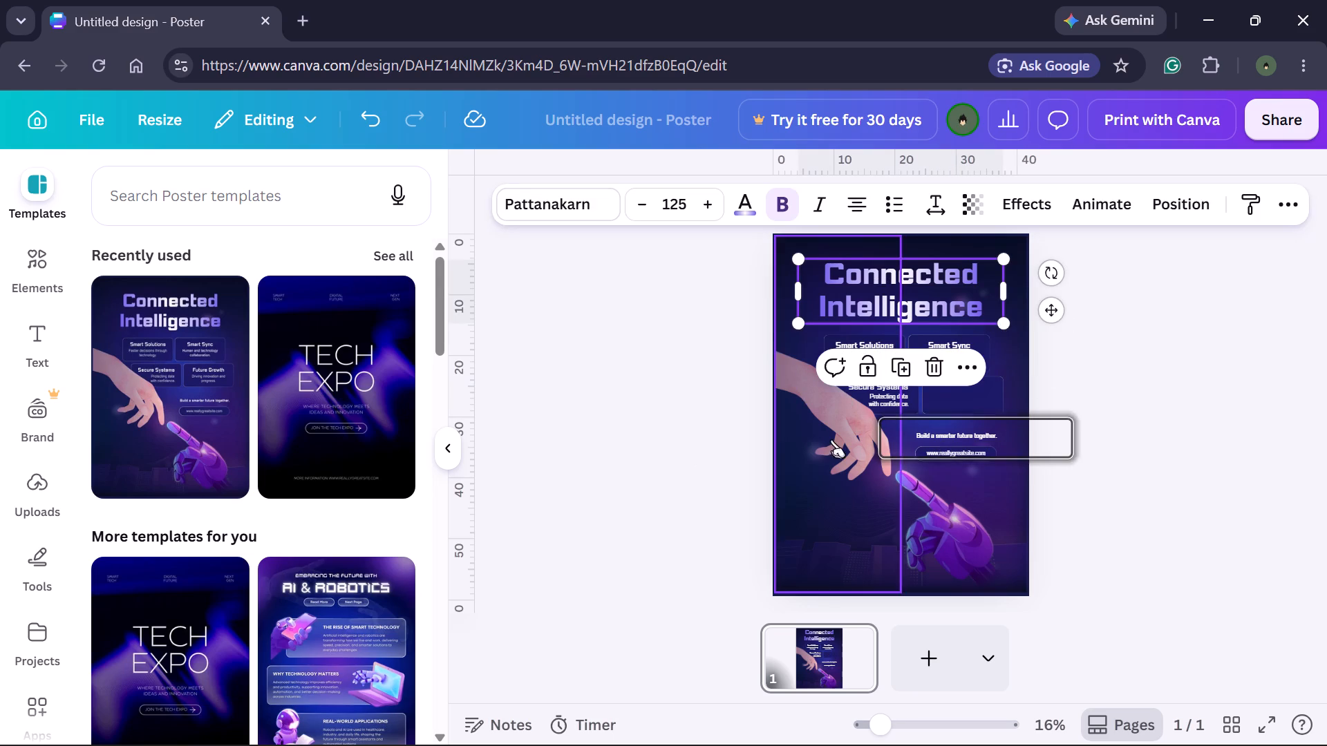
pyautogui.click(936, 372)
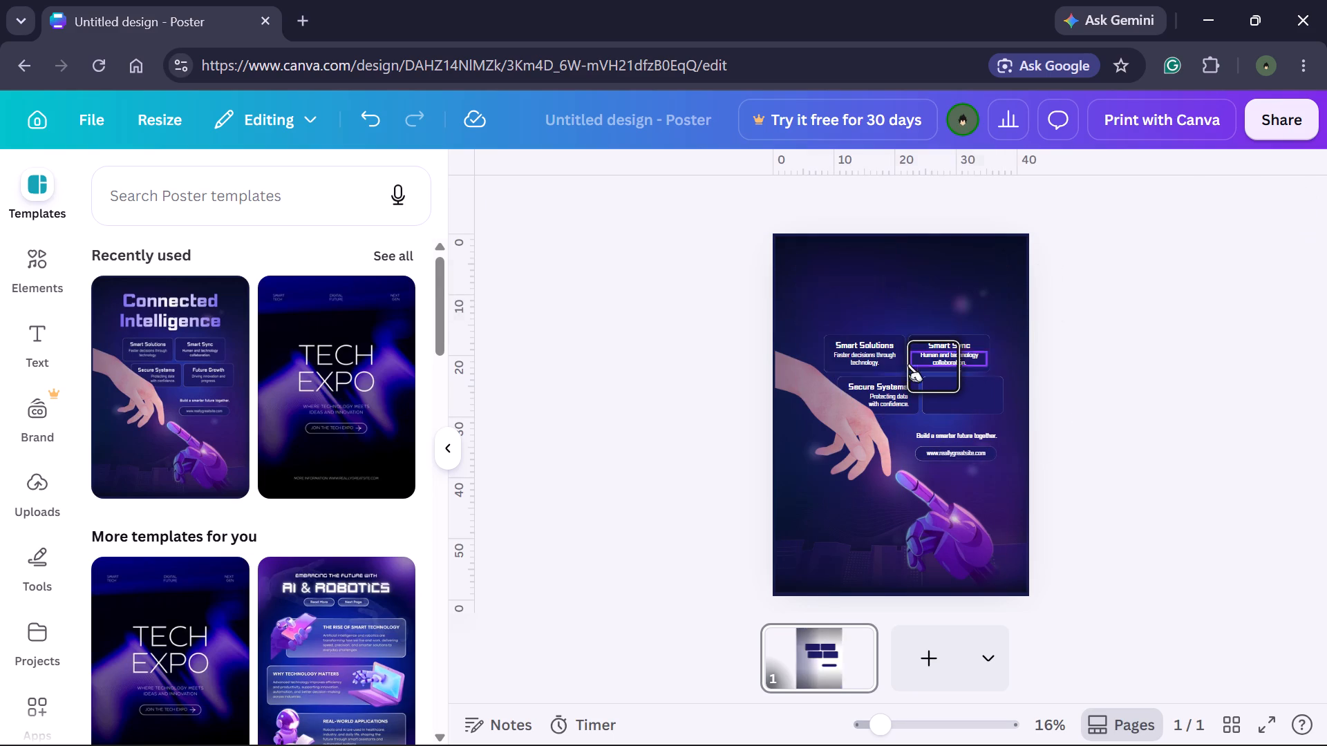
# Delete the Smart Solutions, Smart Sync and Secure Systems headings and descriptions, keeping the boxes behind them.
pyautogui.click(894, 359)
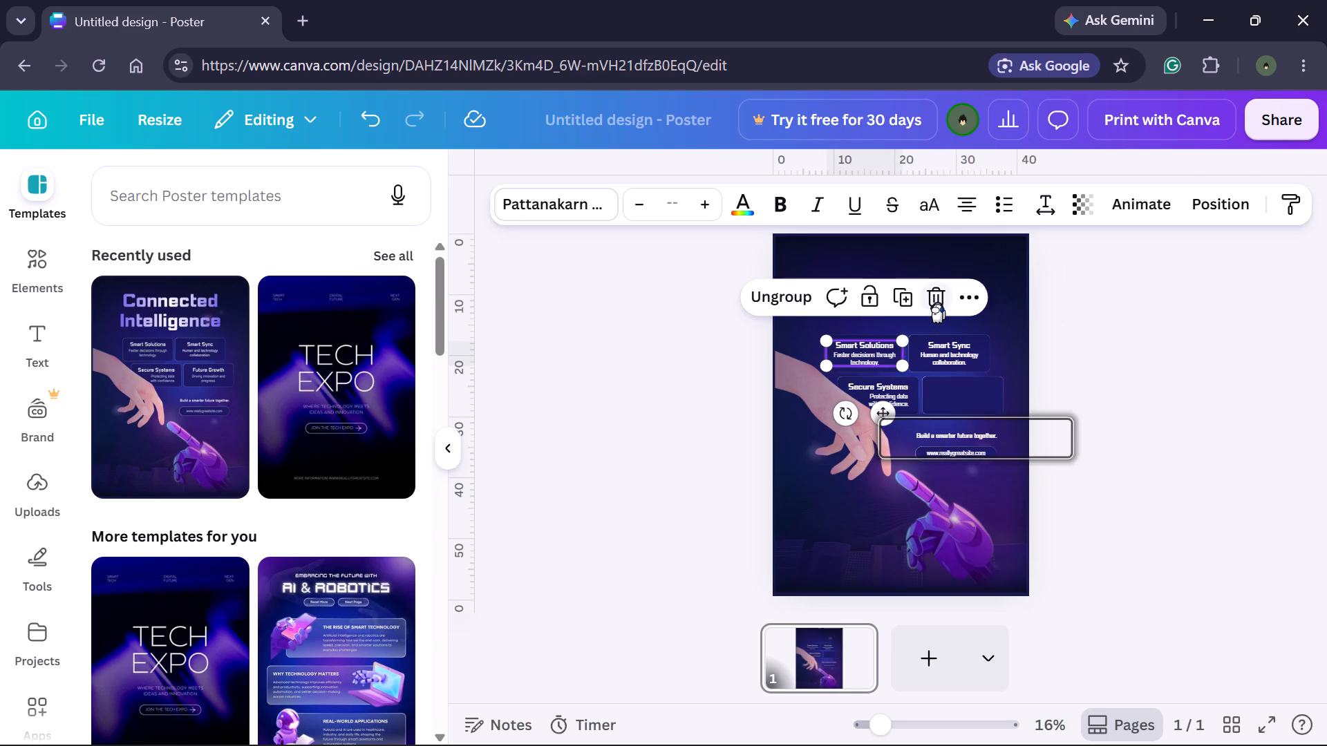
pyautogui.click(937, 302)
pyautogui.click(944, 355)
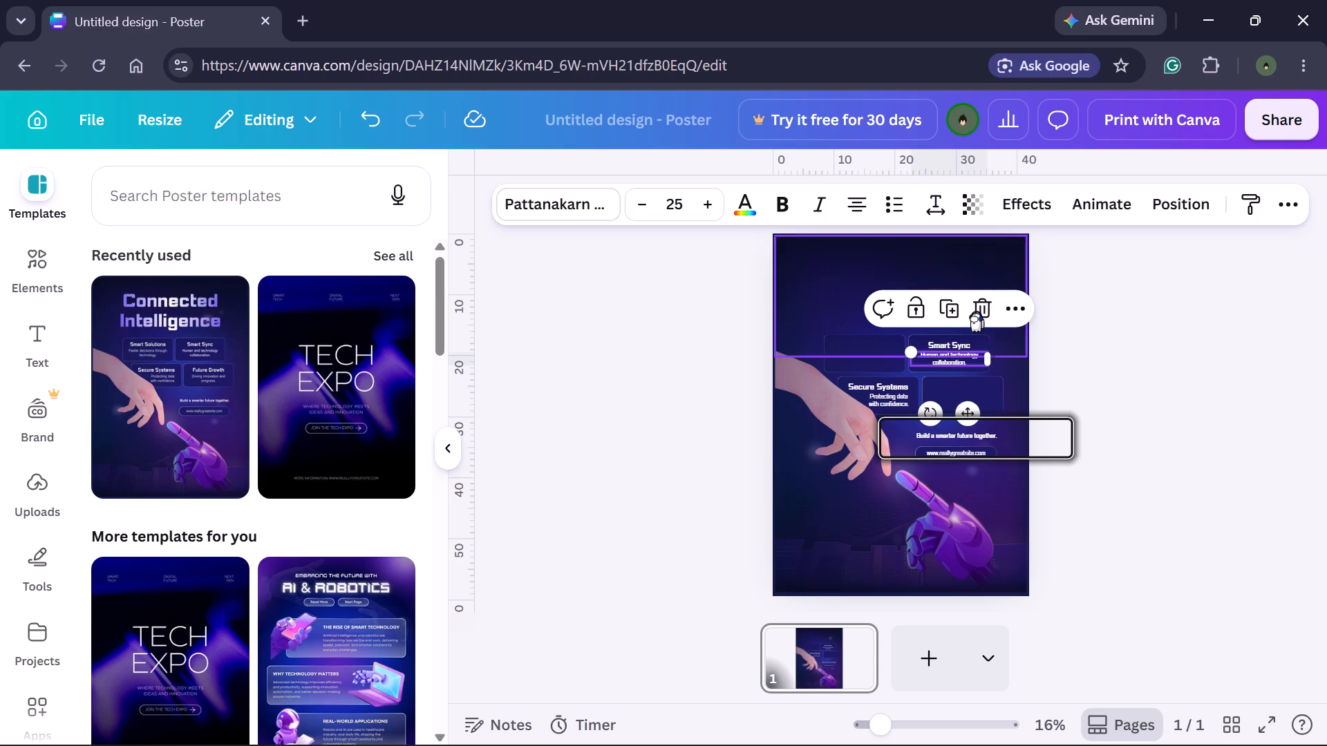
pyautogui.click(980, 307)
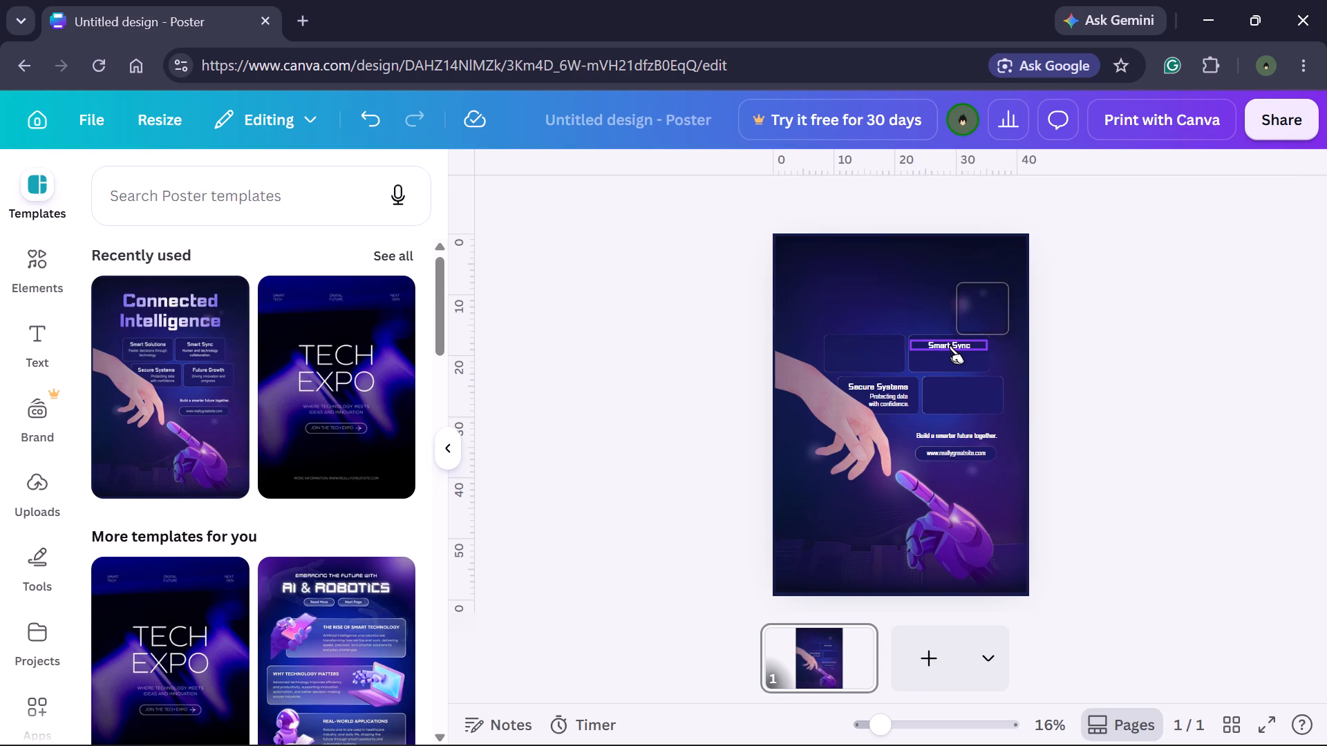
pyautogui.click(950, 345)
pyautogui.click(985, 291)
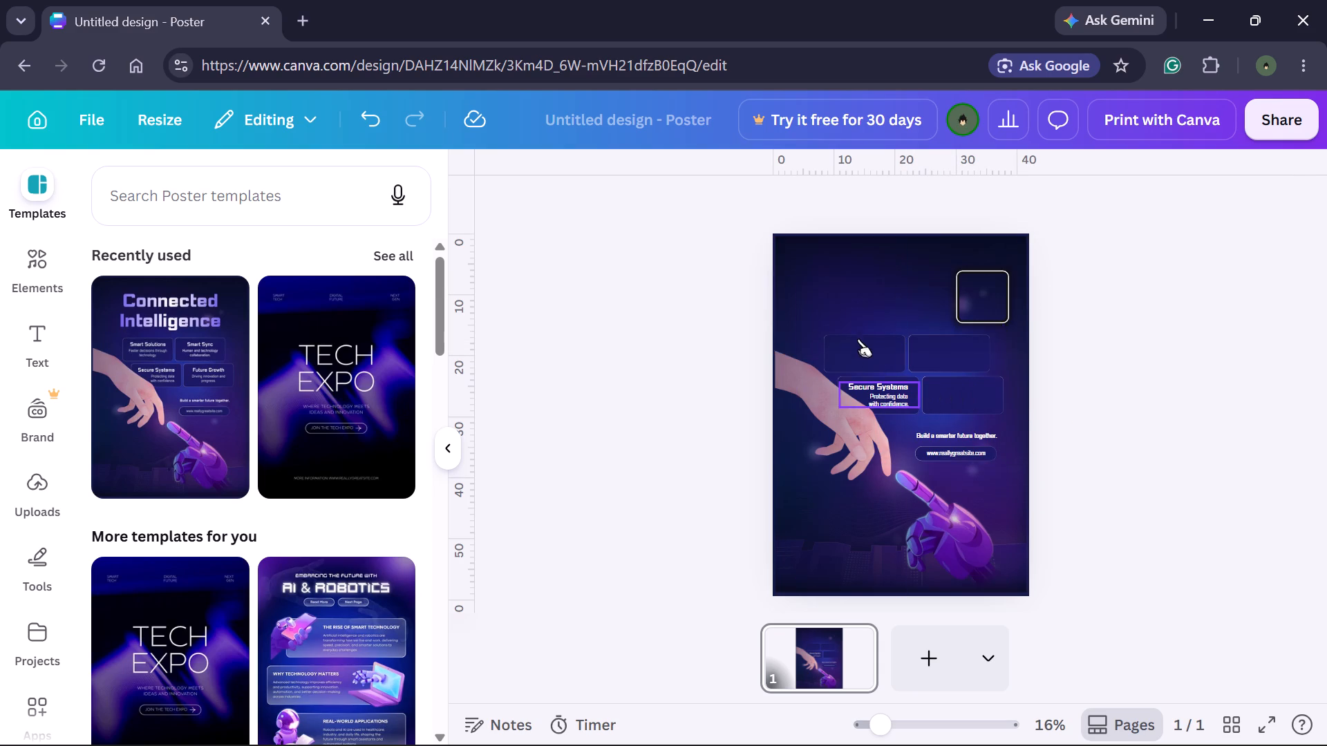
pyautogui.click(910, 394)
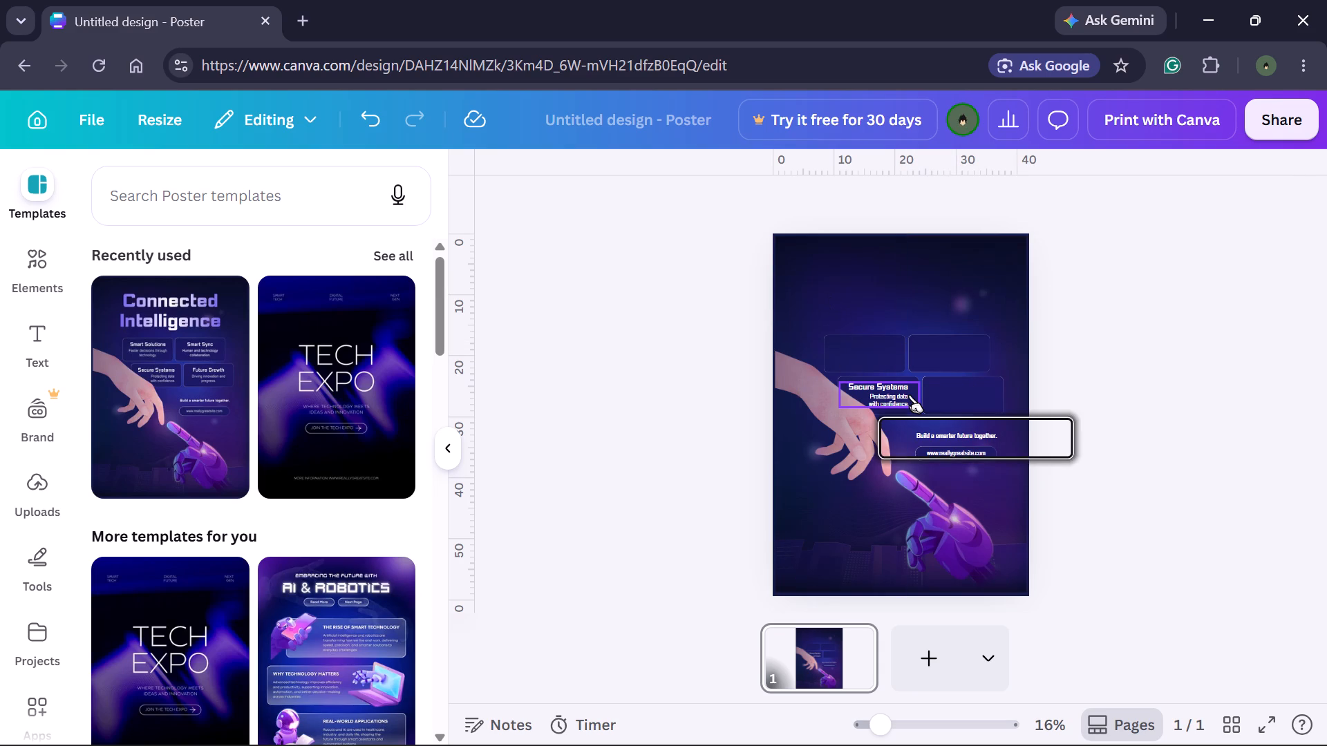
pyautogui.click(947, 341)
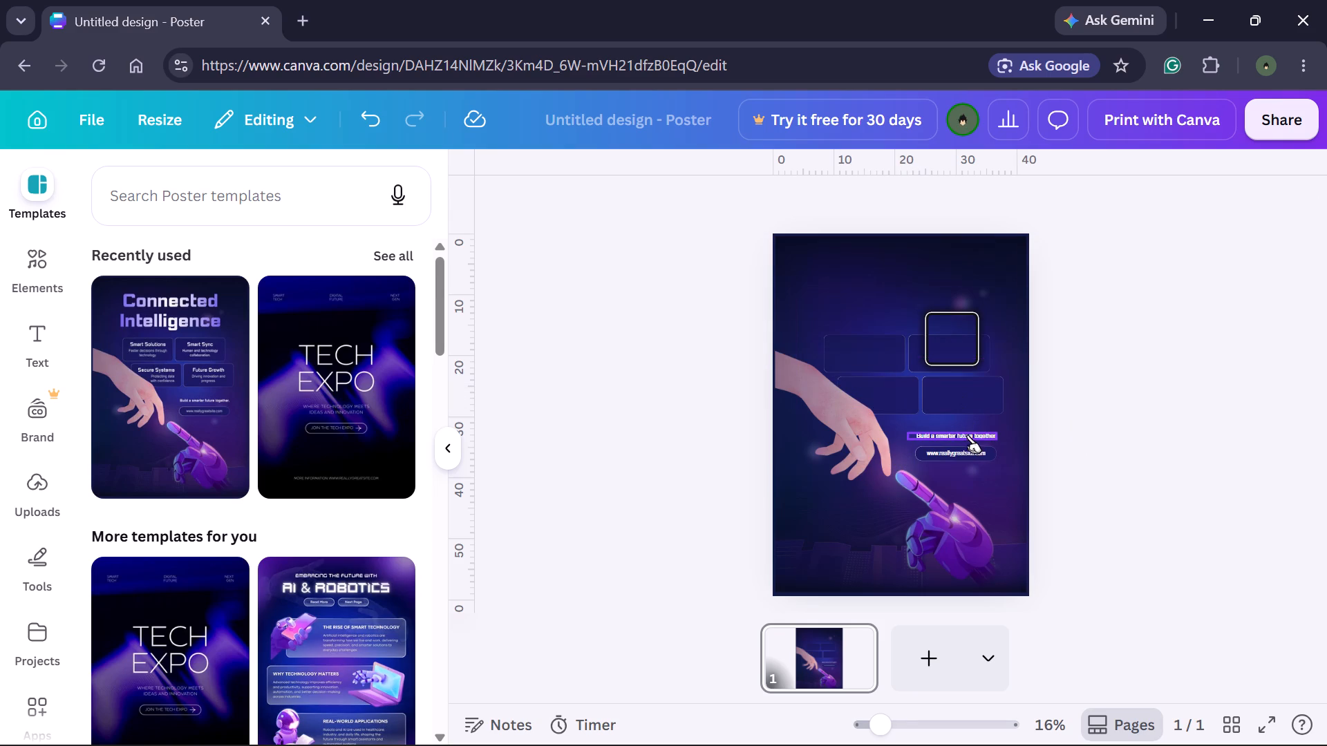
pyautogui.click(968, 432)
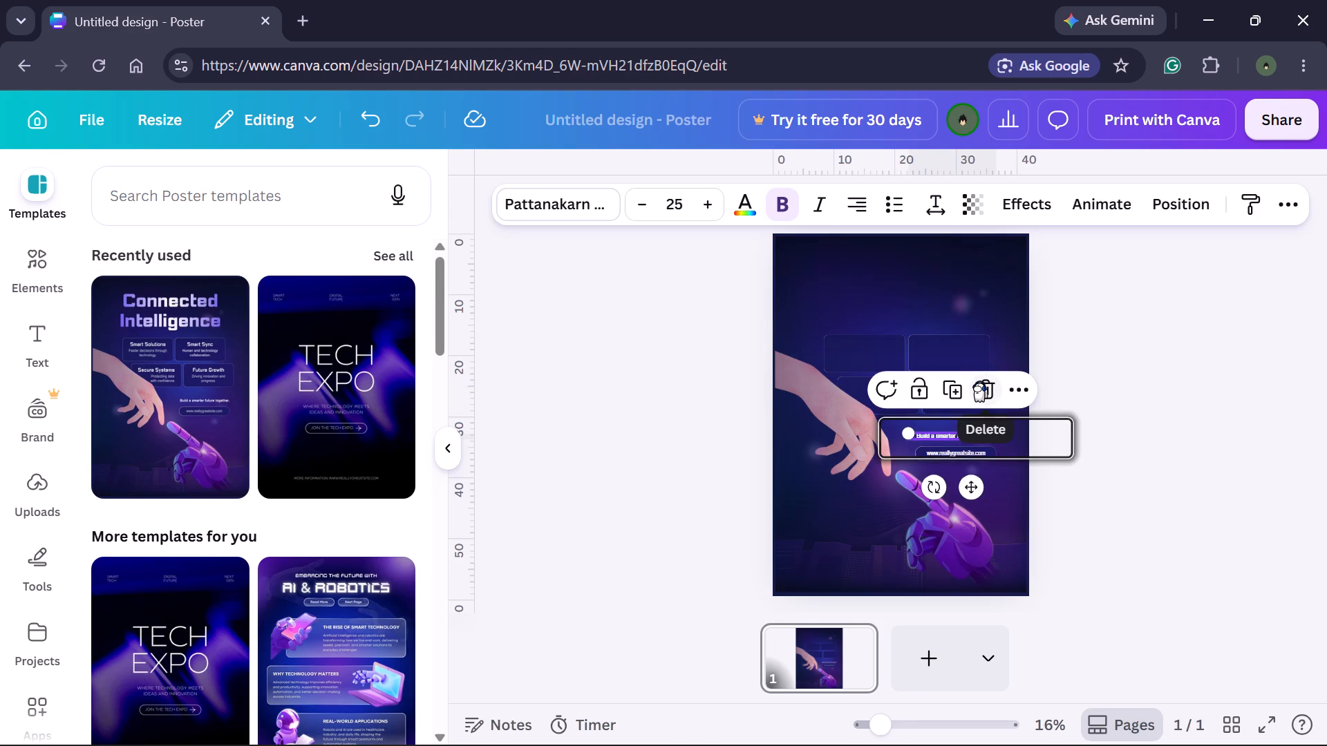
pyautogui.click(979, 381)
pyautogui.click(971, 452)
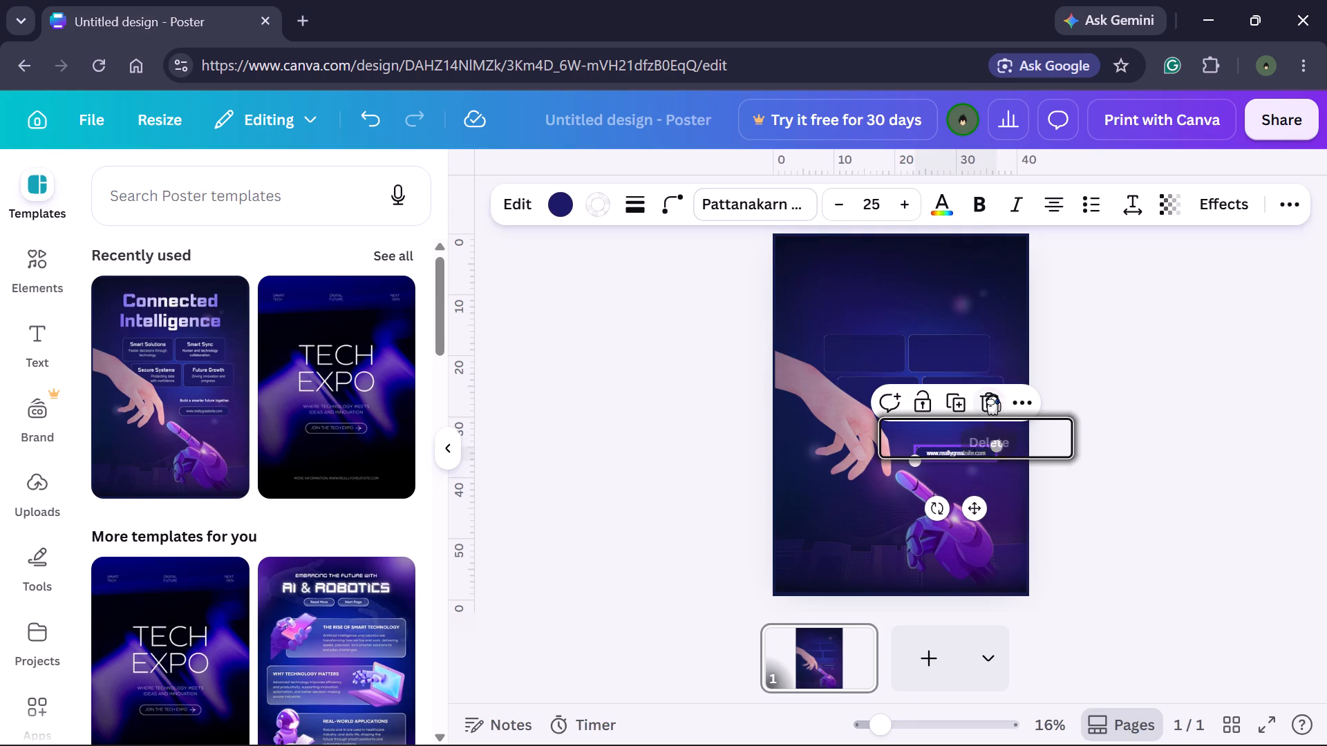
pyautogui.click(986, 401)
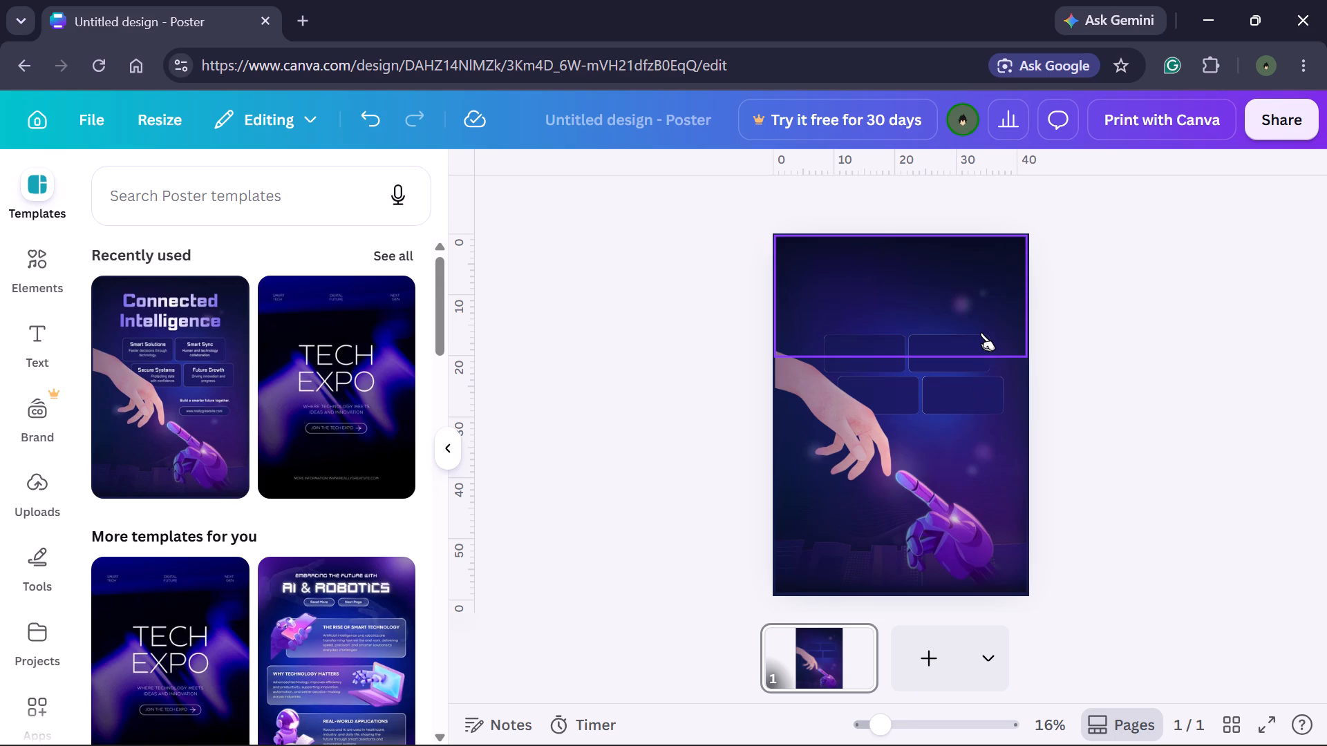
# Move the dark gradient rectangle from the poster's top to mid-page and rotate it clockwise to a diagonal angle.
pyautogui.moveTo(981, 332); pyautogui.dragTo(986, 350)
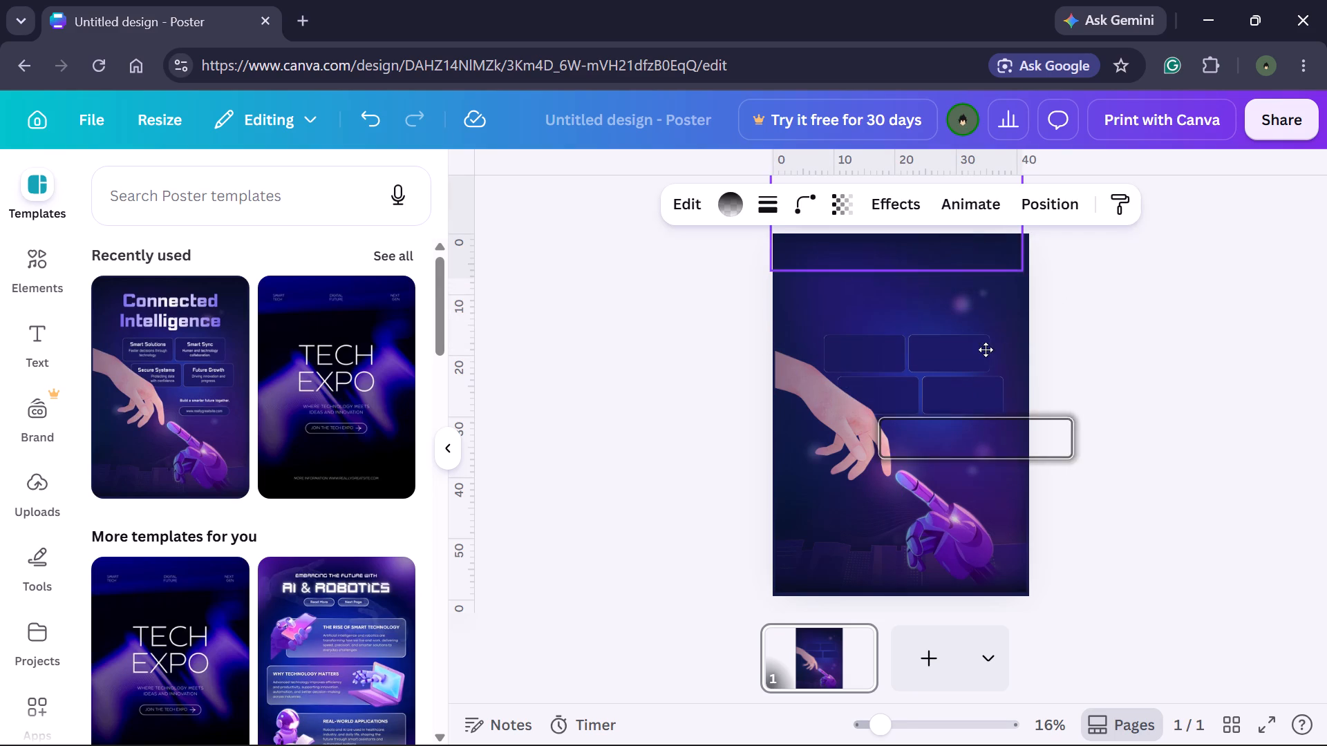
pyautogui.moveTo(986, 350); pyautogui.dragTo(1004, 403)
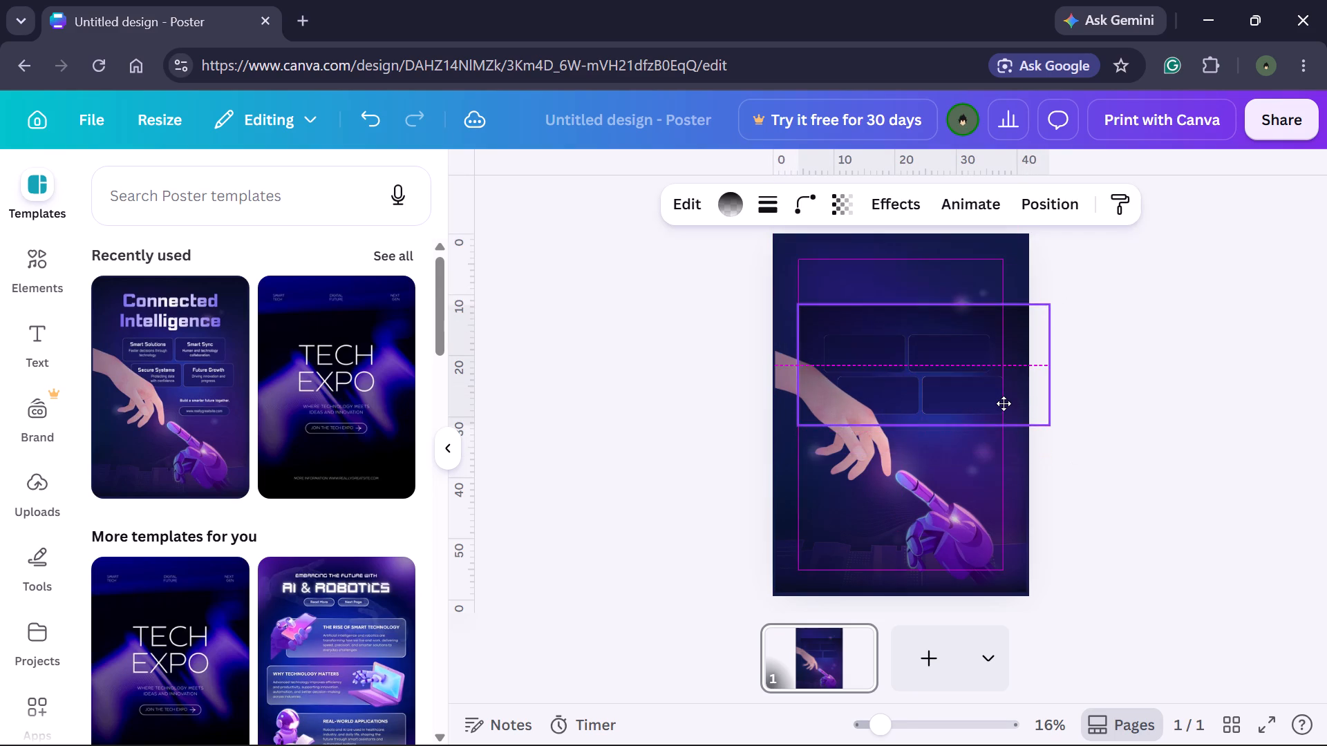
pyautogui.moveTo(1004, 403); pyautogui.dragTo(1019, 507)
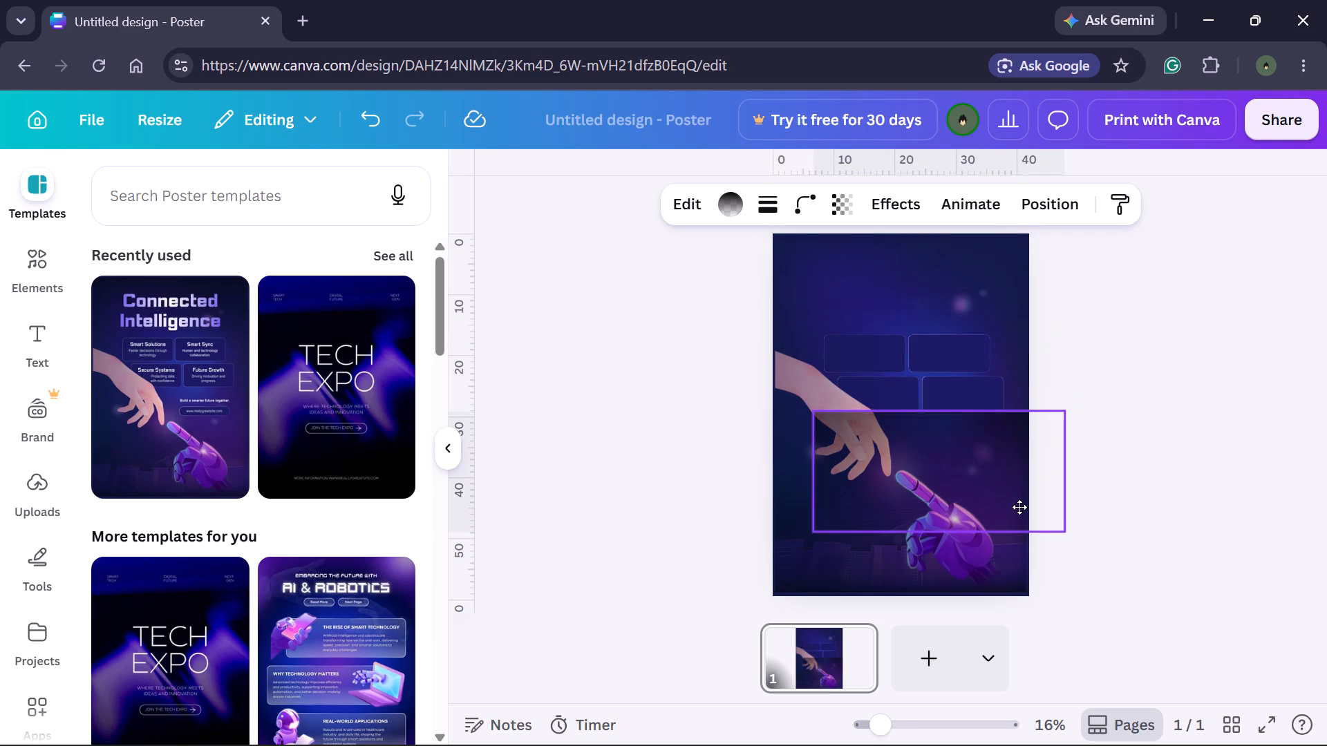
pyautogui.moveTo(1019, 507); pyautogui.dragTo(984, 450)
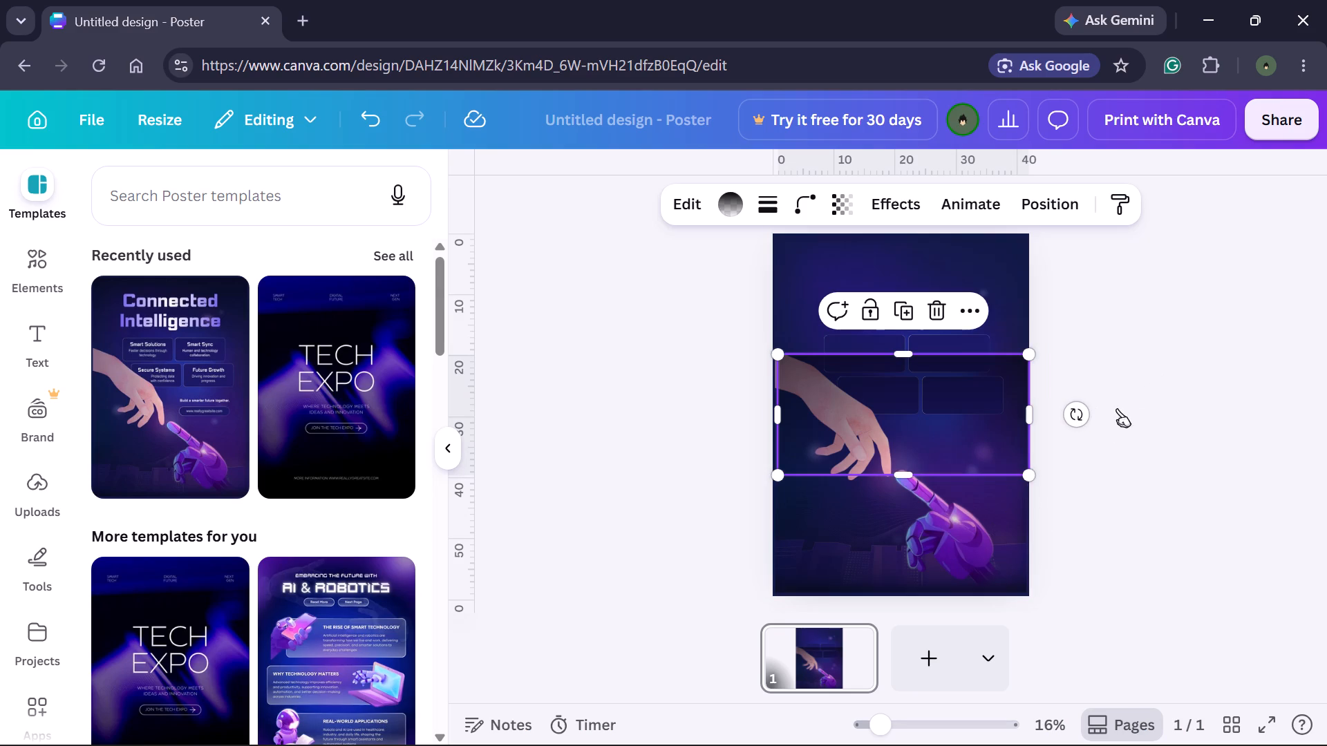
pyautogui.moveTo(1084, 414); pyautogui.dragTo(1048, 542)
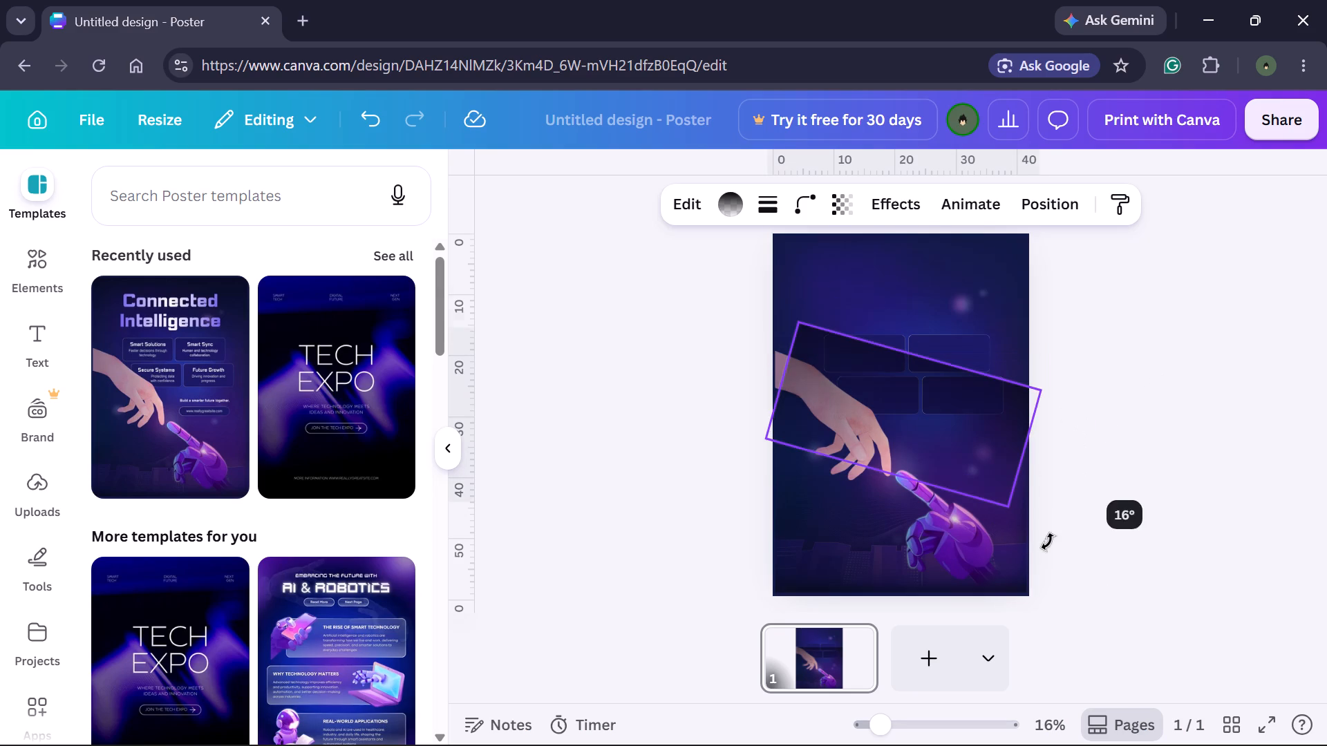
pyautogui.moveTo(1048, 542); pyautogui.dragTo(1043, 549)
# Reposition the rotated gradient rectangle diagonally over the human and robot hands in the poster's lower half.
pyautogui.moveTo(916, 423); pyautogui.dragTo(959, 351)
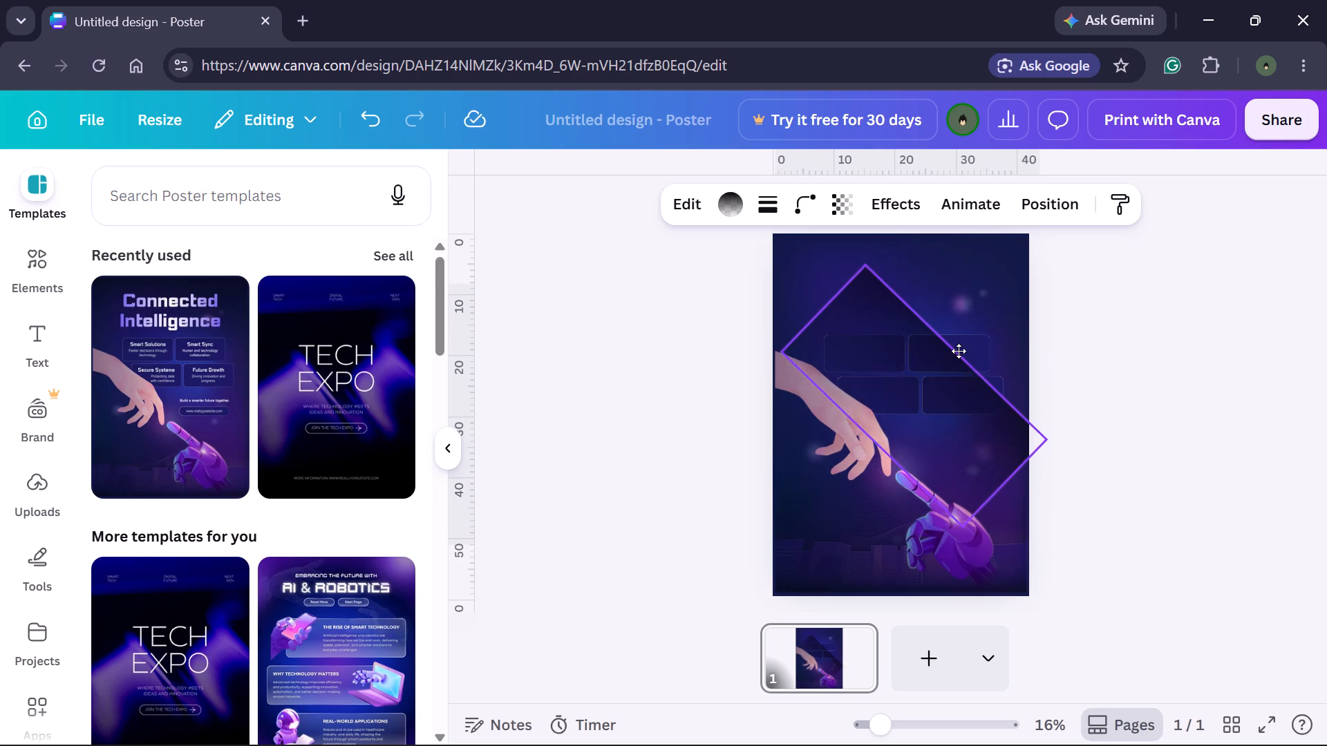
pyautogui.moveTo(959, 351); pyautogui.dragTo(899, 507)
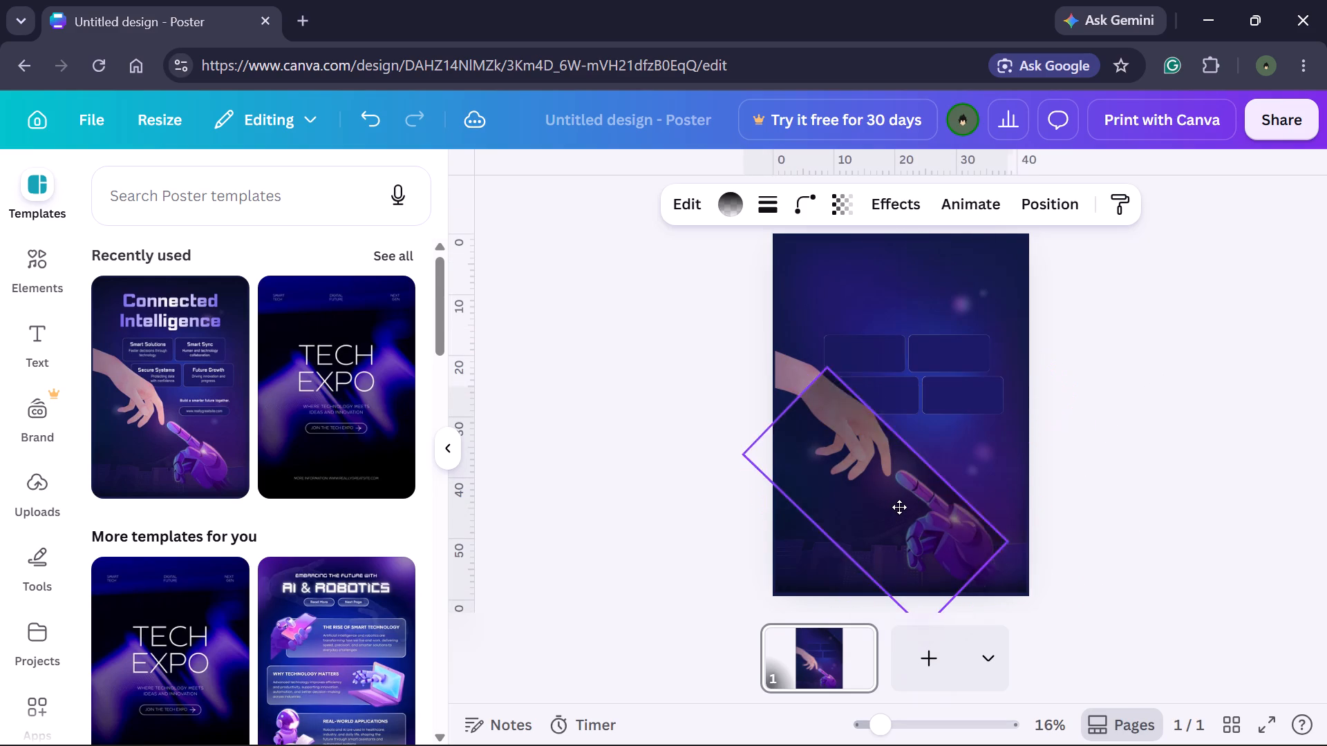
pyautogui.moveTo(899, 507); pyautogui.dragTo(900, 497)
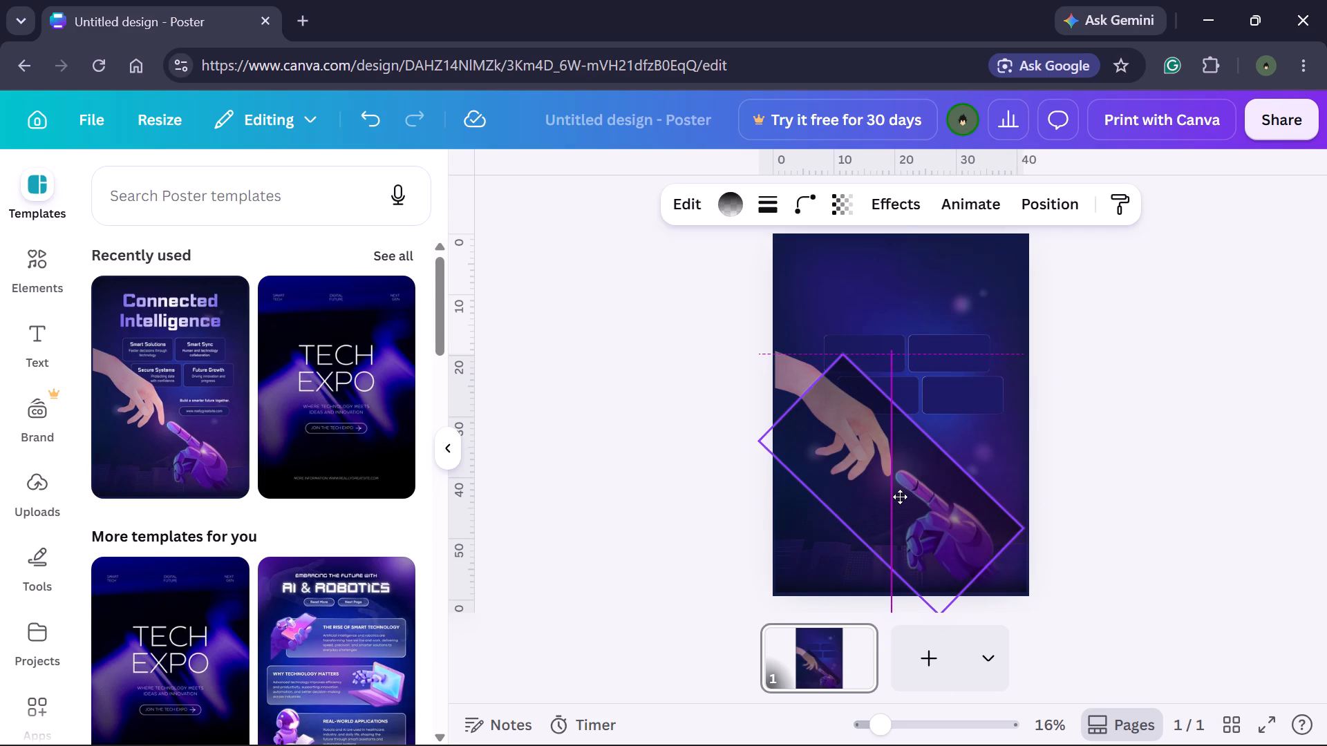
pyautogui.moveTo(900, 497); pyautogui.dragTo(892, 480)
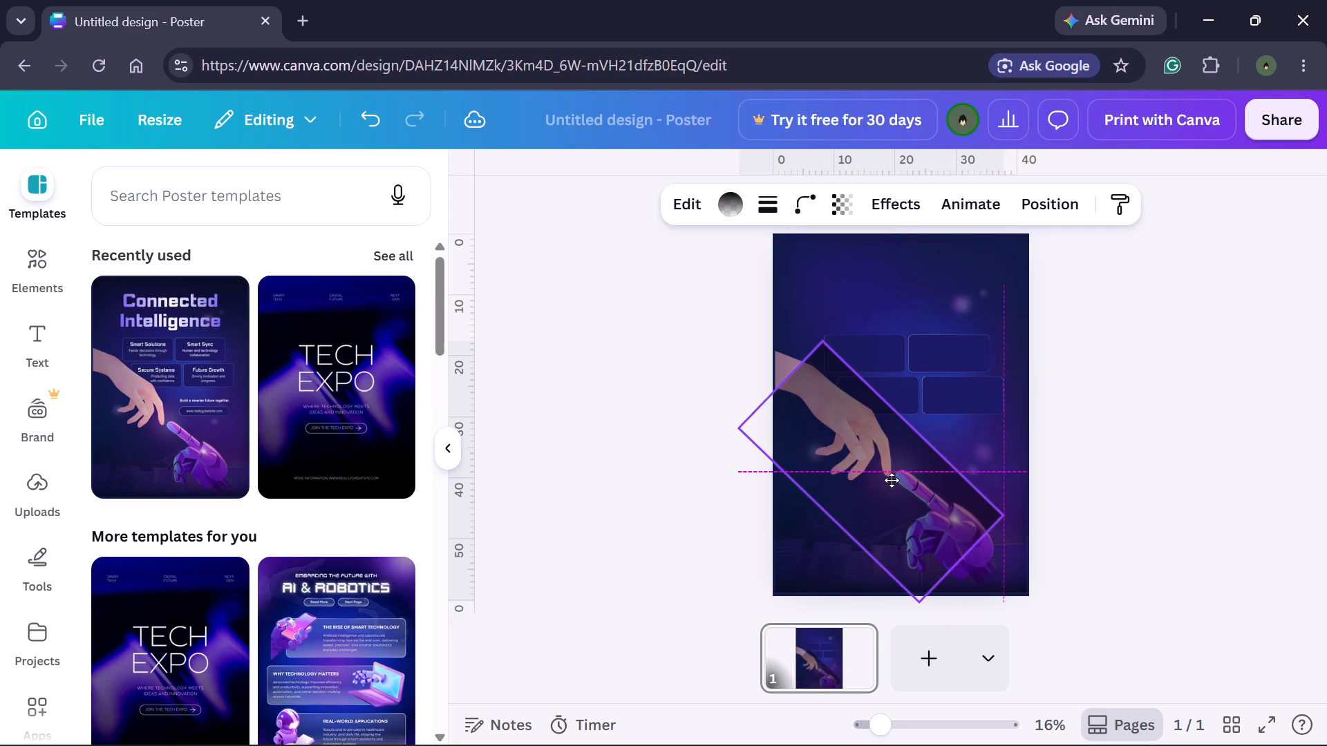
pyautogui.moveTo(892, 480); pyautogui.dragTo(900, 486)
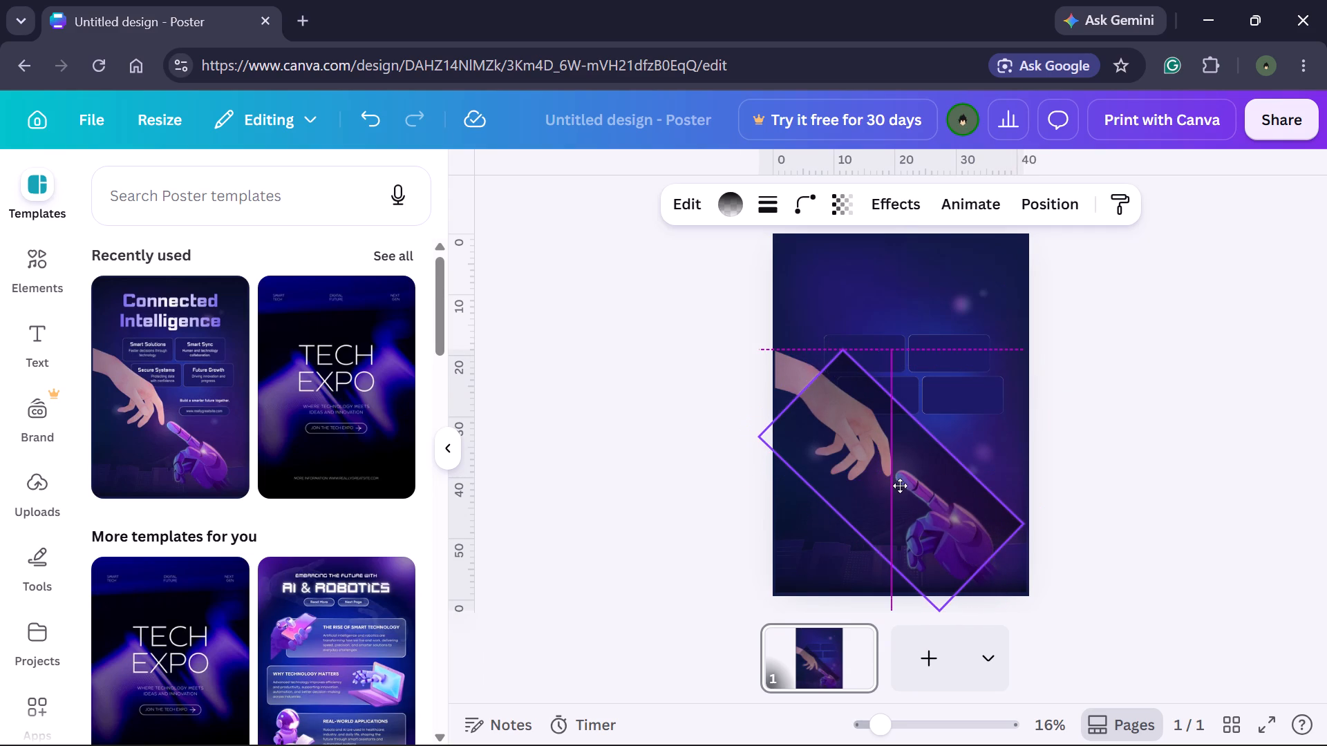
pyautogui.moveTo(900, 486); pyautogui.dragTo(898, 486)
pyautogui.click(1221, 447)
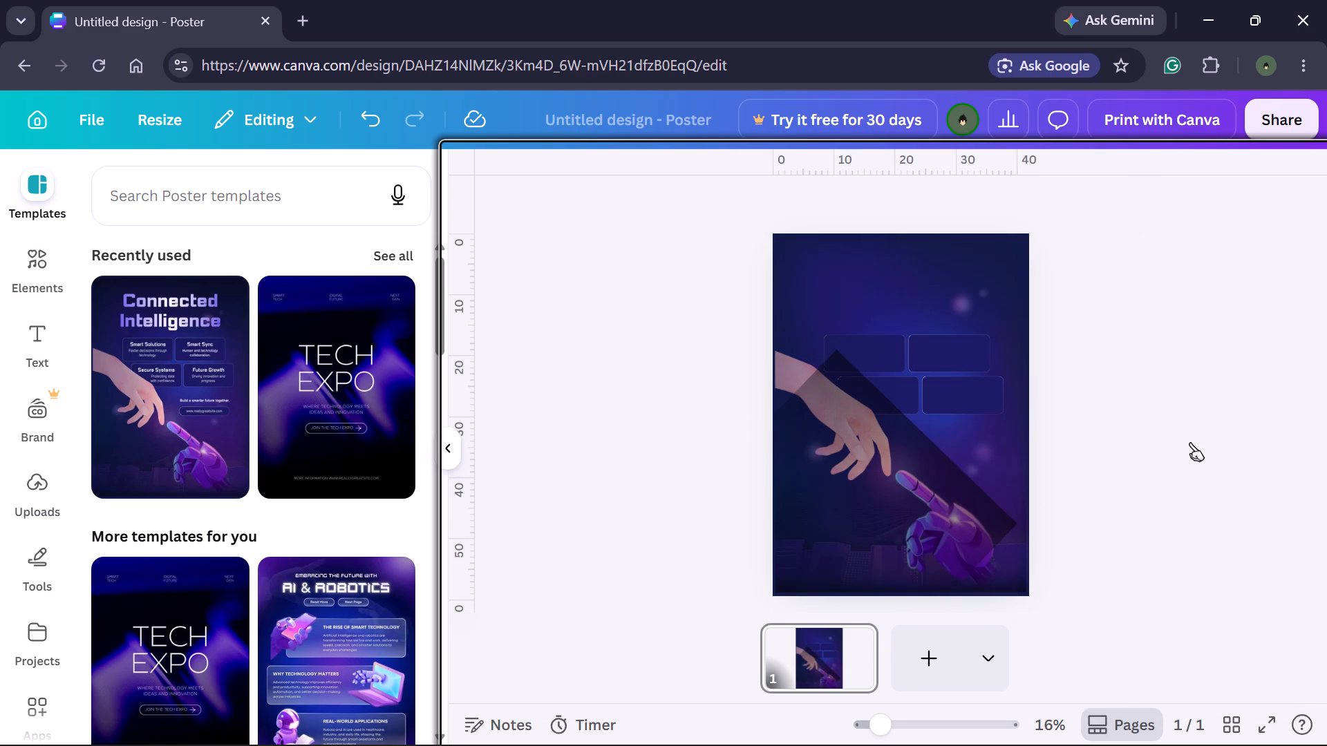
# Enlarge the rotated gradient rectangle well beyond the page and shift it to darken all but the poster's top-right corner.
pyautogui.click(959, 472)
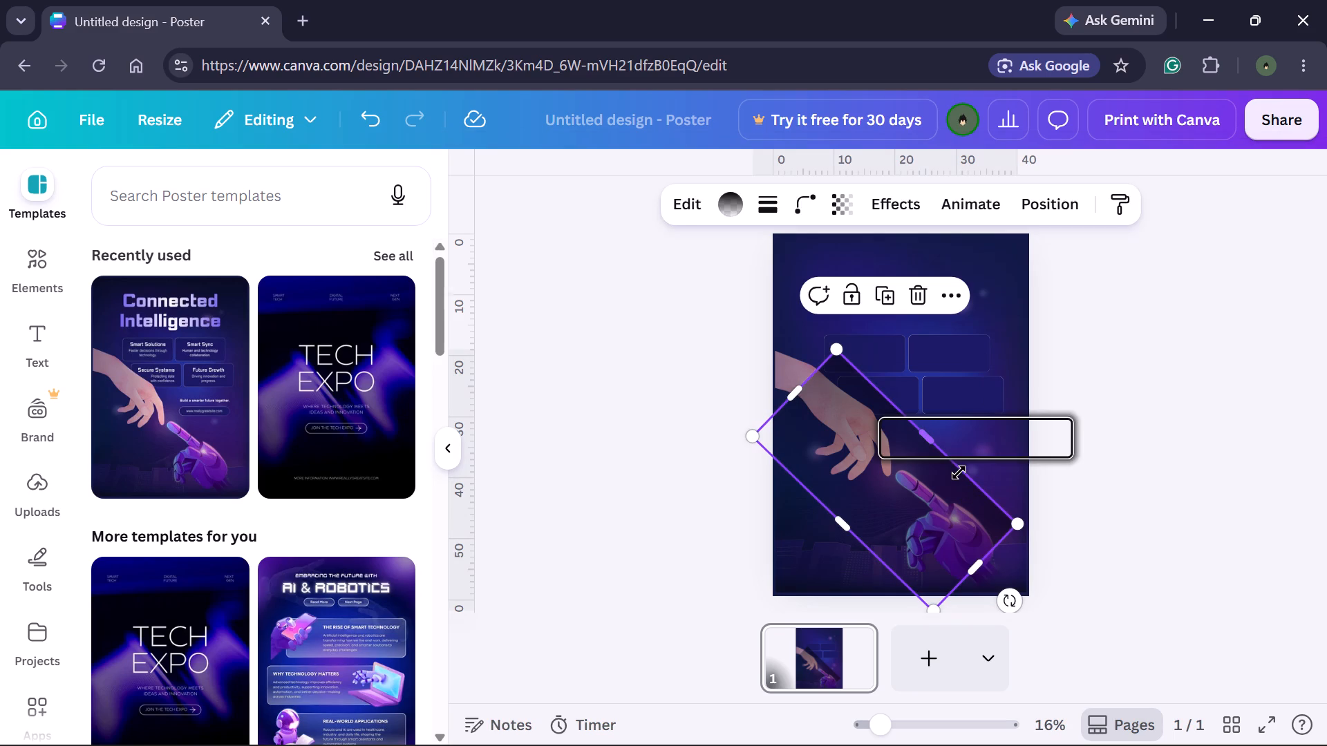
pyautogui.moveTo(1019, 531); pyautogui.dragTo(1279, 583)
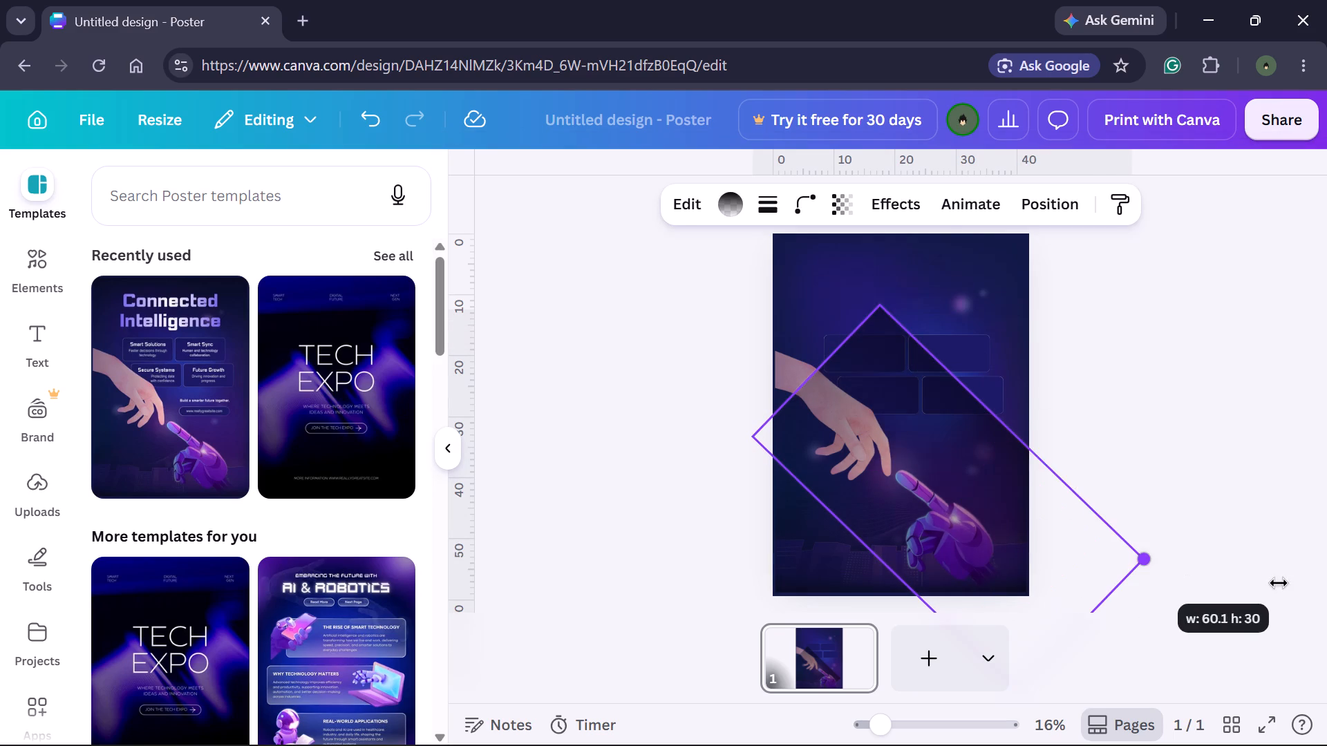
pyautogui.moveTo(1279, 583); pyautogui.dragTo(1326, 575)
pyautogui.click(1201, 349)
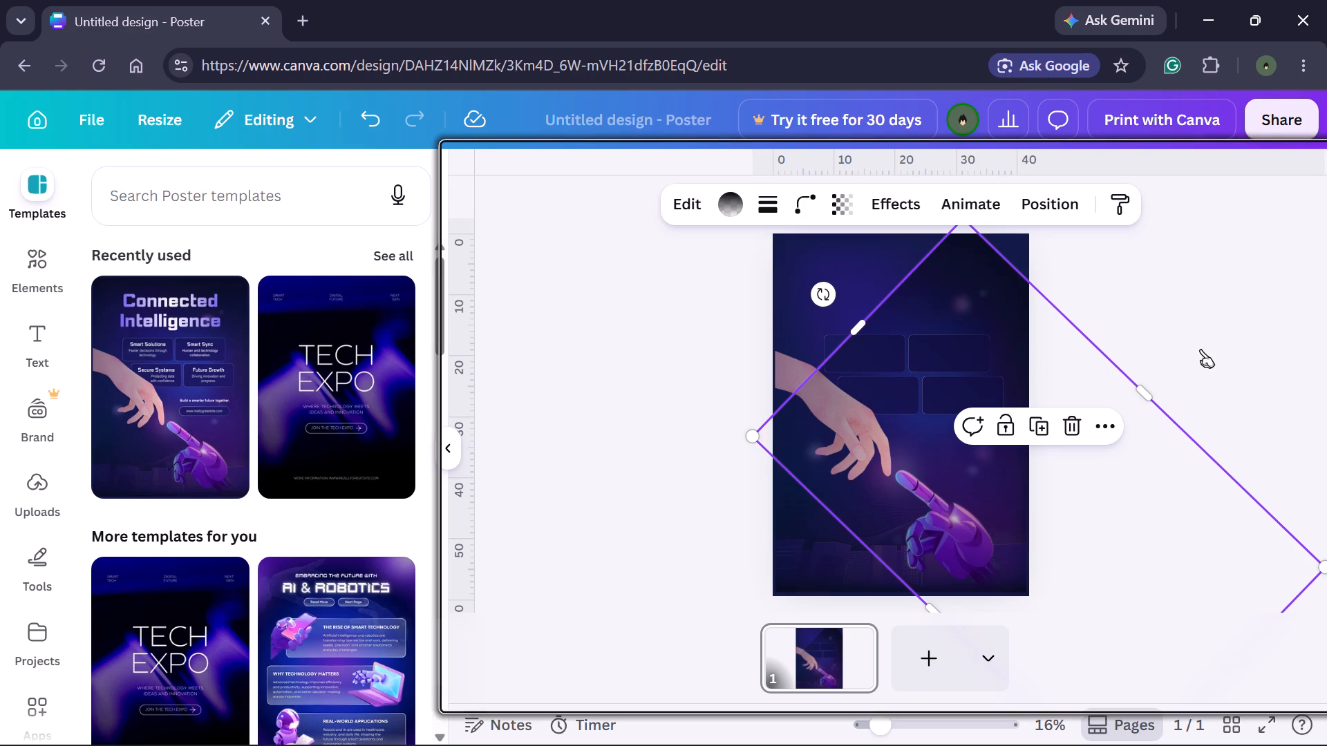
pyautogui.moveTo(995, 338); pyautogui.dragTo(885, 256)
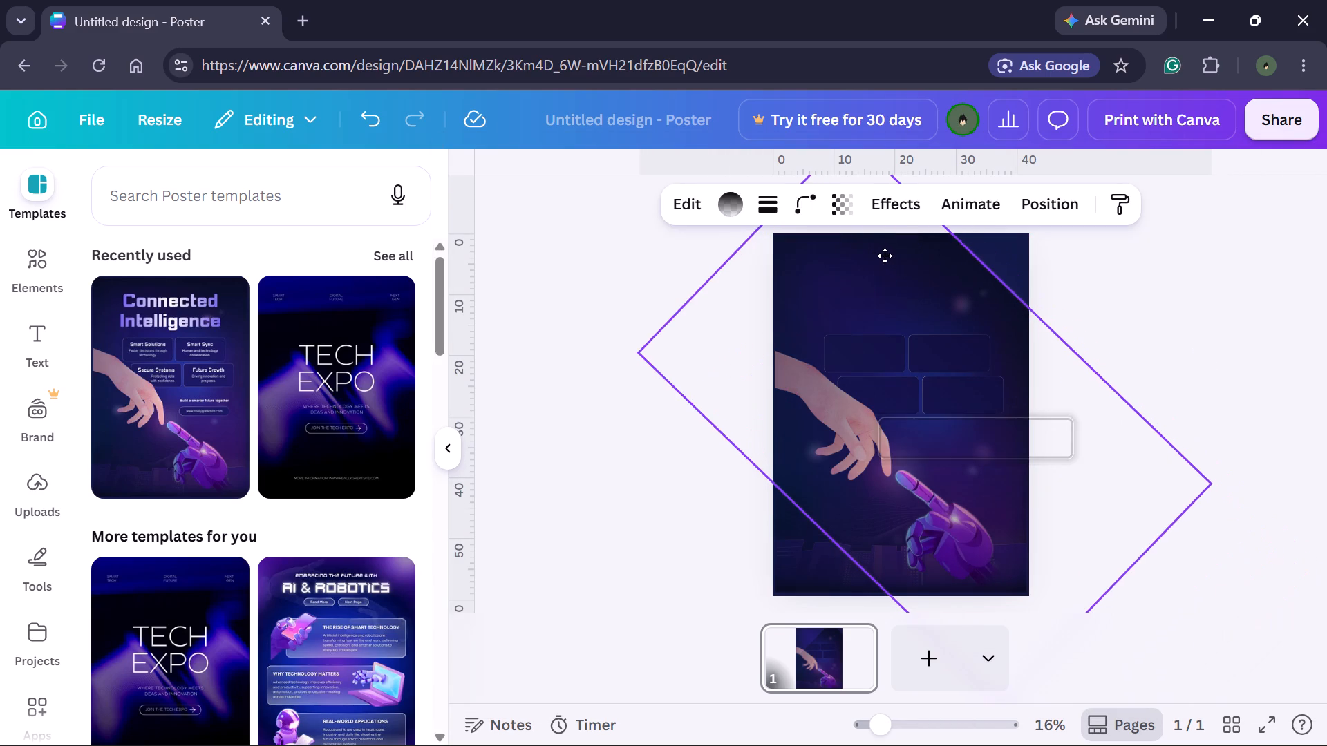
pyautogui.moveTo(885, 256); pyautogui.dragTo(886, 256)
pyautogui.click(1194, 318)
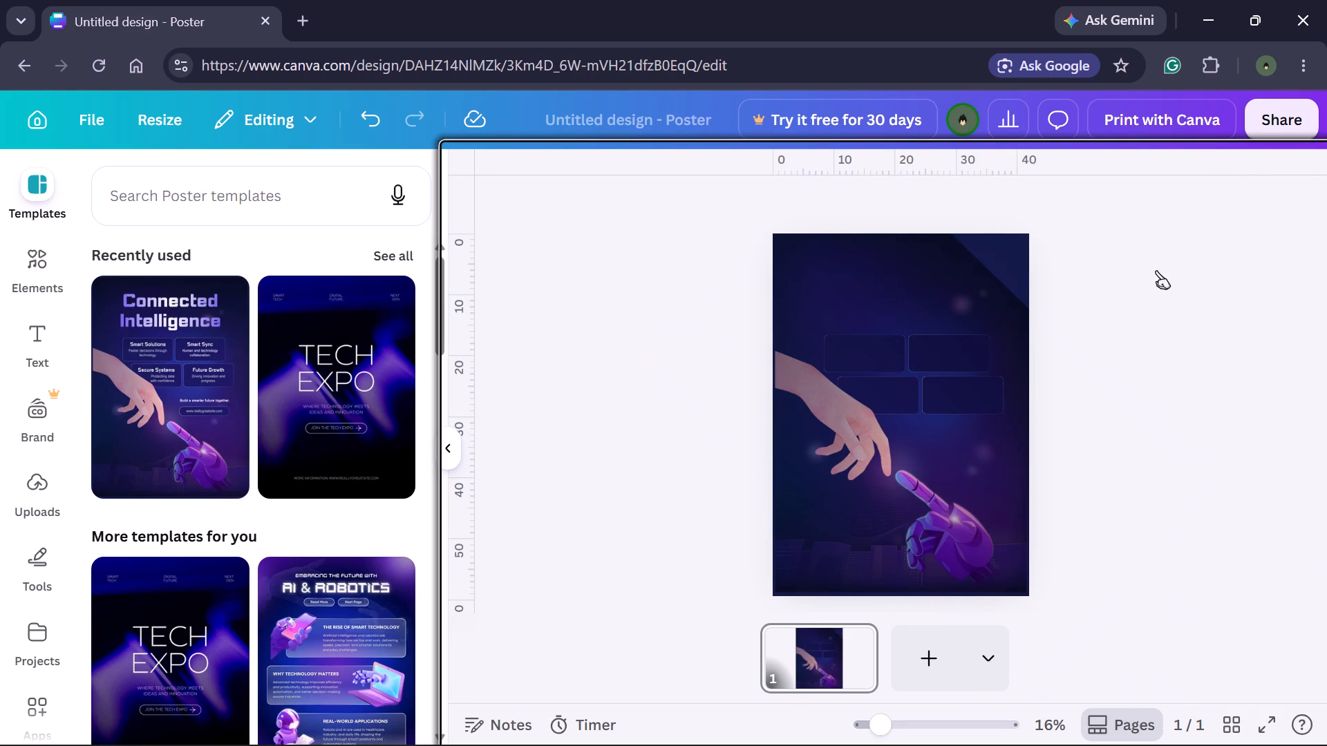
# Select the oversized rotated gradient rectangle together with the upright overlay inside it and move both off the page.
pyautogui.moveTo(1022, 262); pyautogui.dragTo(1057, 339)
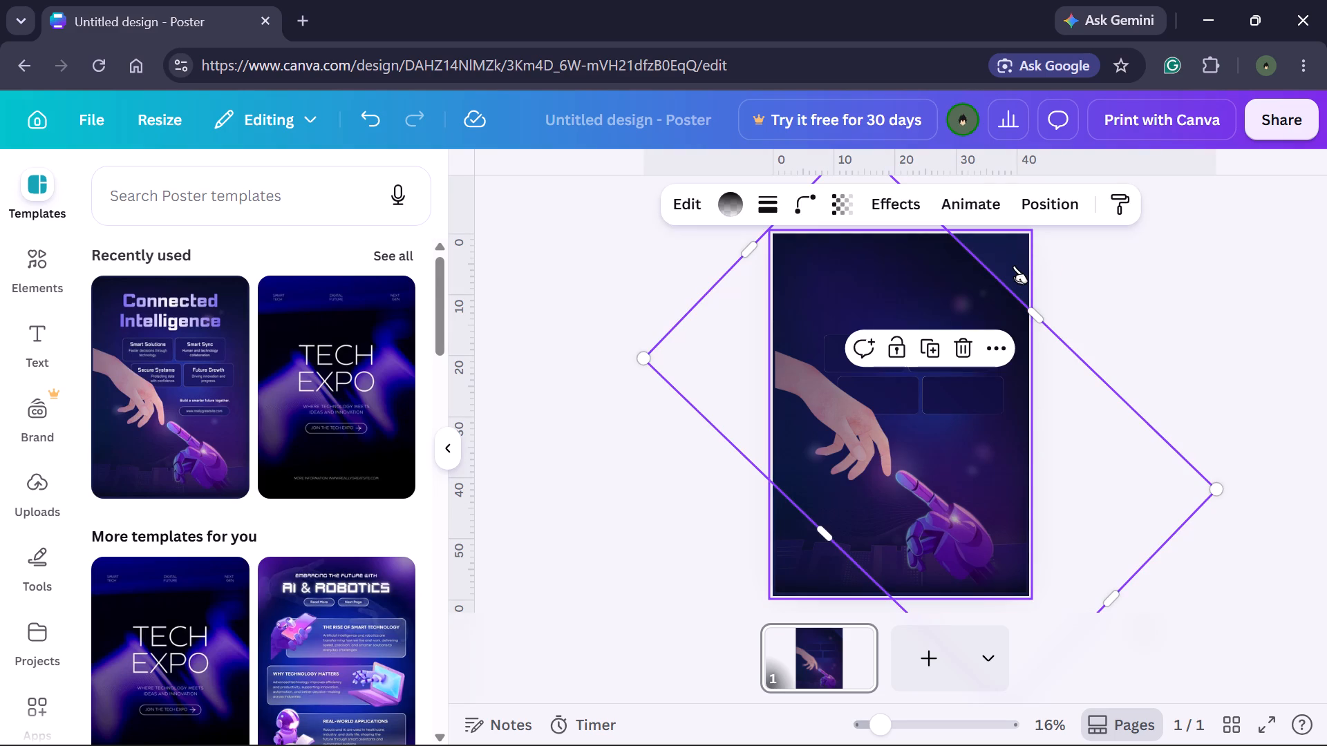
pyautogui.moveTo(1014, 266); pyautogui.dragTo(930, 286)
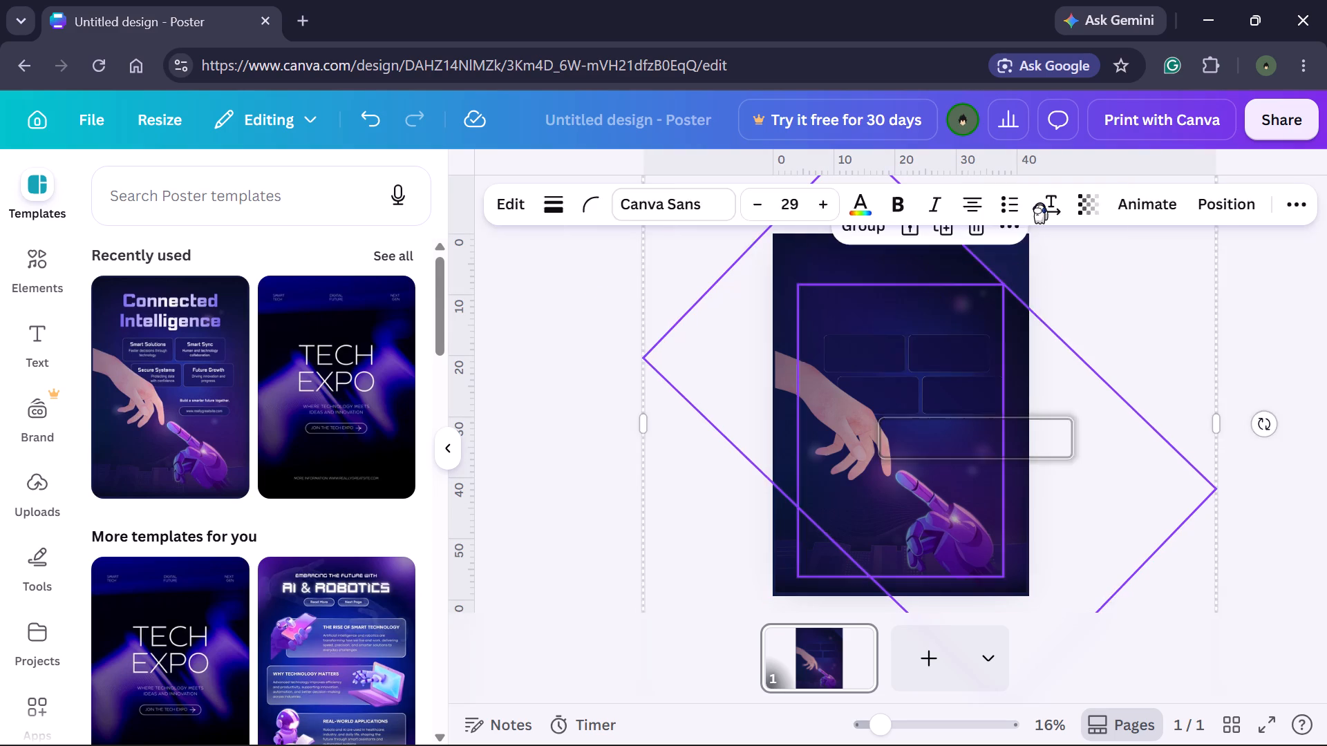
pyautogui.moveTo(946, 367); pyautogui.dragTo(923, 365)
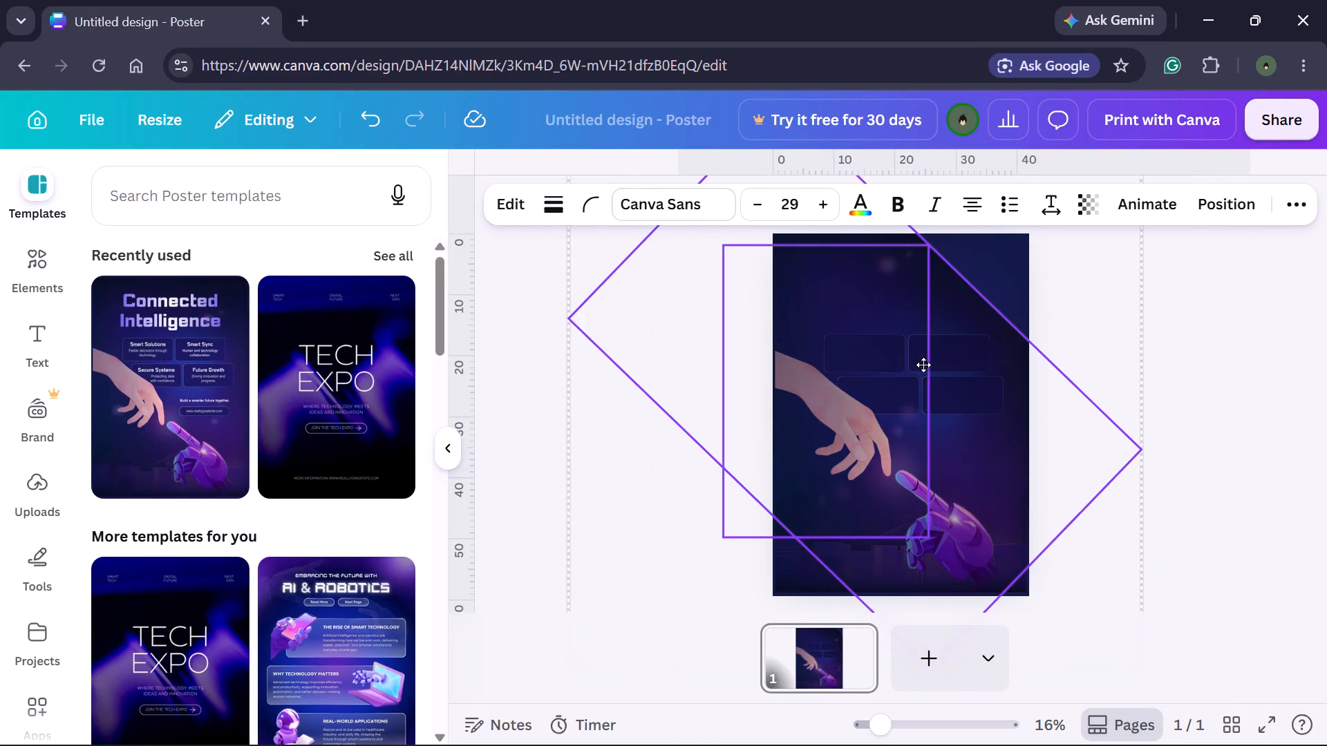
pyautogui.moveTo(923, 365); pyautogui.dragTo(1326, 347)
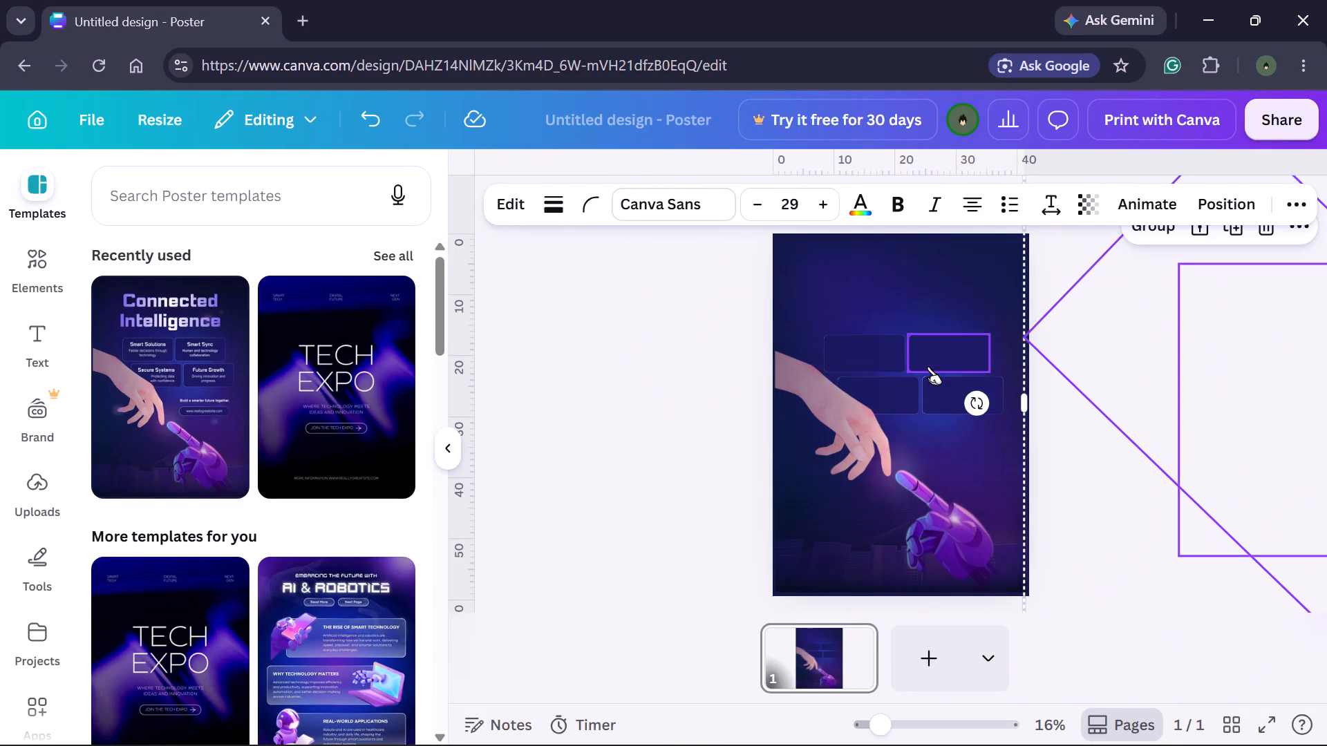
# Clear the four rounded boxes and the tall dark gradient panel from the poster by moving each one off the page.
pyautogui.moveTo(939, 388); pyautogui.dragTo(1087, 475)
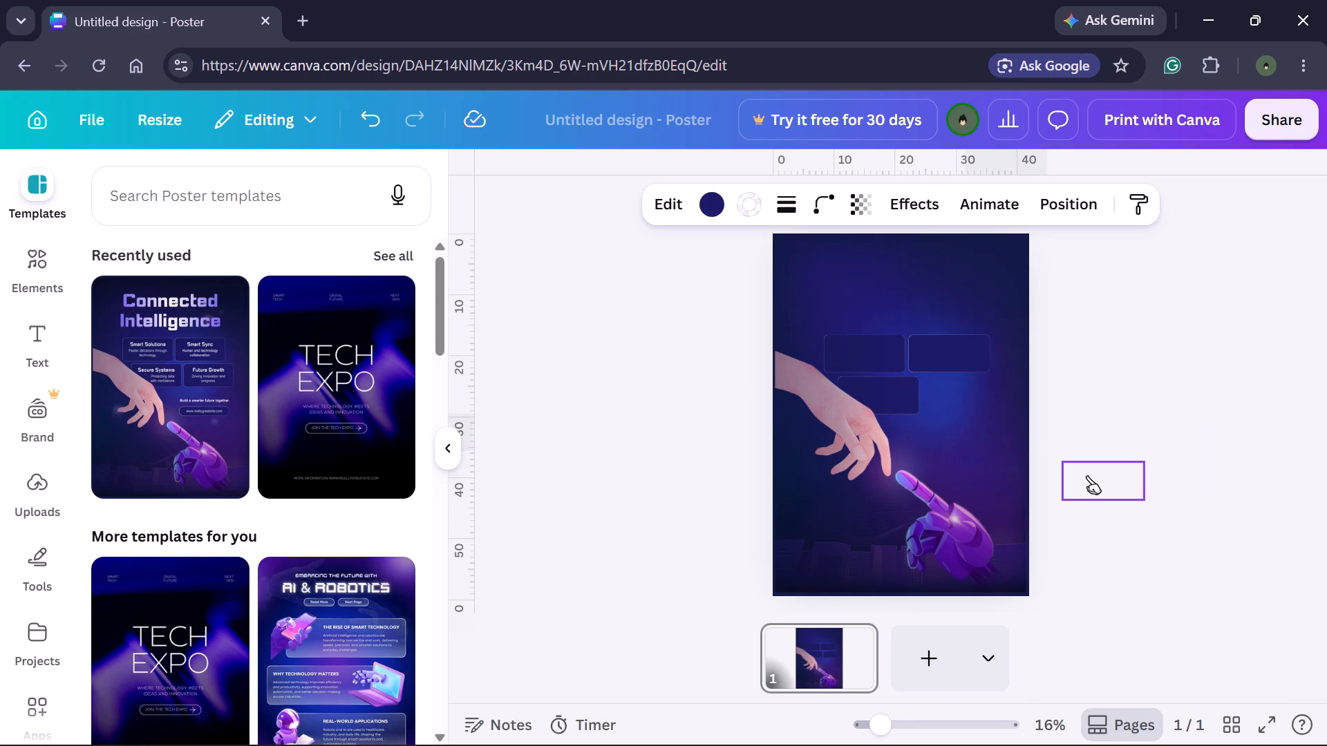
pyautogui.moveTo(925, 357); pyautogui.dragTo(1210, 312)
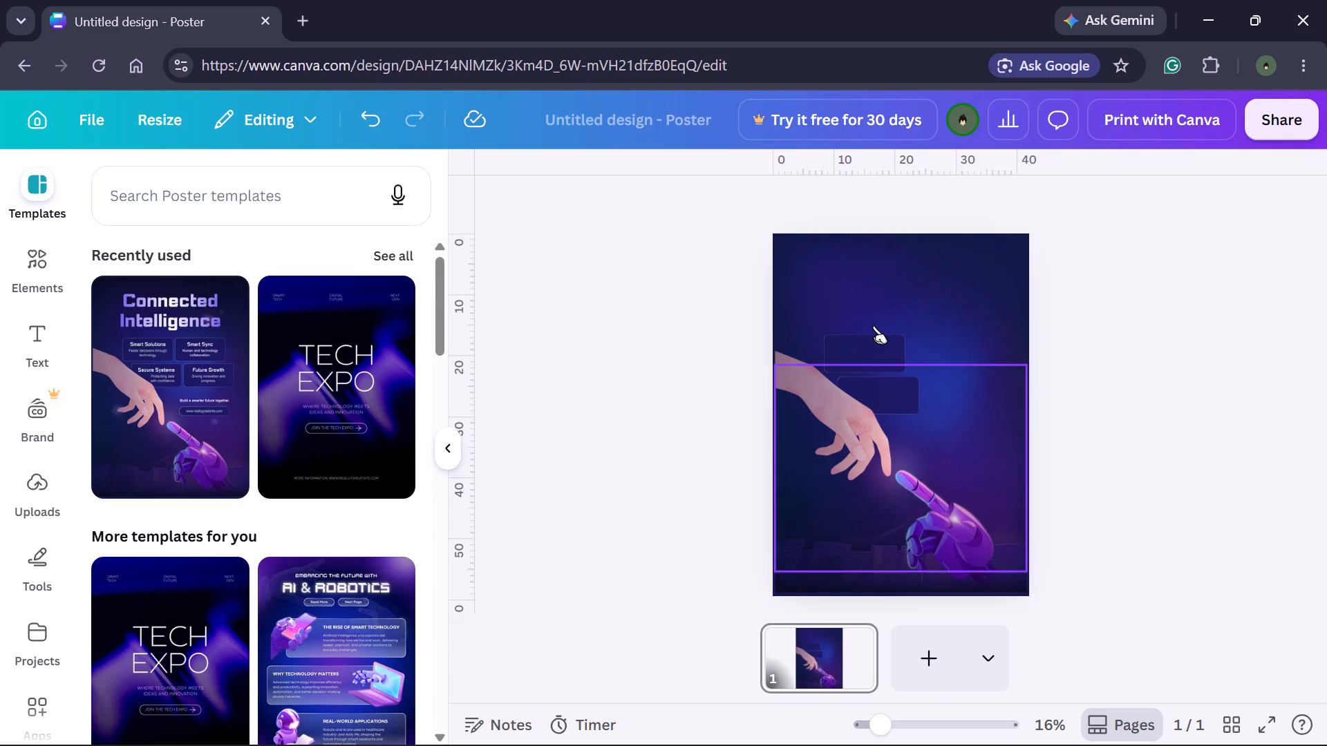
pyautogui.moveTo(876, 349); pyautogui.dragTo(767, 309)
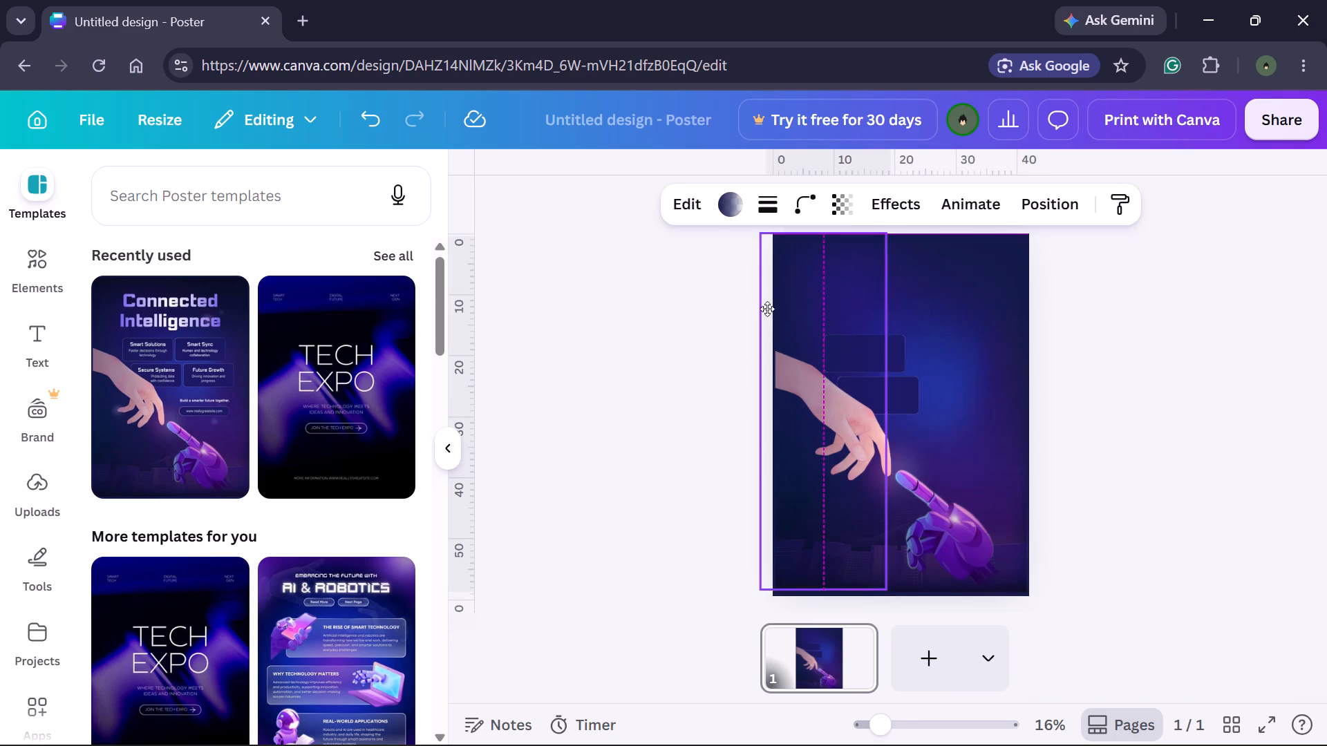
pyautogui.moveTo(767, 309); pyautogui.dragTo(1036, 321)
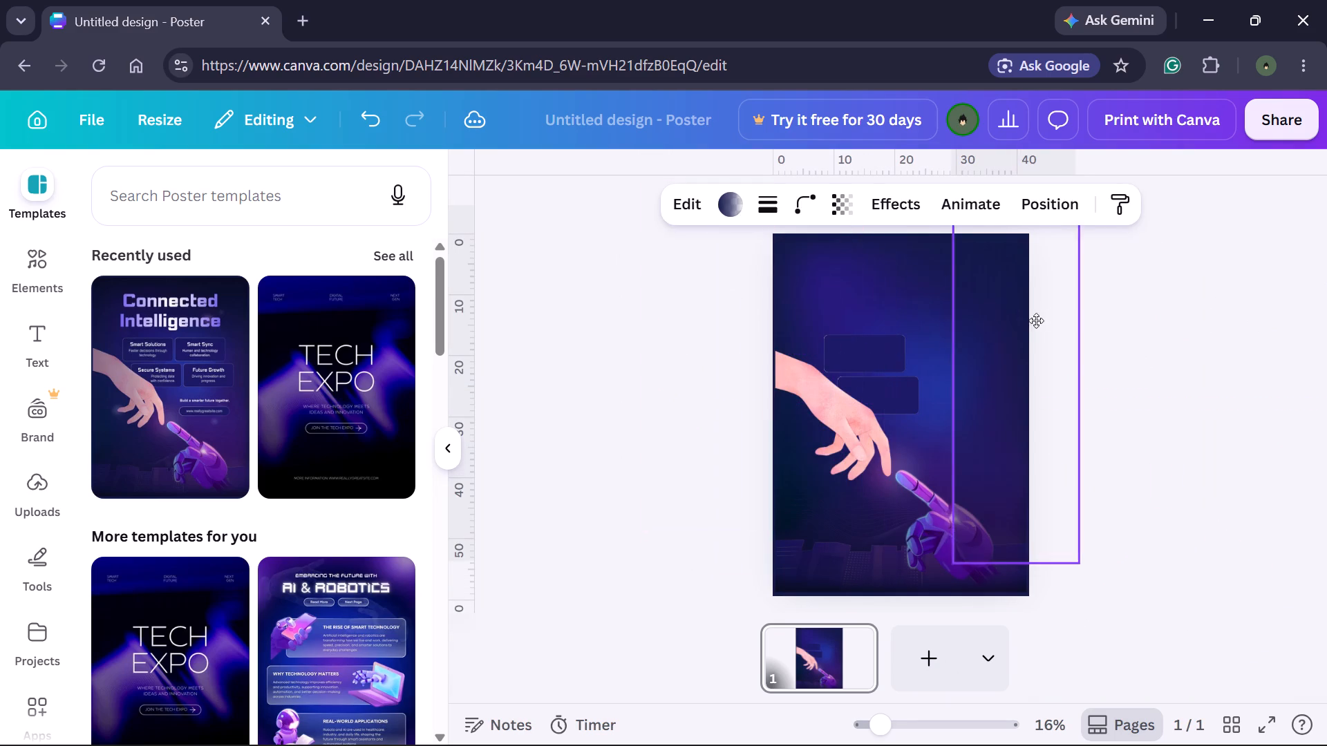
pyautogui.moveTo(1036, 321); pyautogui.dragTo(623, 338)
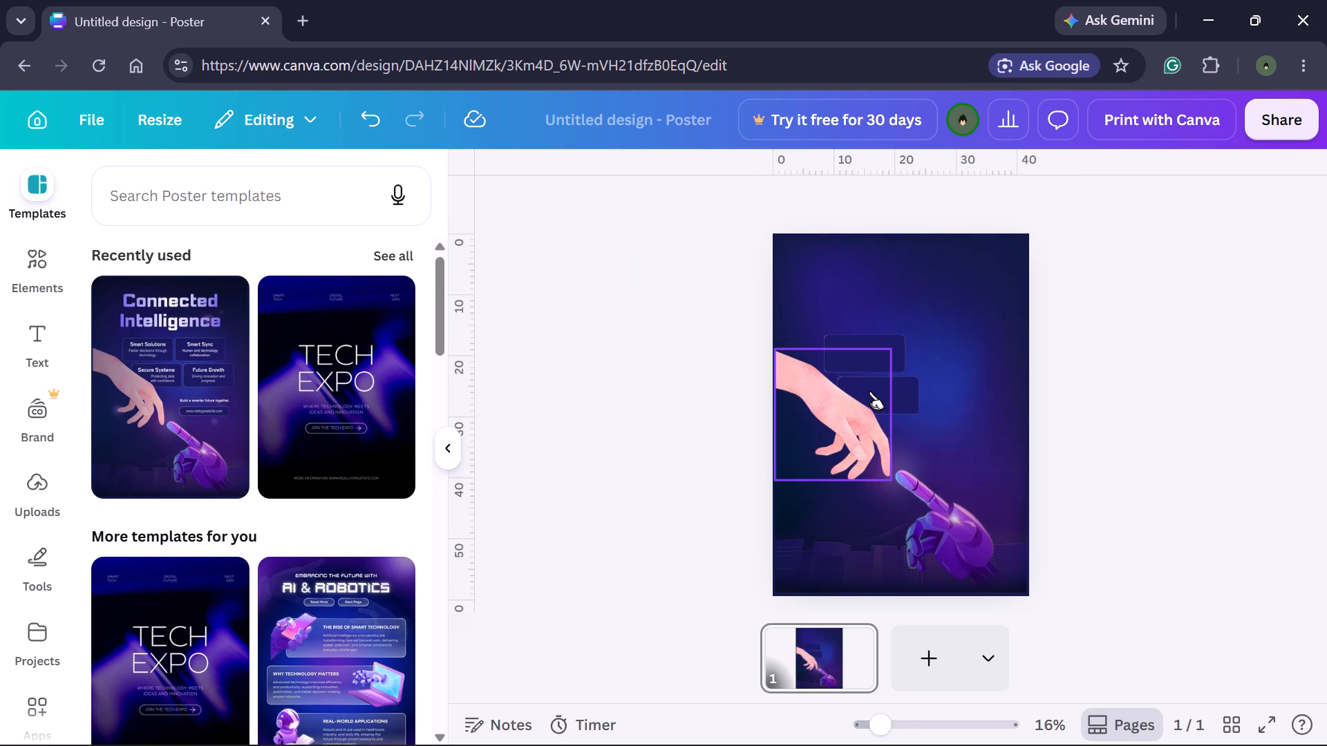
pyautogui.moveTo(896, 396); pyautogui.dragTo(668, 300)
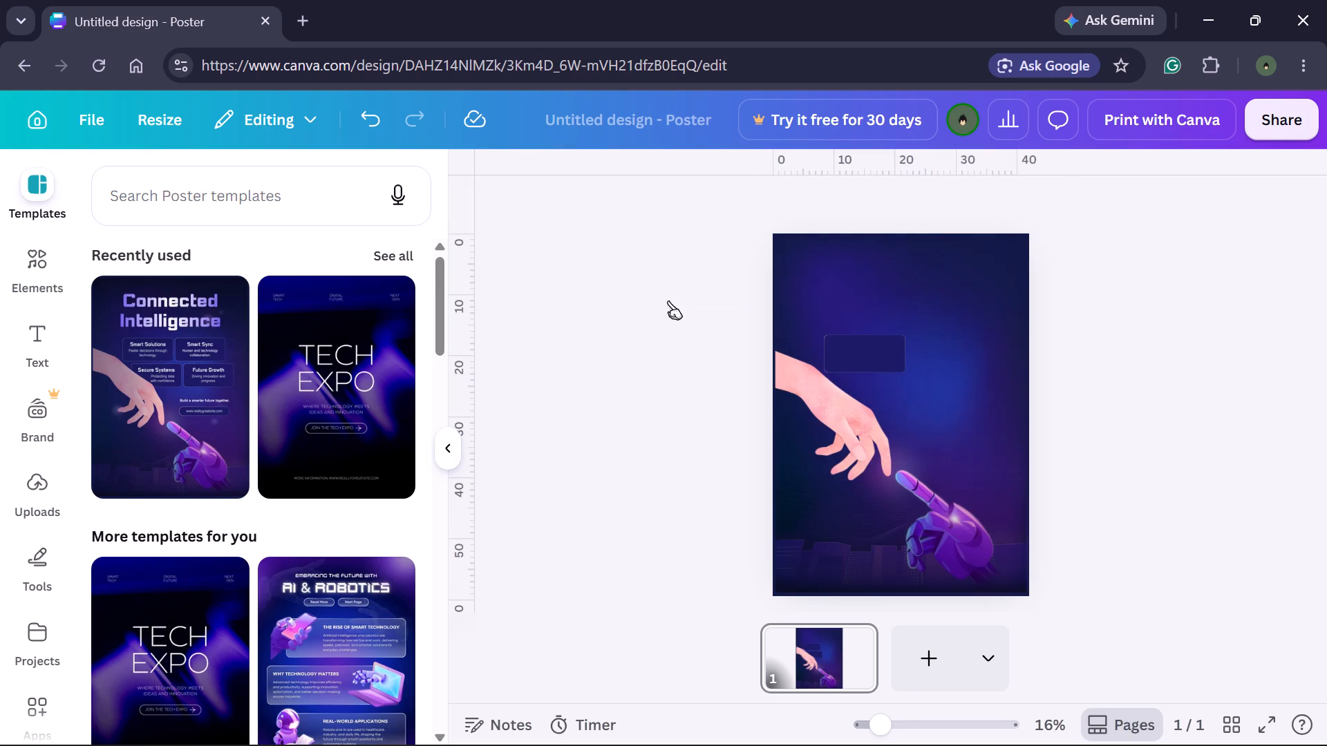
pyautogui.moveTo(854, 348); pyautogui.dragTo(662, 289)
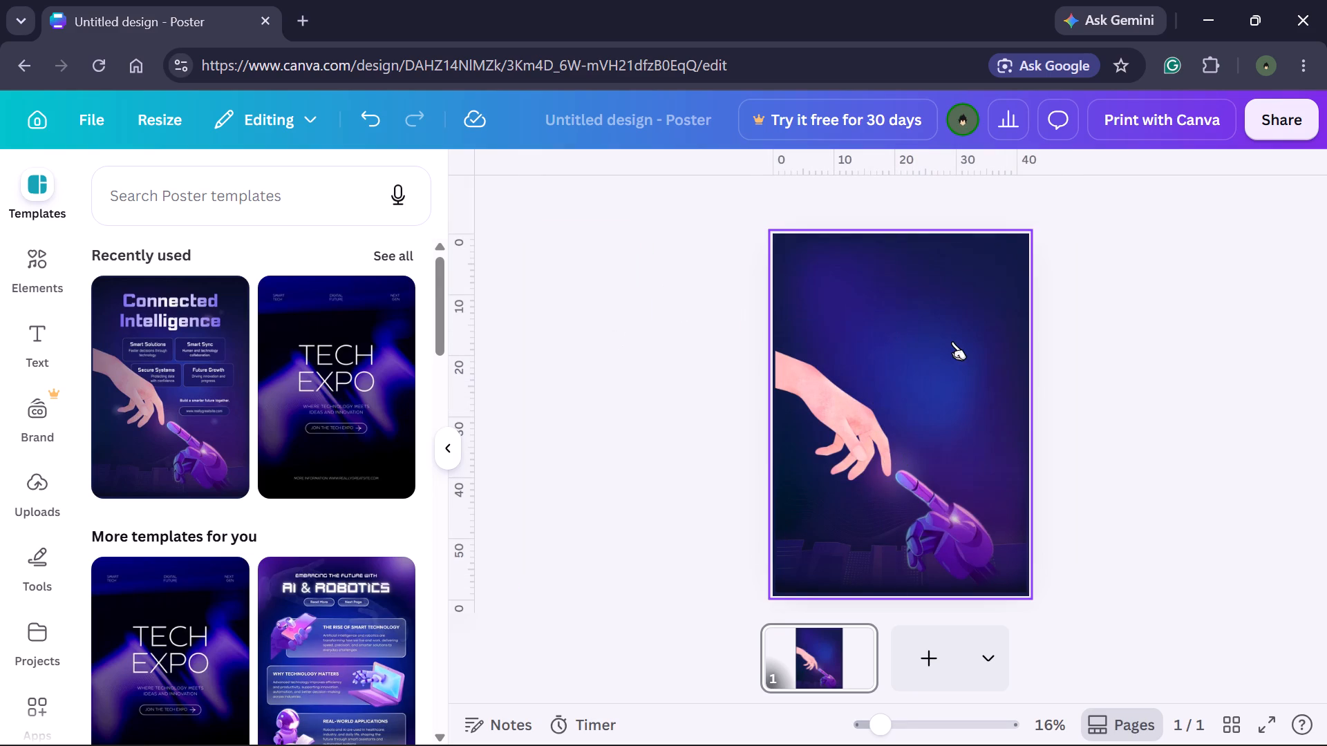
# Select the human hand, robot hand and surrounding lower-half graphics together and move them off the page, leaving only the background.
pyautogui.moveTo(939, 329); pyautogui.dragTo(916, 584)
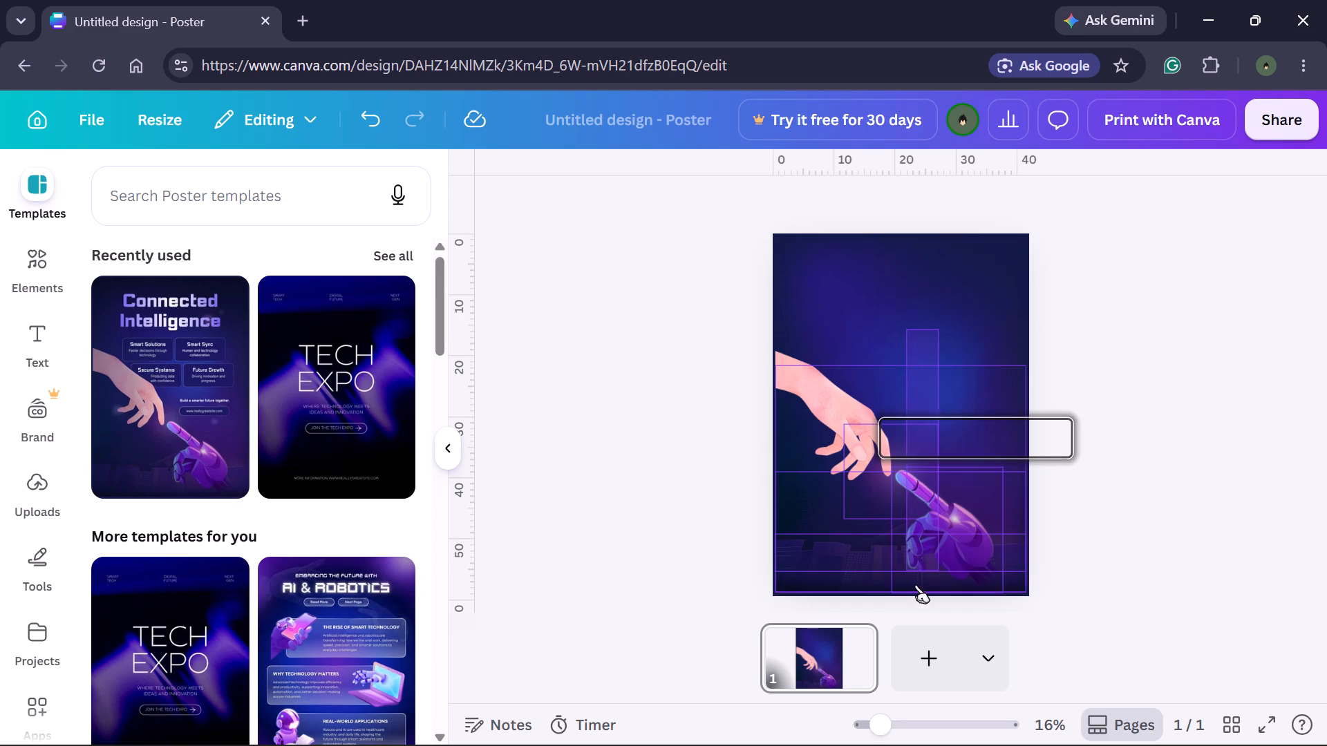
pyautogui.moveTo(916, 584); pyautogui.dragTo(763, 568)
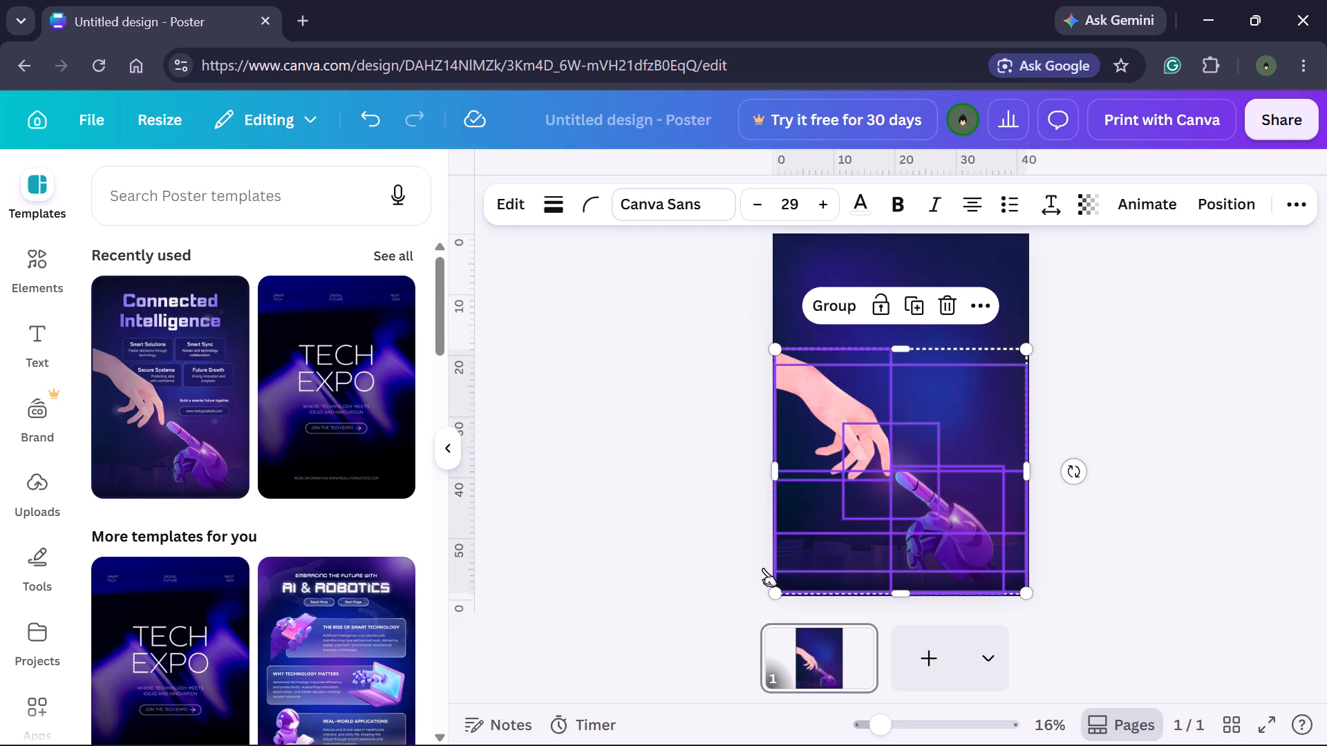
pyautogui.moveTo(860, 488); pyautogui.dragTo(888, 524)
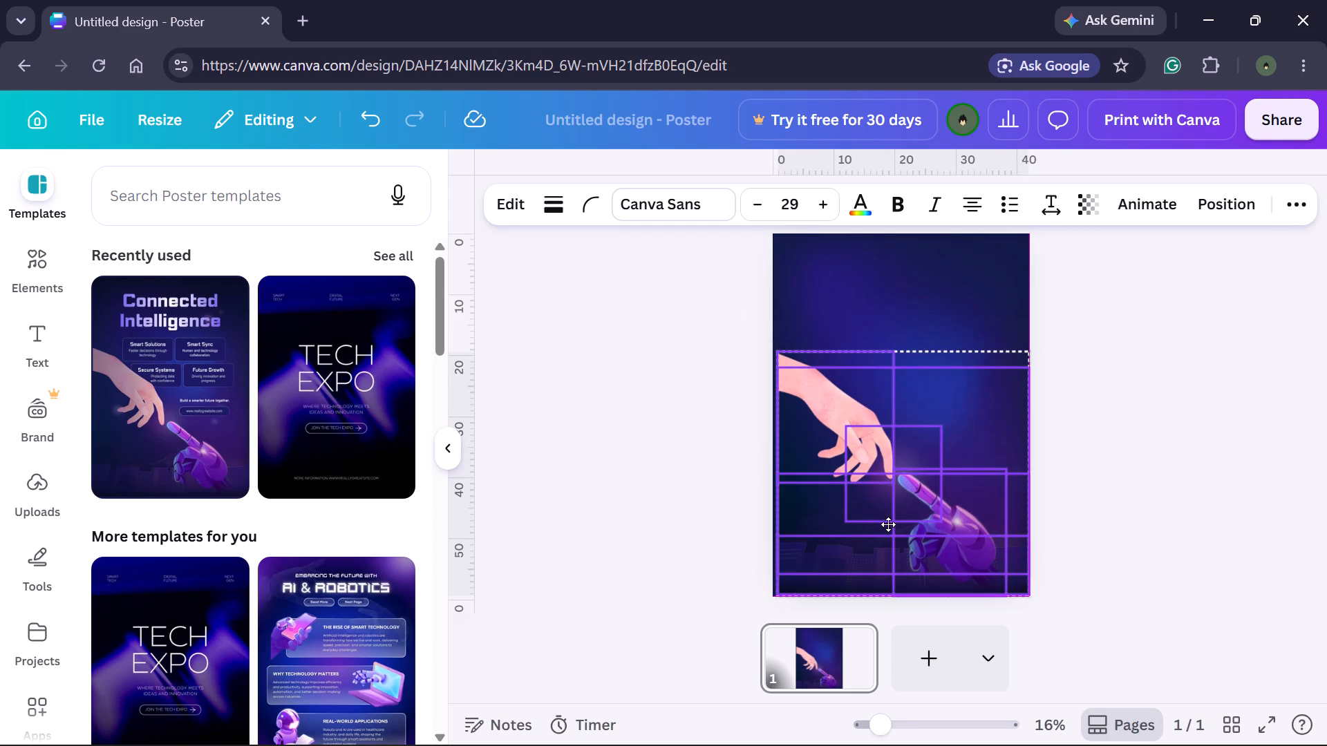
pyautogui.moveTo(888, 524); pyautogui.dragTo(1078, 436)
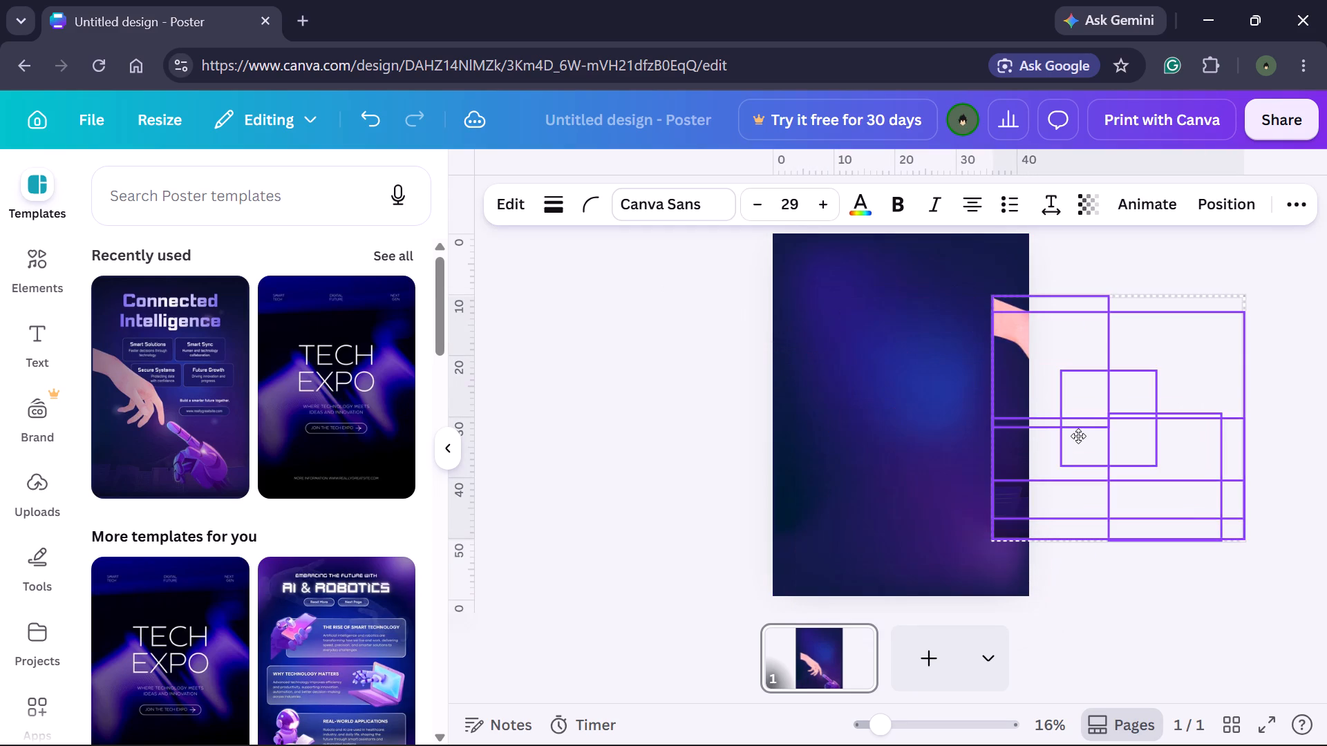
pyautogui.moveTo(1078, 436); pyautogui.dragTo(1326, 290)
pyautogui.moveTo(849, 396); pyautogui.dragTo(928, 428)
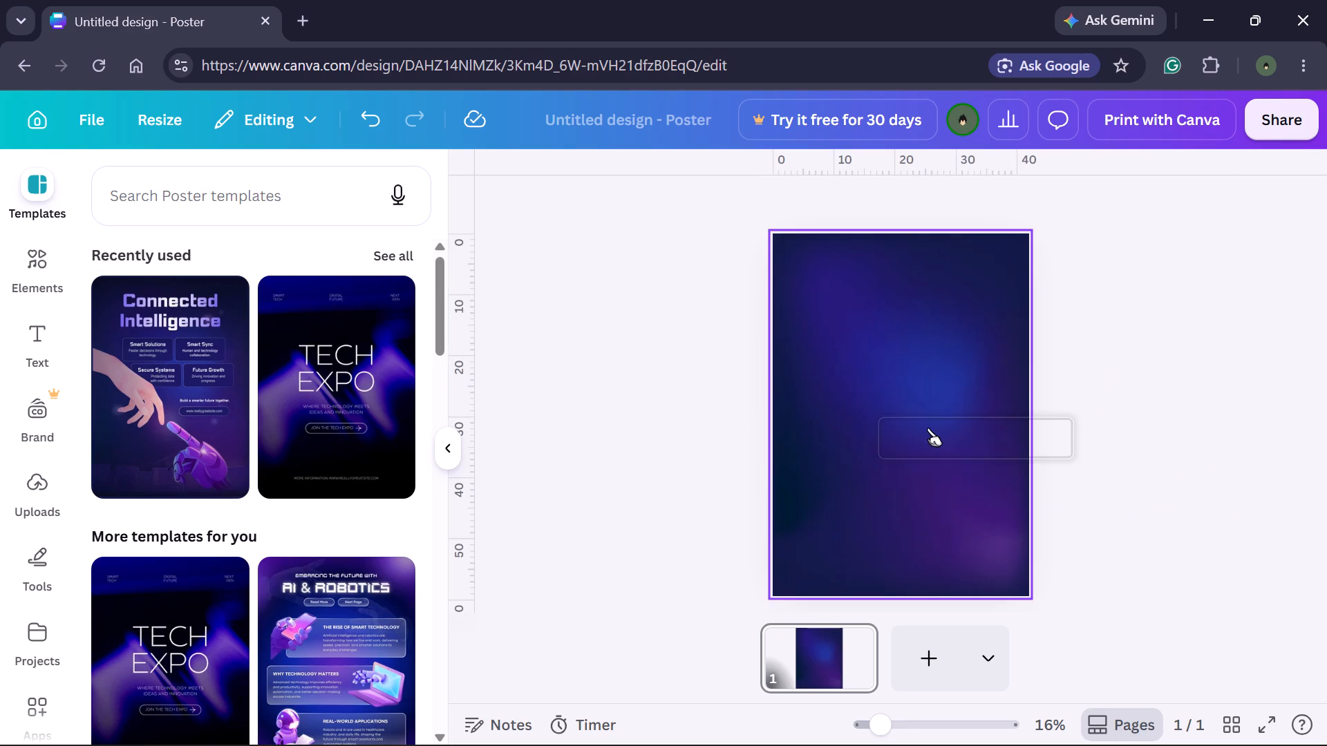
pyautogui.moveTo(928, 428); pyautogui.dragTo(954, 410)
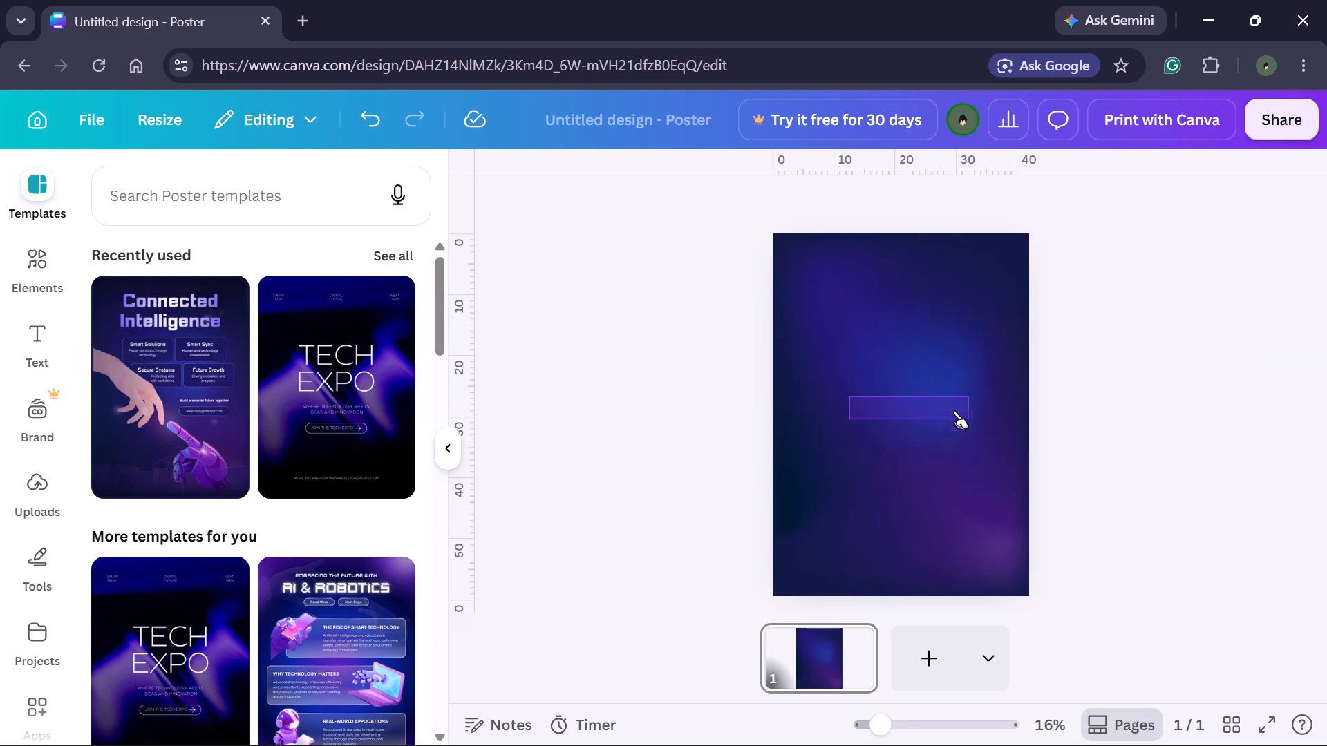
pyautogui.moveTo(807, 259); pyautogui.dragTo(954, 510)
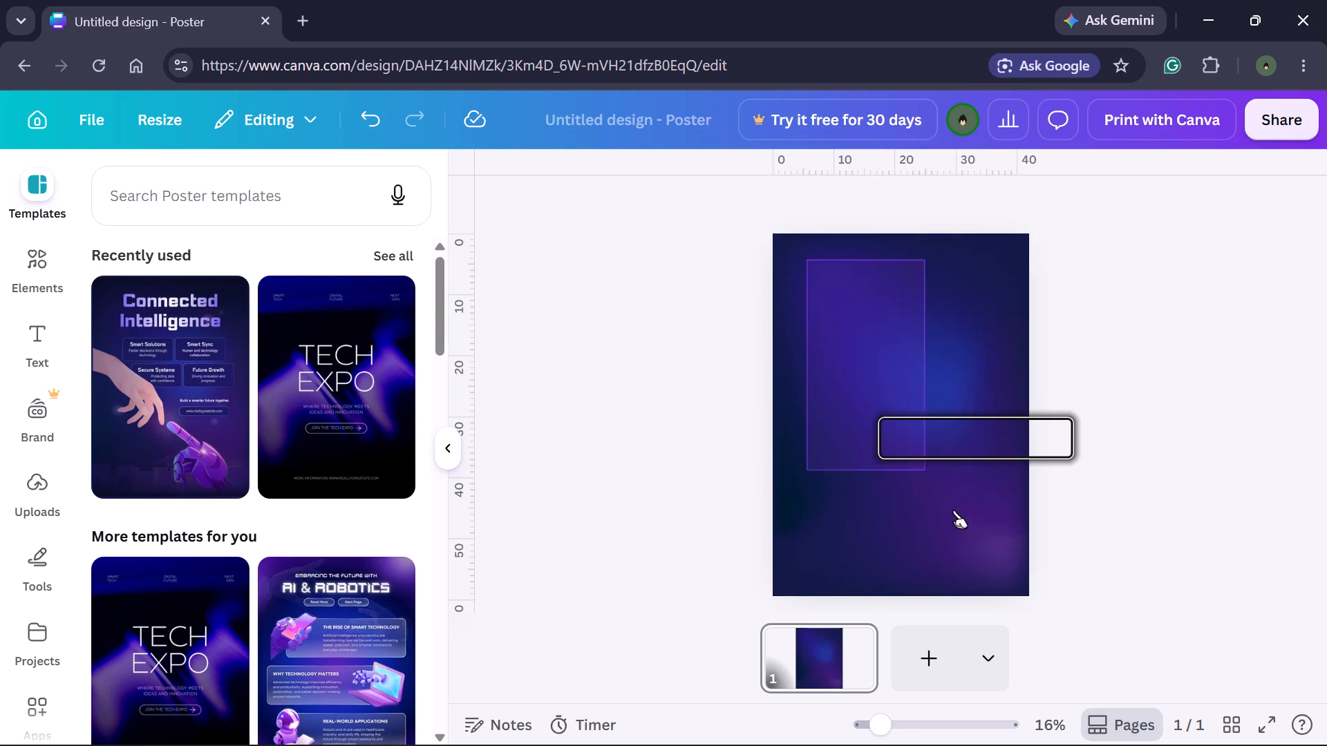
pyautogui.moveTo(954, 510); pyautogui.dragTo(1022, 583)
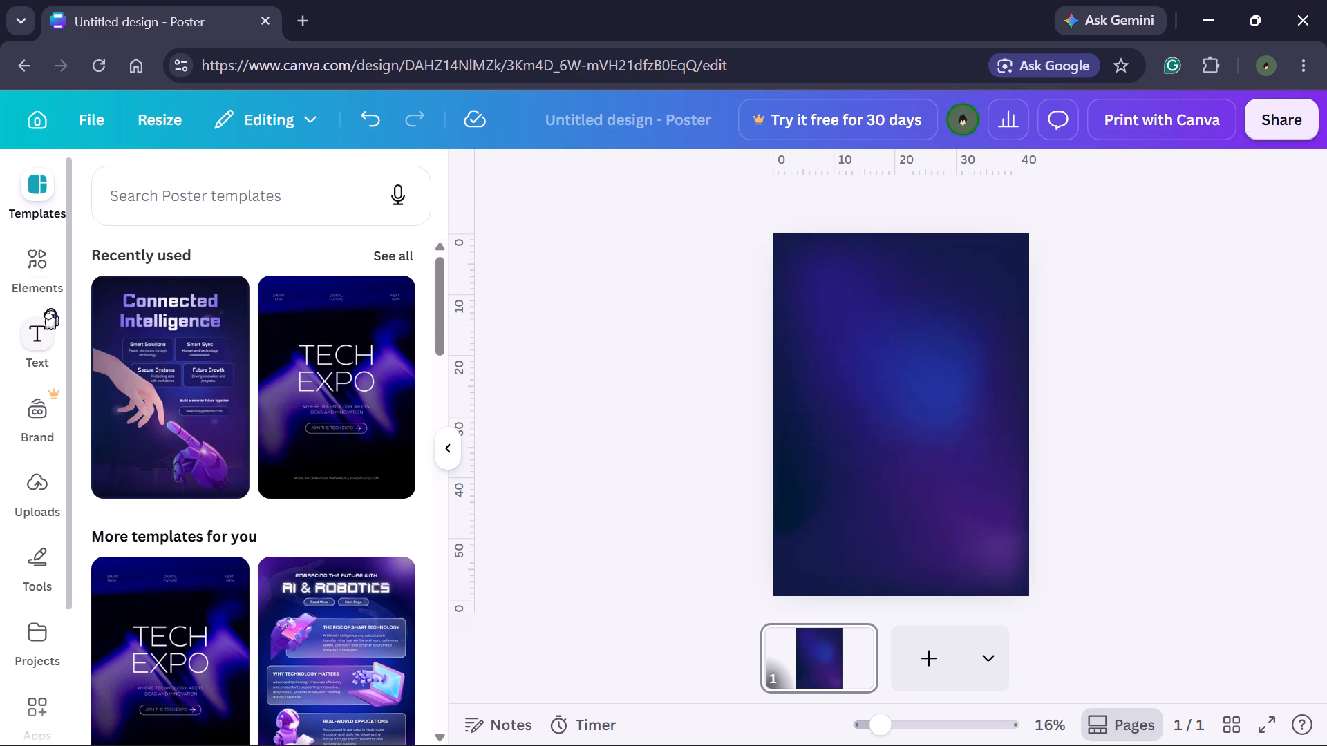
# Add the recommended purple-blue light-ray graphic to the upper part of the poster.
pyautogui.click(44, 288)
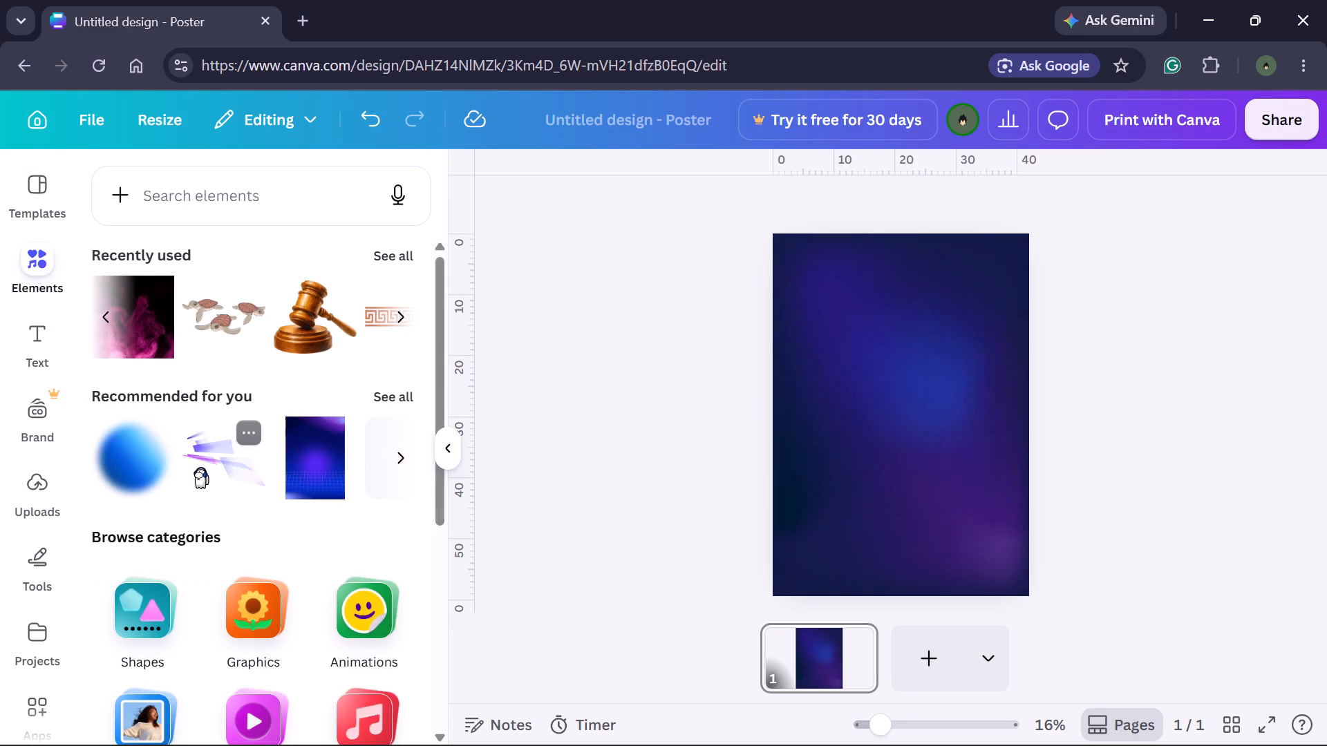
pyautogui.moveTo(202, 466); pyautogui.dragTo(769, 354)
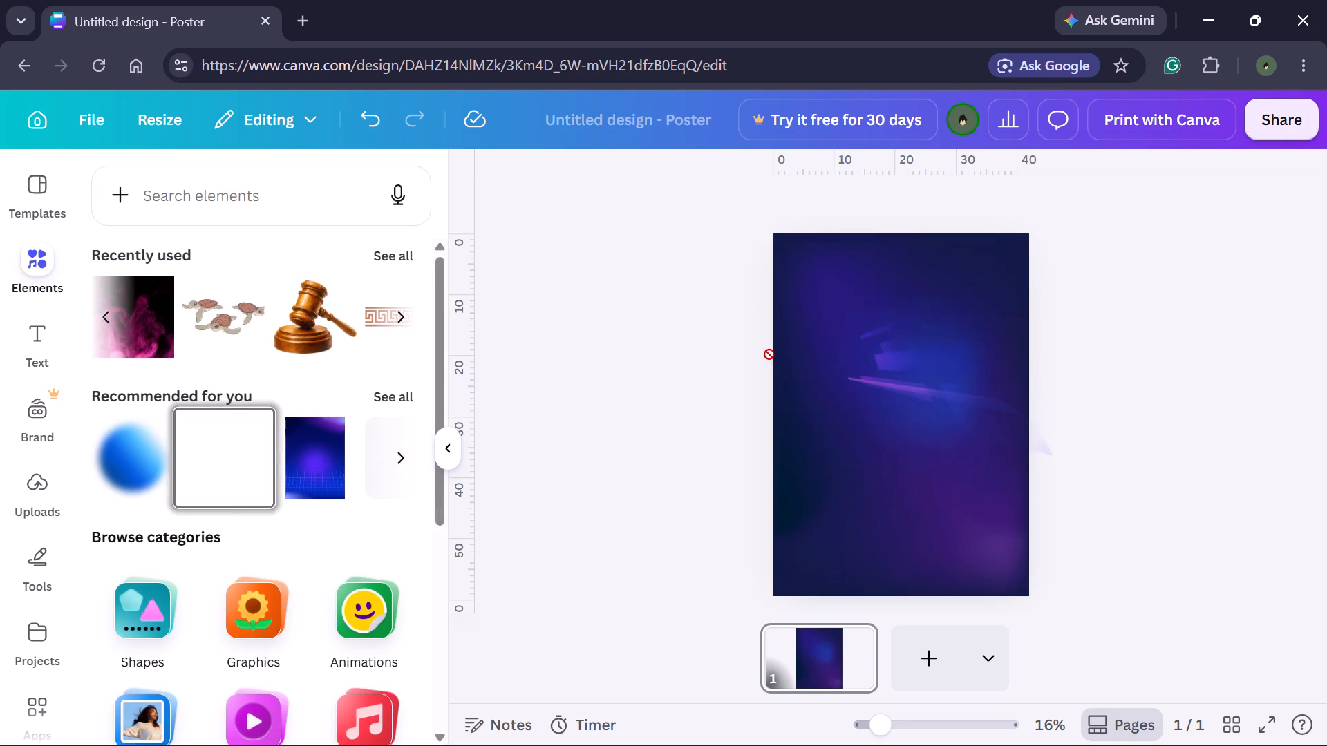
pyautogui.moveTo(769, 354); pyautogui.dragTo(865, 353)
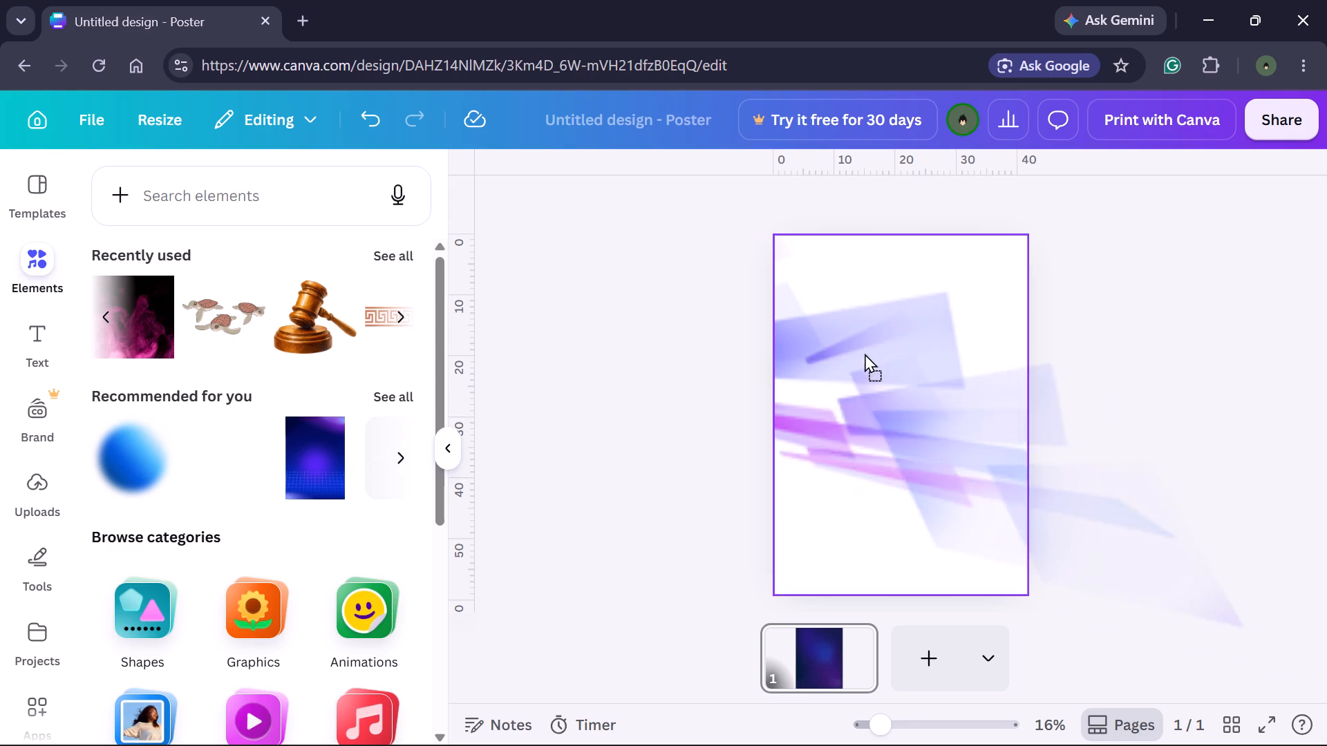
pyautogui.moveTo(865, 353); pyautogui.dragTo(824, 310)
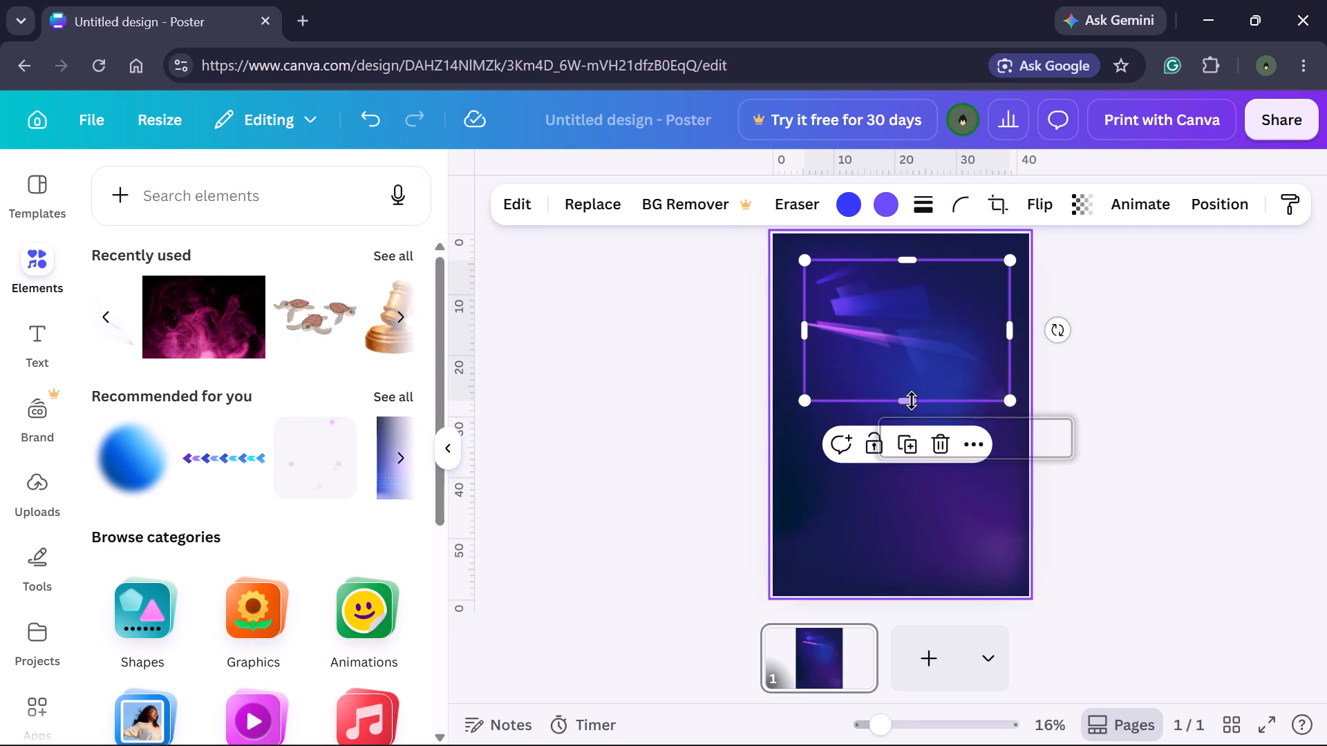
# Stretch the light-ray graphic vertically to a height of about 71 and shift it up and slightly left over the poster.
pyautogui.moveTo(912, 402); pyautogui.dragTo(936, 646)
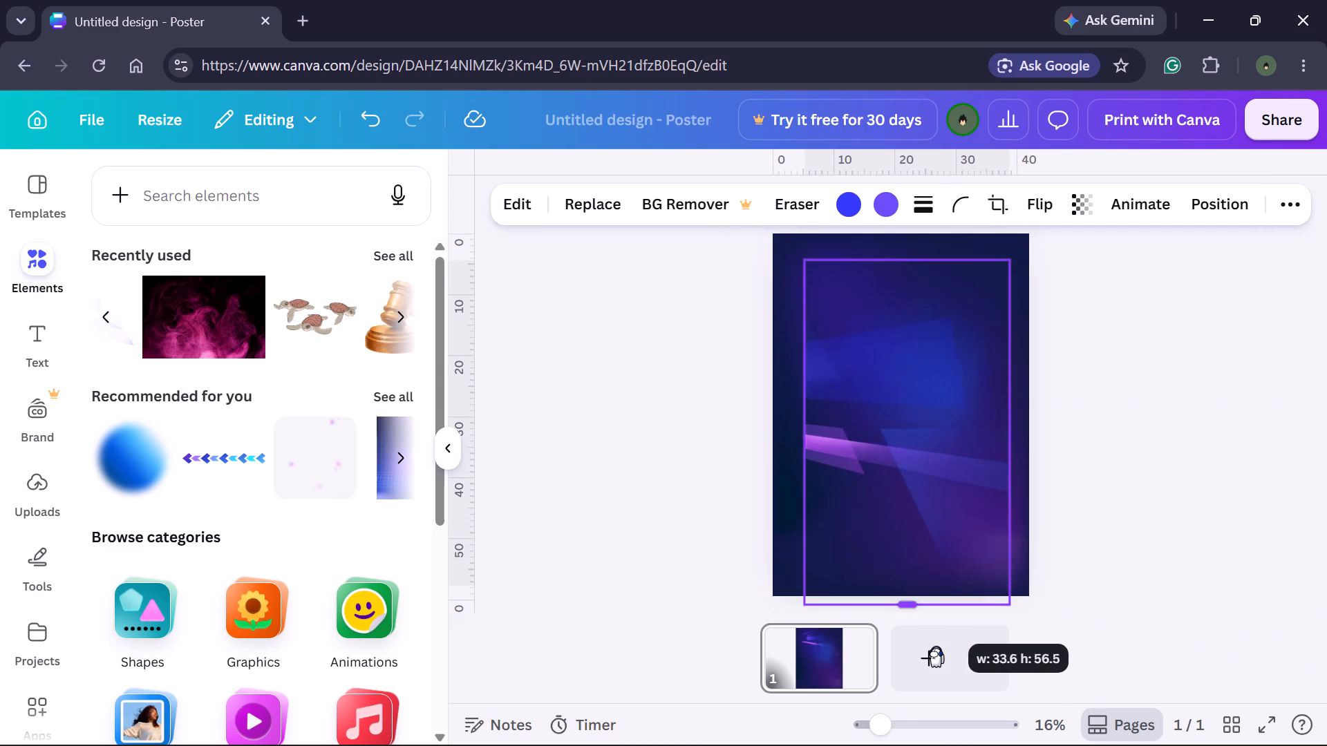
pyautogui.moveTo(936, 646); pyautogui.dragTo(911, 745)
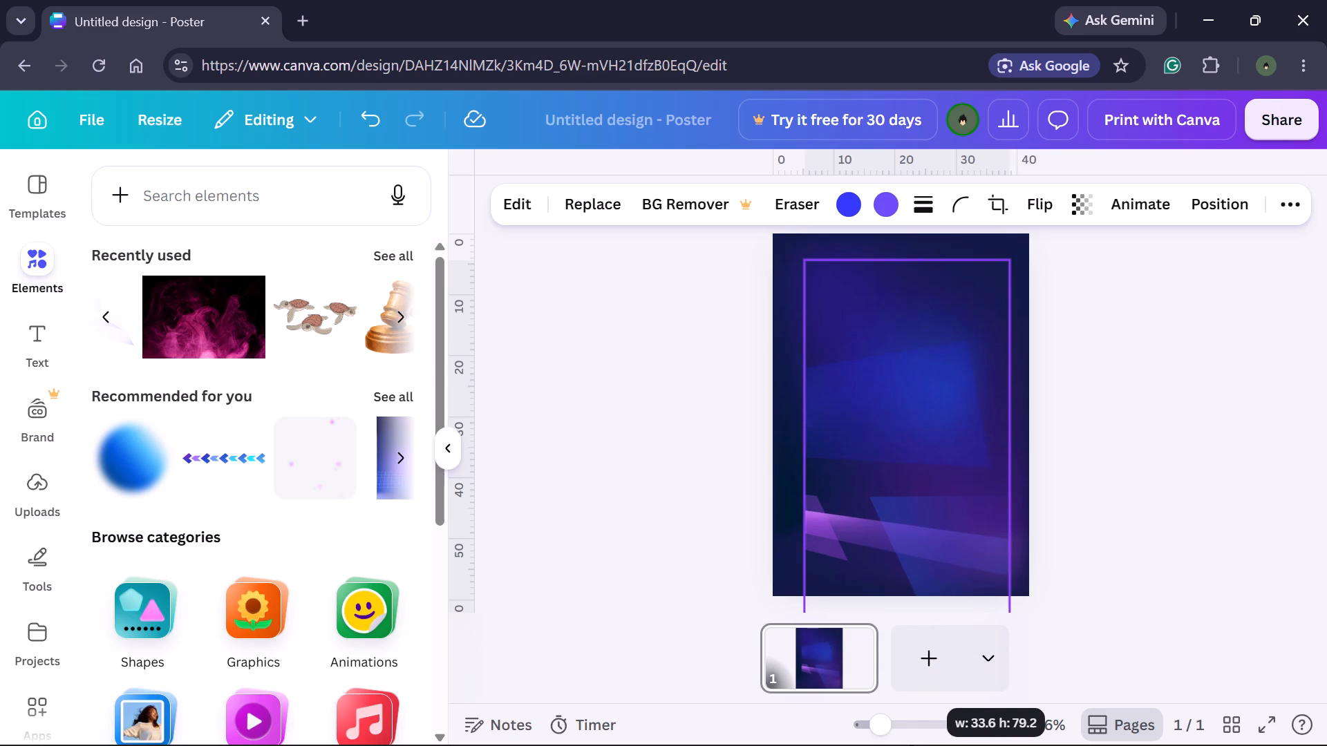
pyautogui.moveTo(911, 745); pyautogui.dragTo(866, 697)
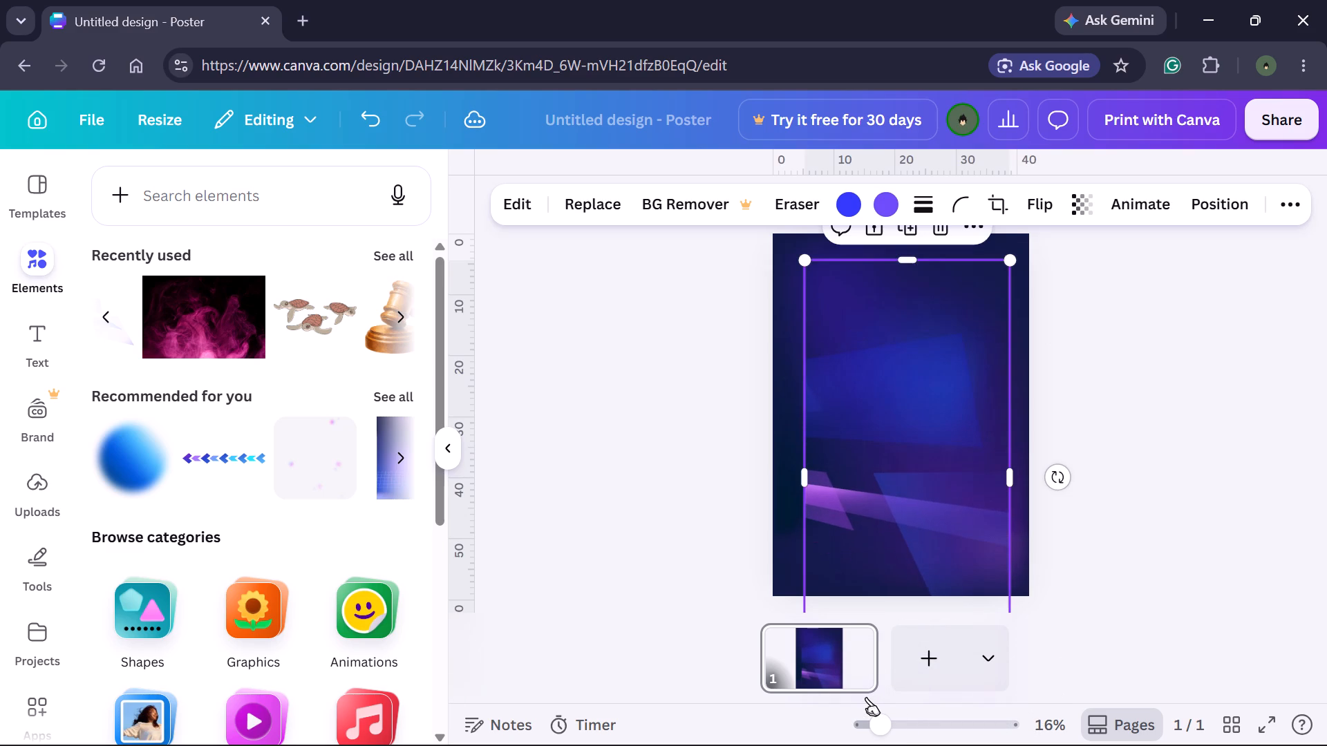
pyautogui.moveTo(959, 422); pyautogui.dragTo(954, 378)
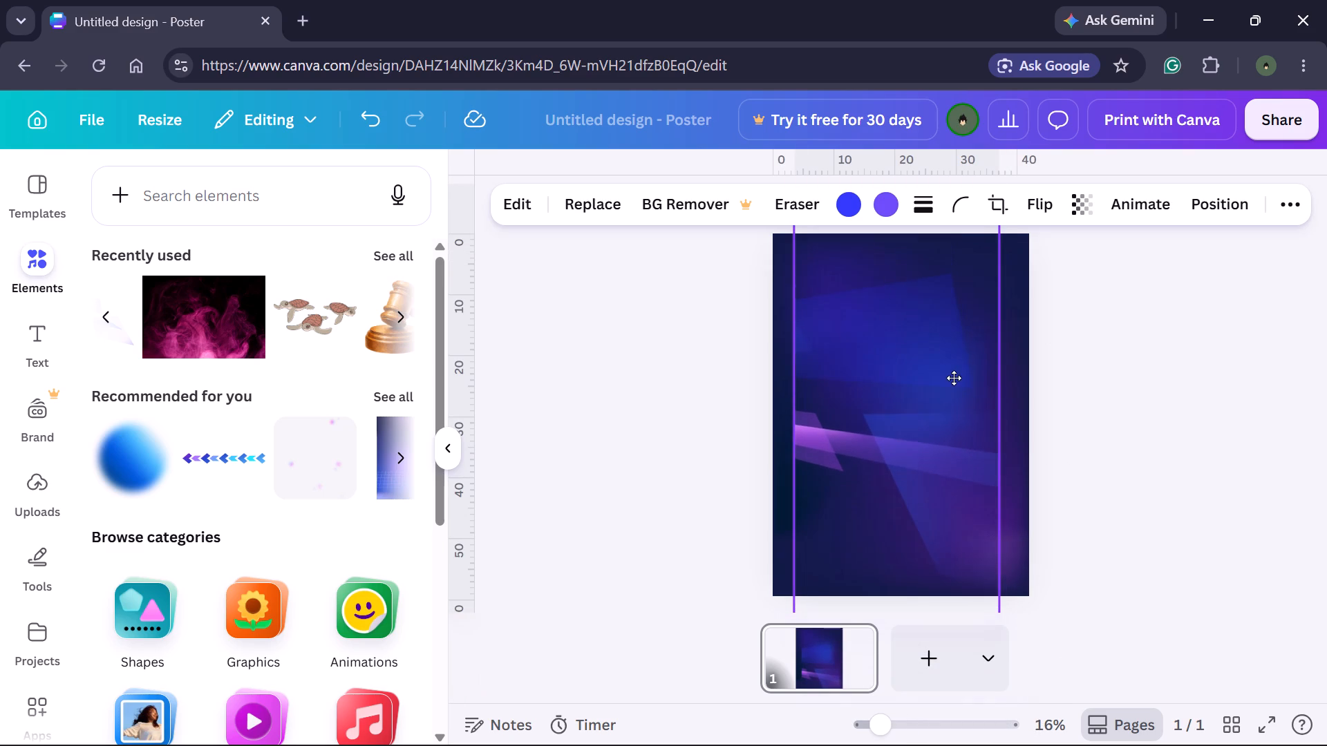
pyautogui.moveTo(954, 378); pyautogui.dragTo(953, 385)
pyautogui.click(1158, 425)
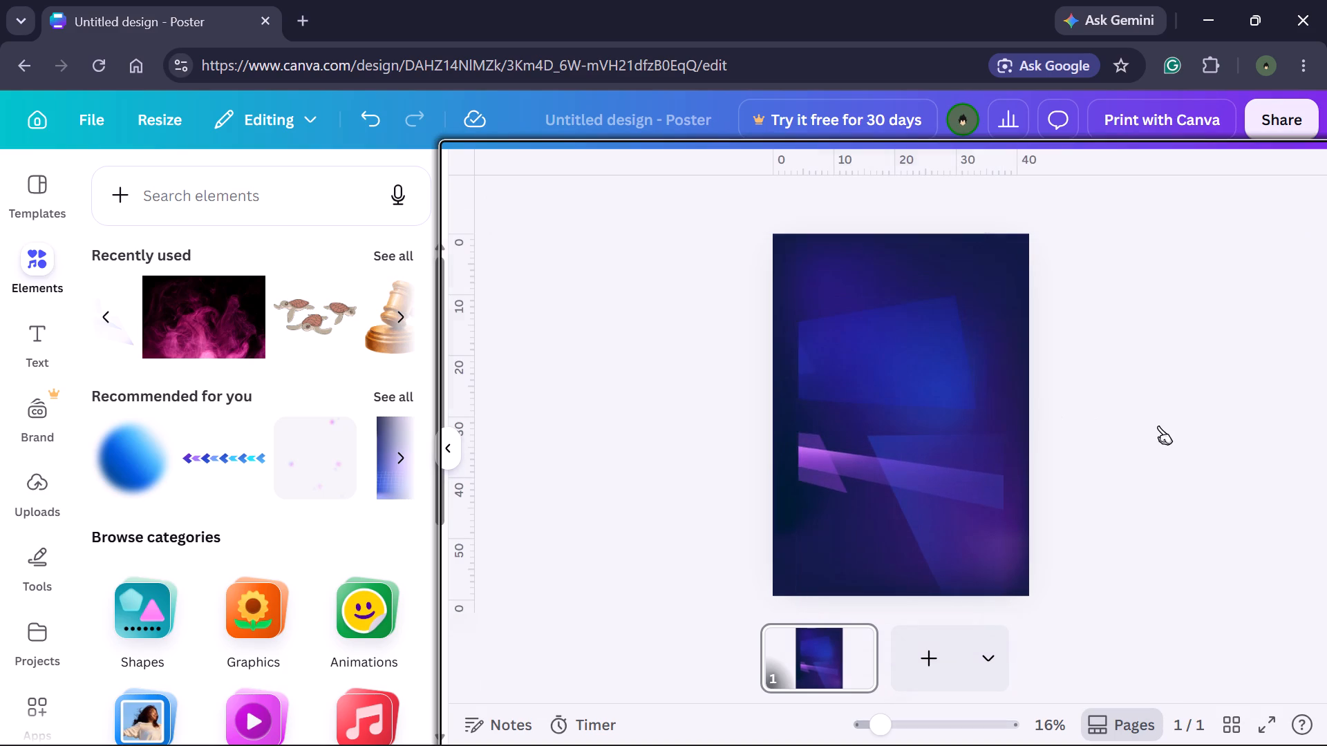
# Add the recommended blurred blue sphere near the middle of the poster.
pyautogui.moveTo(148, 446); pyautogui.dragTo(907, 435)
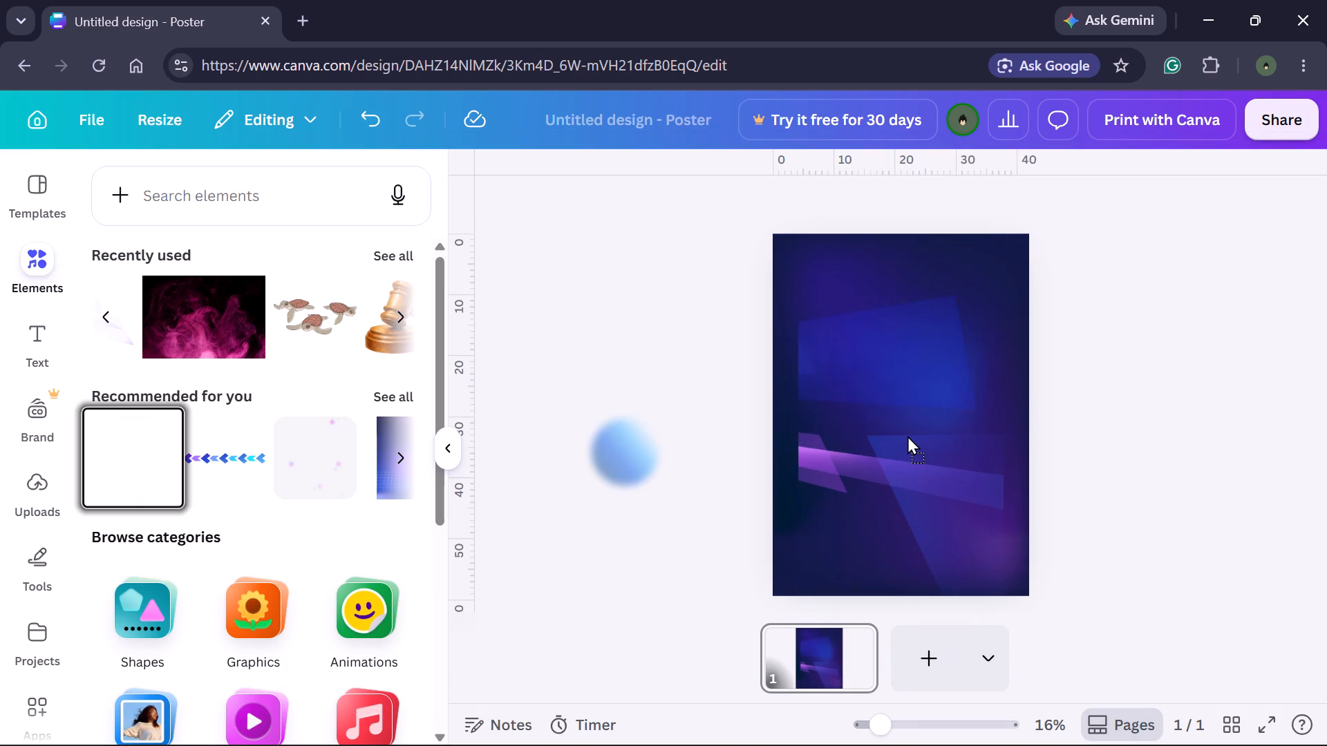
pyautogui.moveTo(907, 435); pyautogui.dragTo(902, 395)
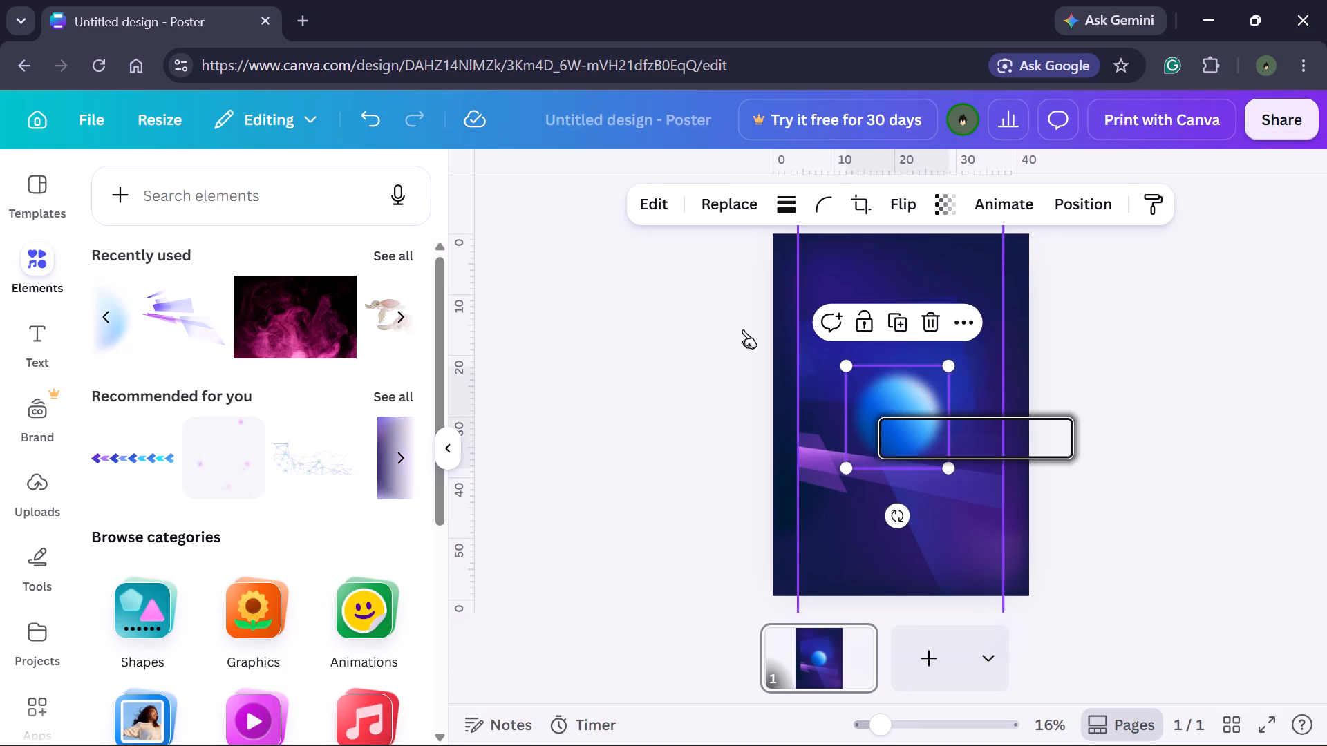
# Widen the light-ray graphic so it spans from the page's left edge to near its right edge.
pyautogui.click(822, 372)
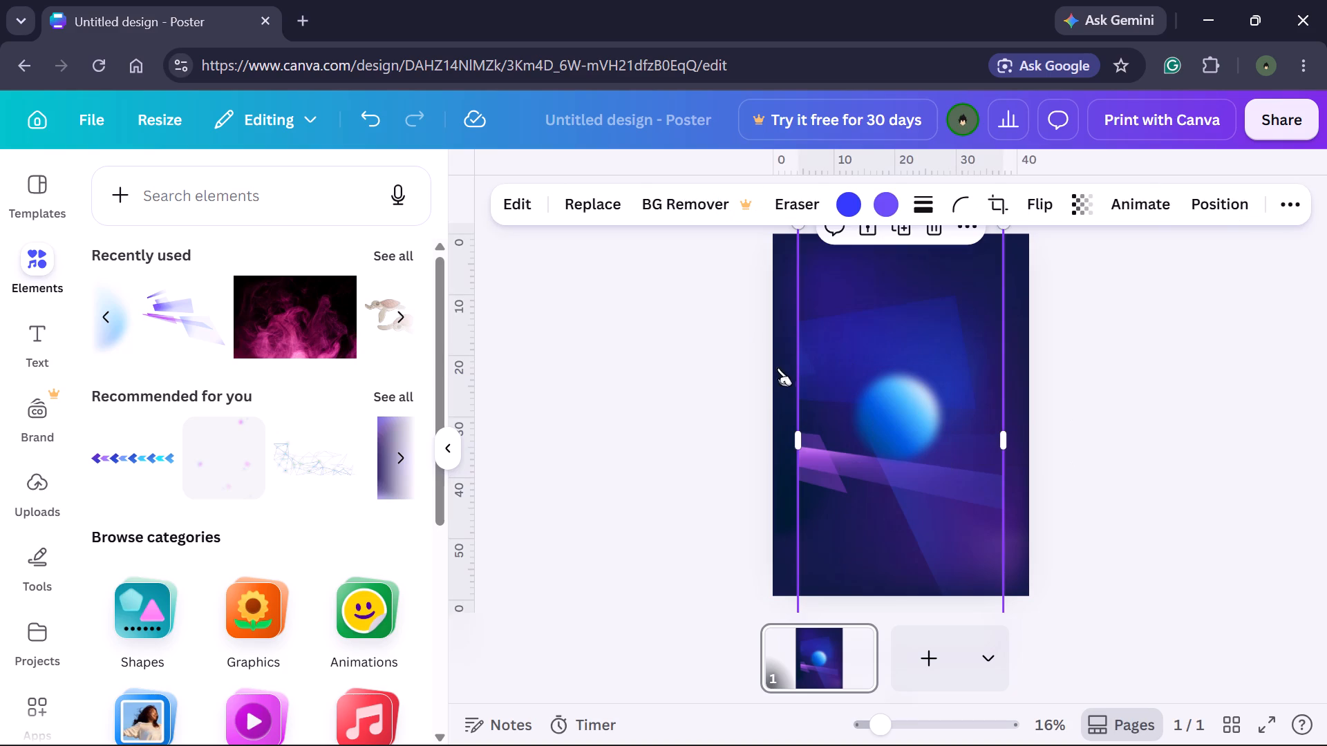
pyautogui.moveTo(798, 440); pyautogui.dragTo(774, 439)
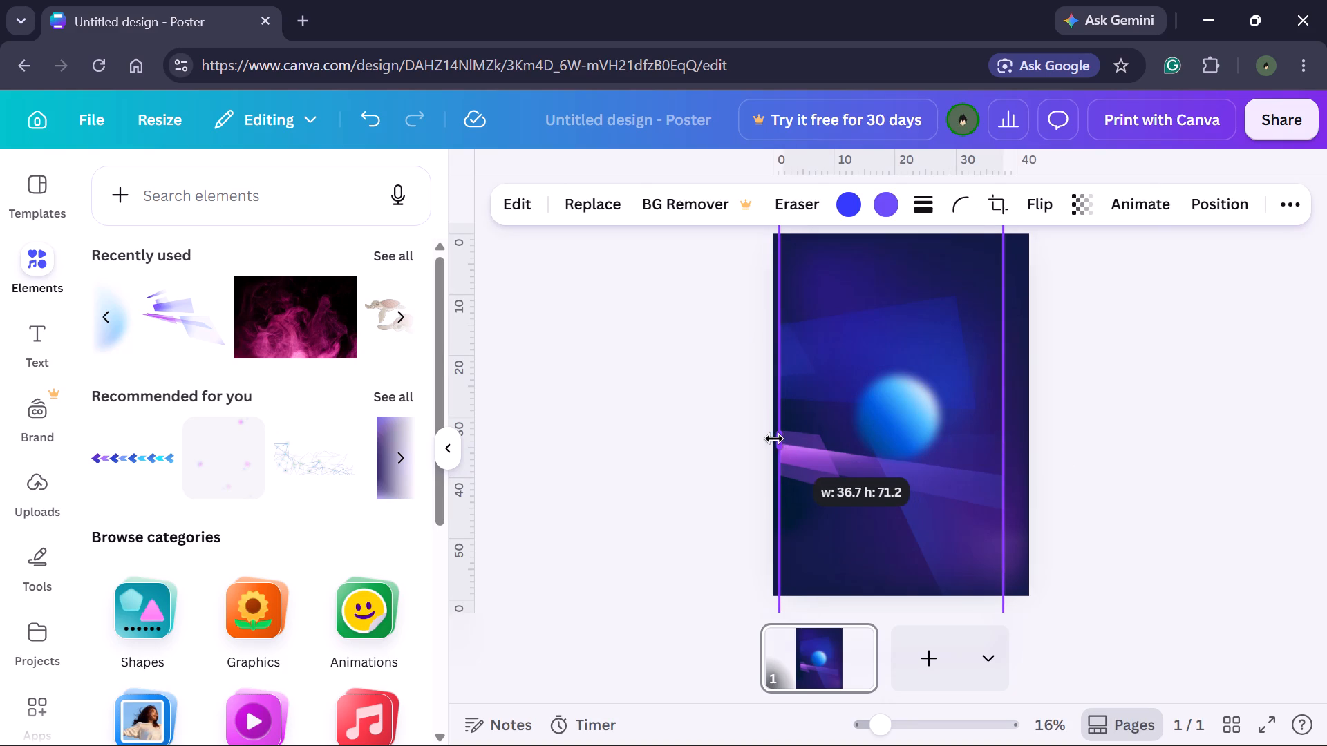
pyautogui.moveTo(774, 439); pyautogui.dragTo(773, 437)
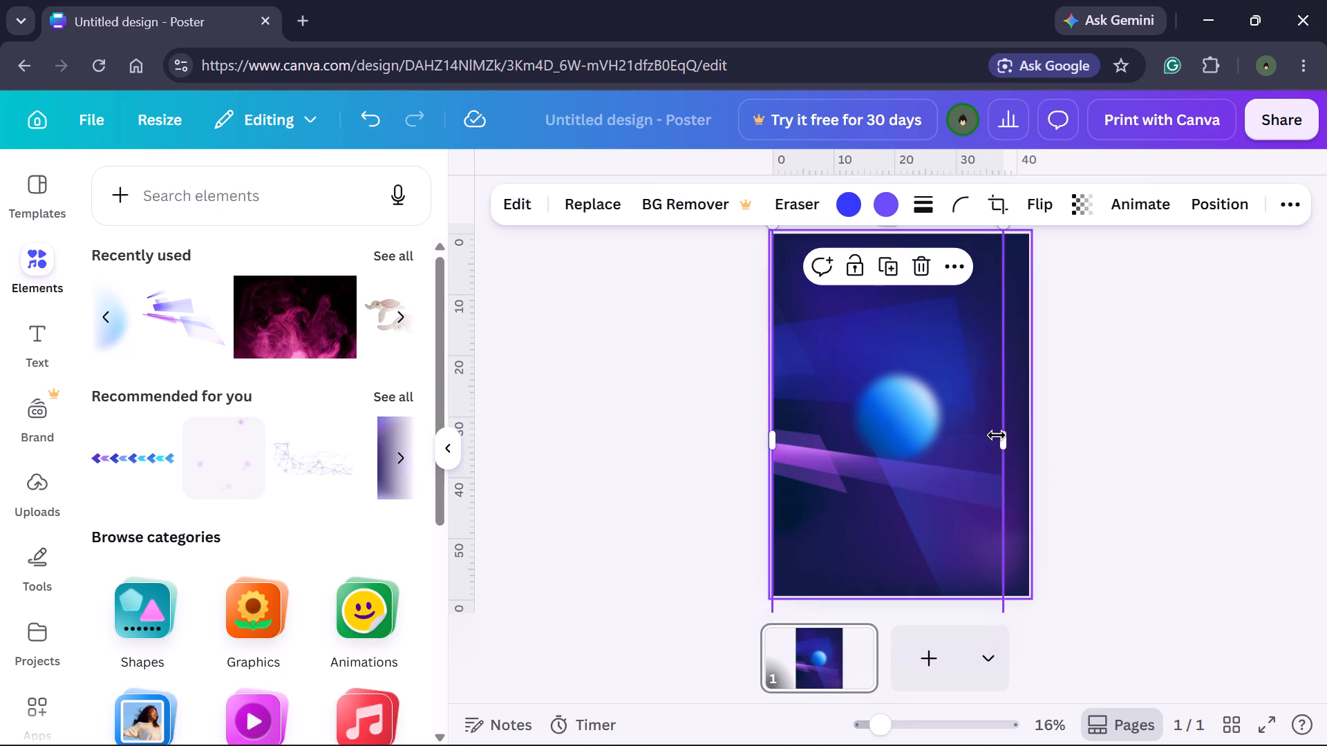
pyautogui.moveTo(1002, 441); pyautogui.dragTo(1017, 439)
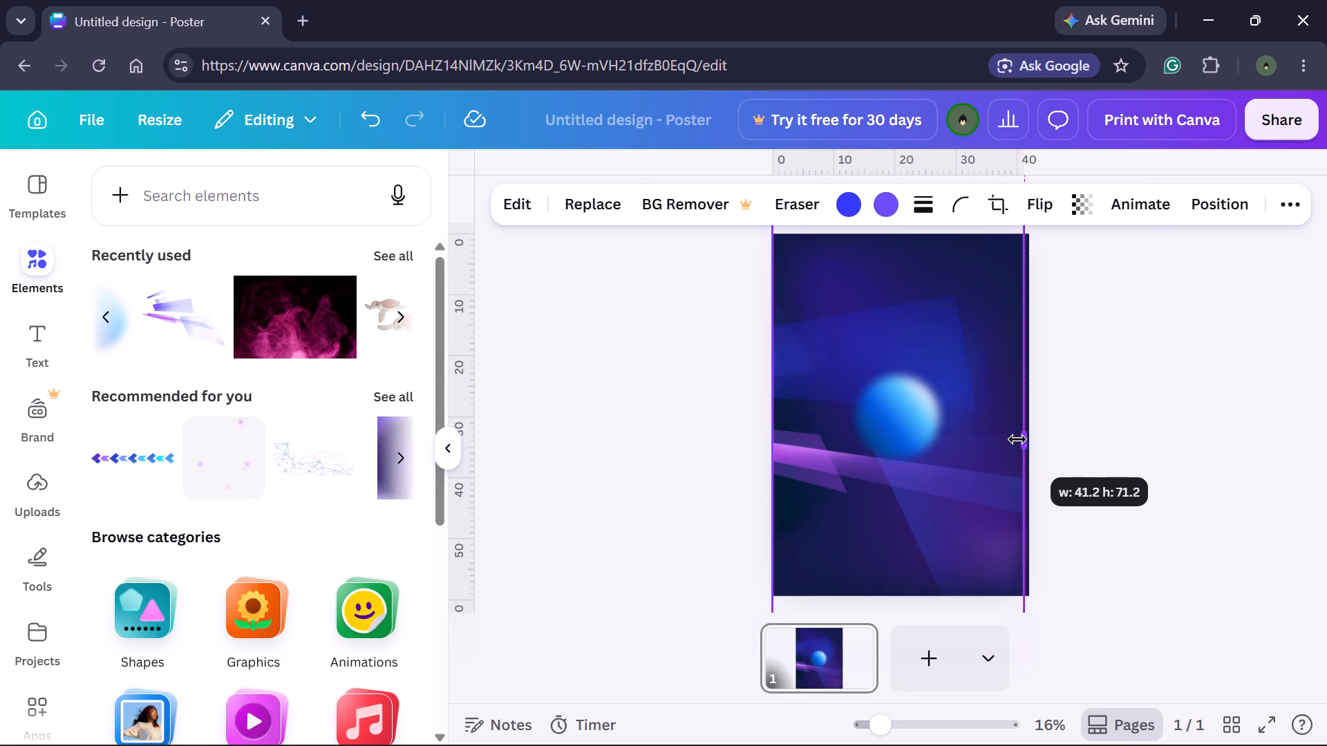
pyautogui.moveTo(1017, 439); pyautogui.dragTo(1017, 439)
pyautogui.click(1069, 439)
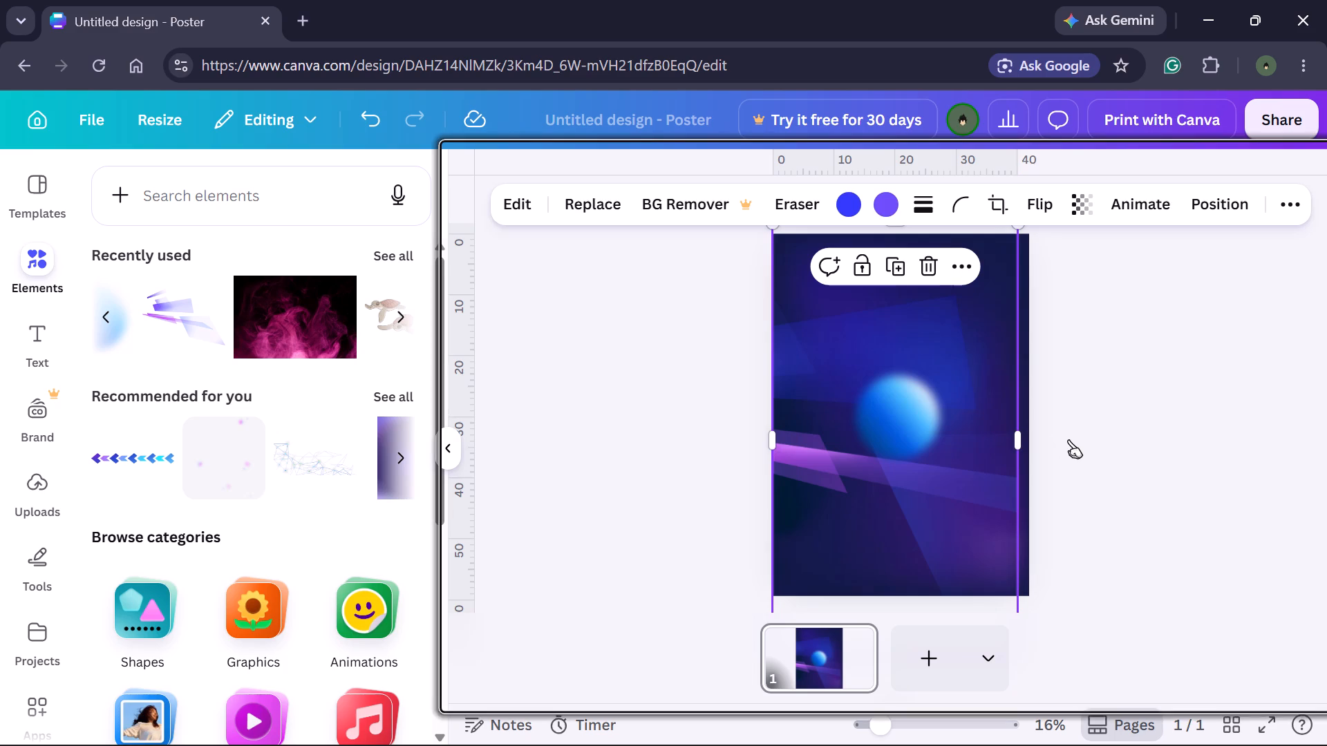
# Try the blurred blue sphere at several places on the poster and settle it near the centre.
pyautogui.click(864, 482)
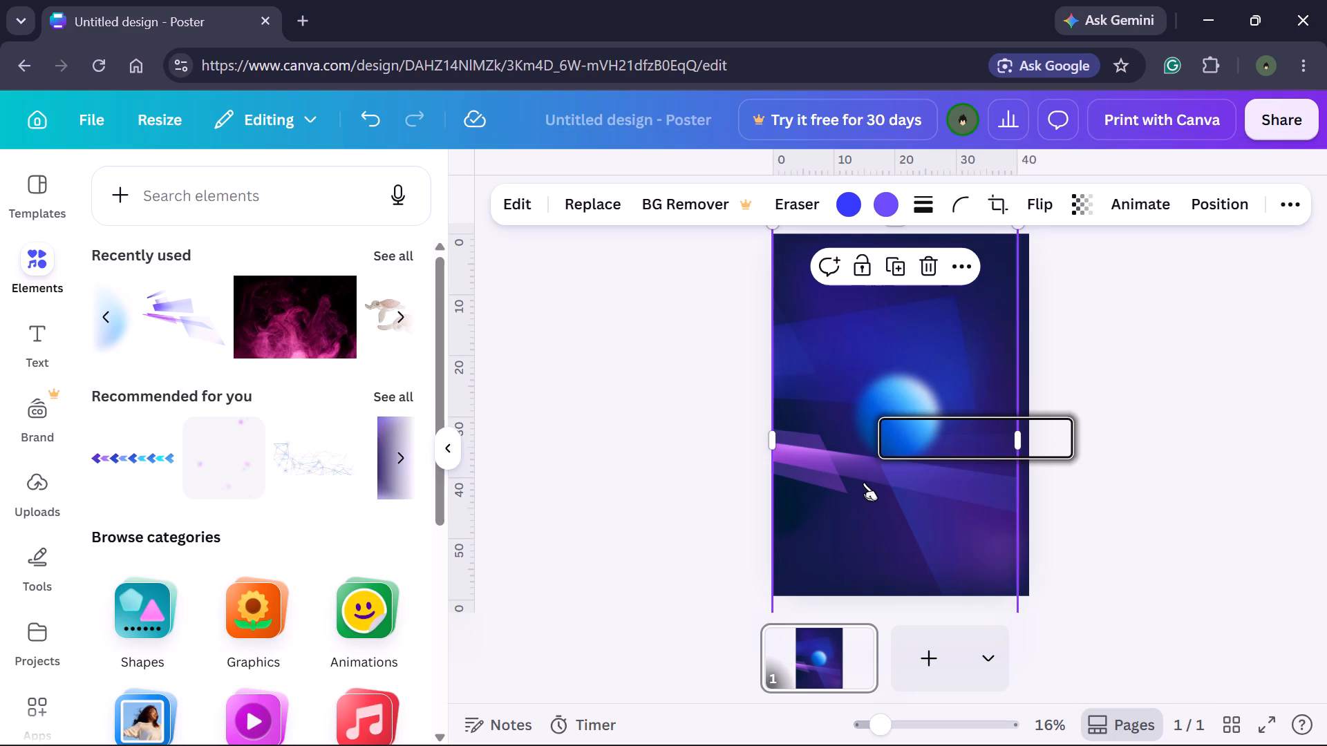
pyautogui.click(1196, 390)
pyautogui.moveTo(921, 419); pyautogui.dragTo(932, 546)
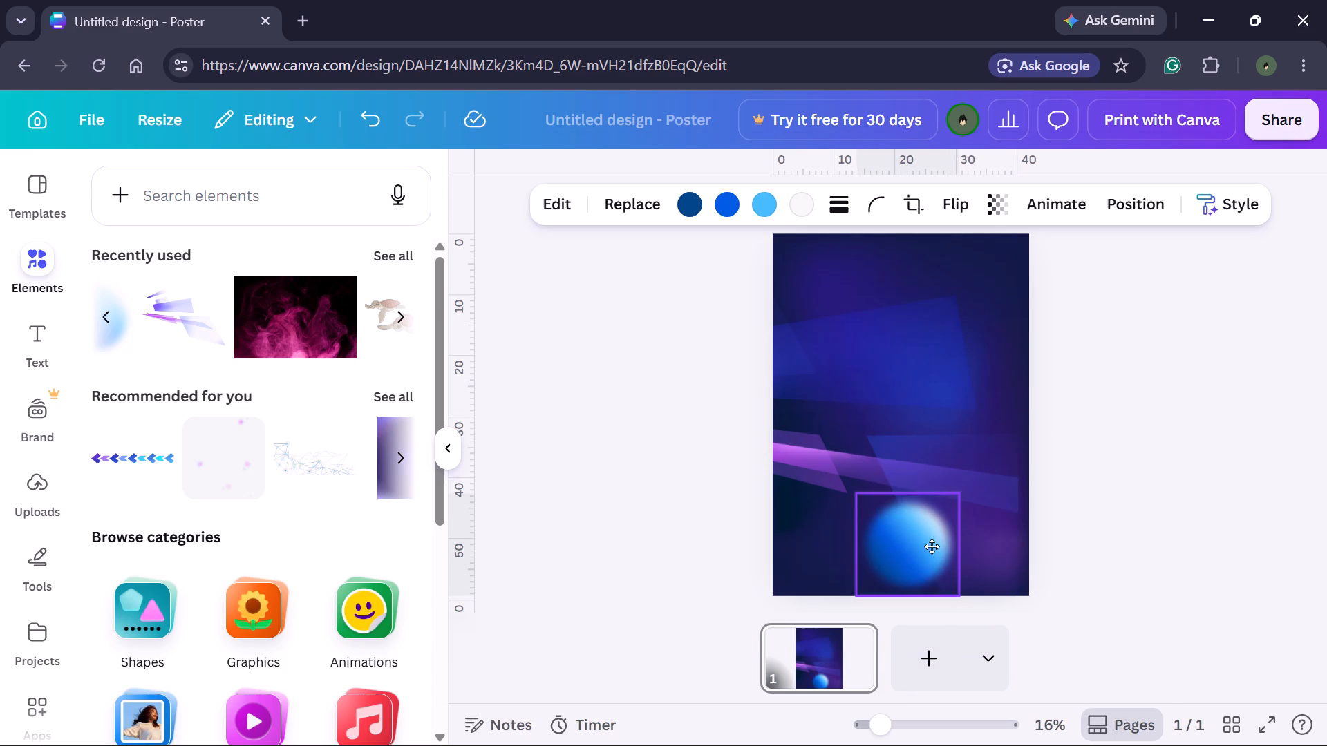
pyautogui.moveTo(932, 546); pyautogui.dragTo(906, 397)
pyautogui.moveTo(906, 397); pyautogui.dragTo(903, 426)
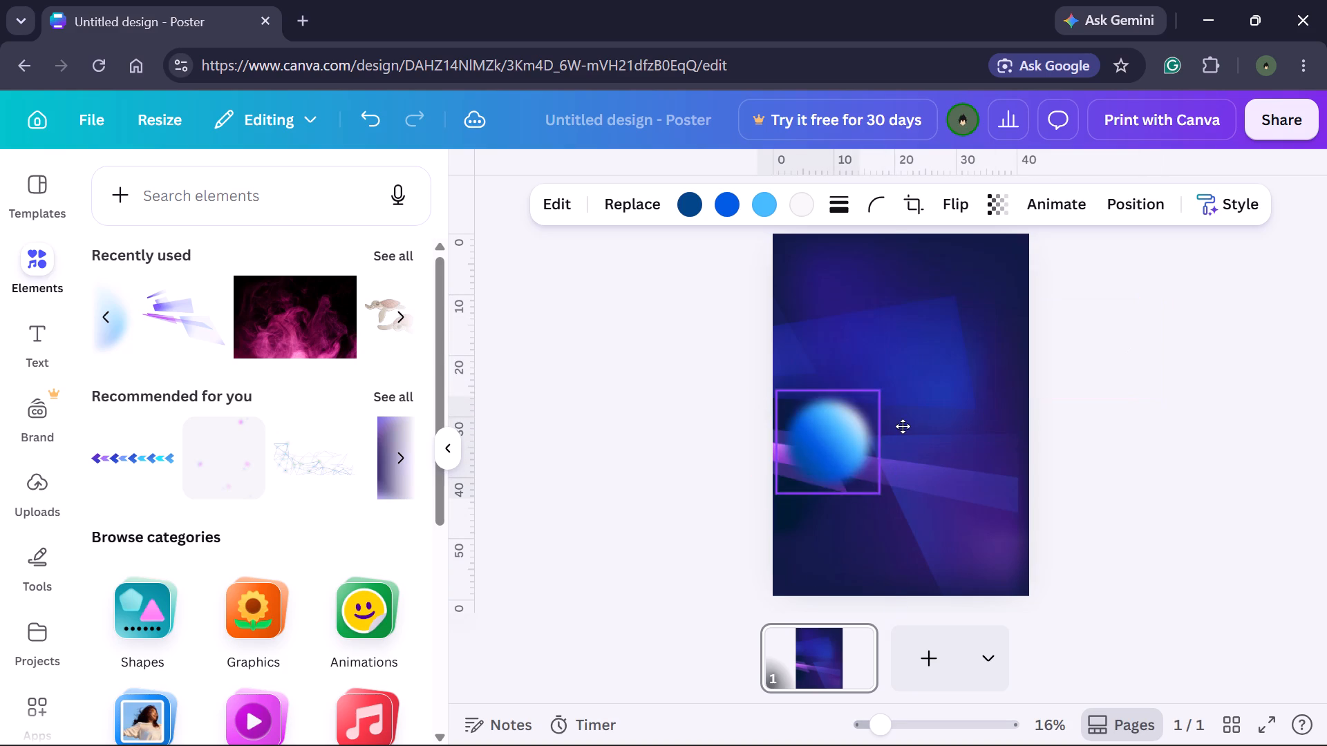
pyautogui.moveTo(903, 426); pyautogui.dragTo(921, 421)
pyautogui.click(1149, 395)
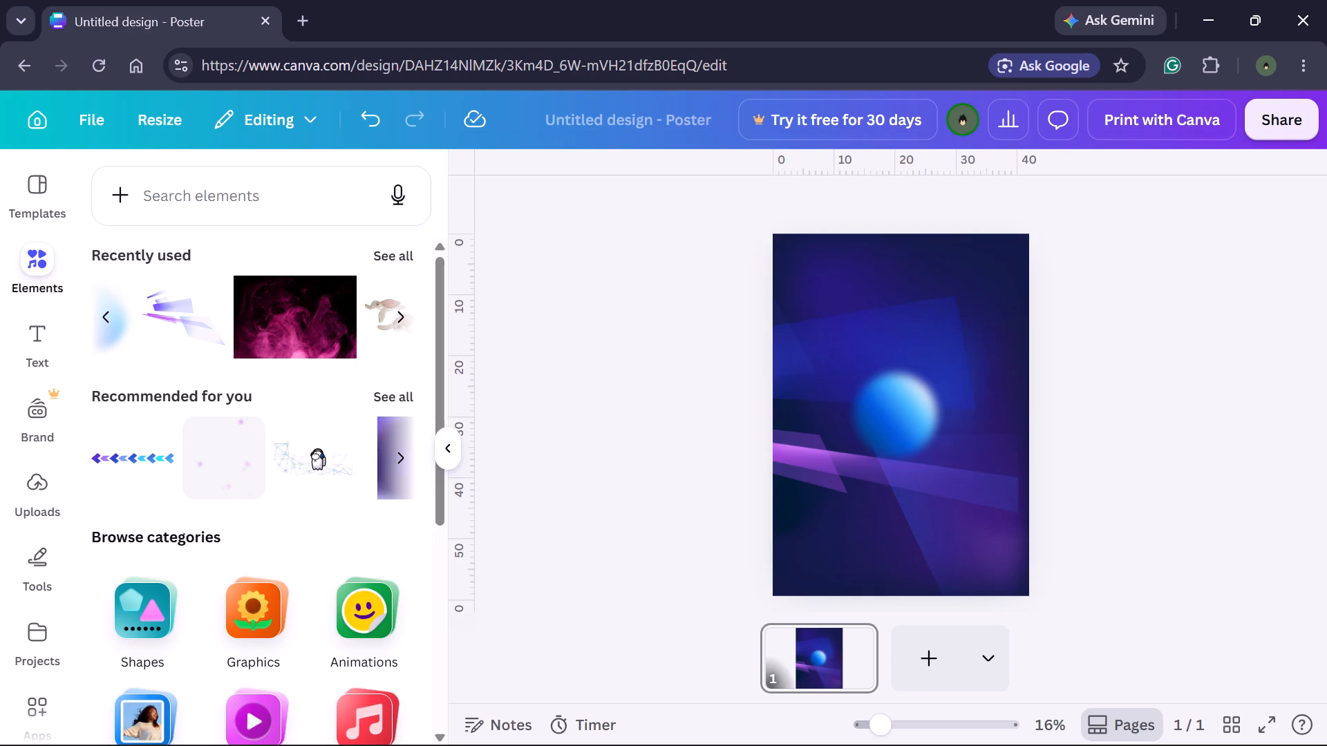
# Add the recommended connected-dots network graphic over the sphere and enlarge it to more than twice the poster's width.
pyautogui.moveTo(312, 462); pyautogui.dragTo(863, 407)
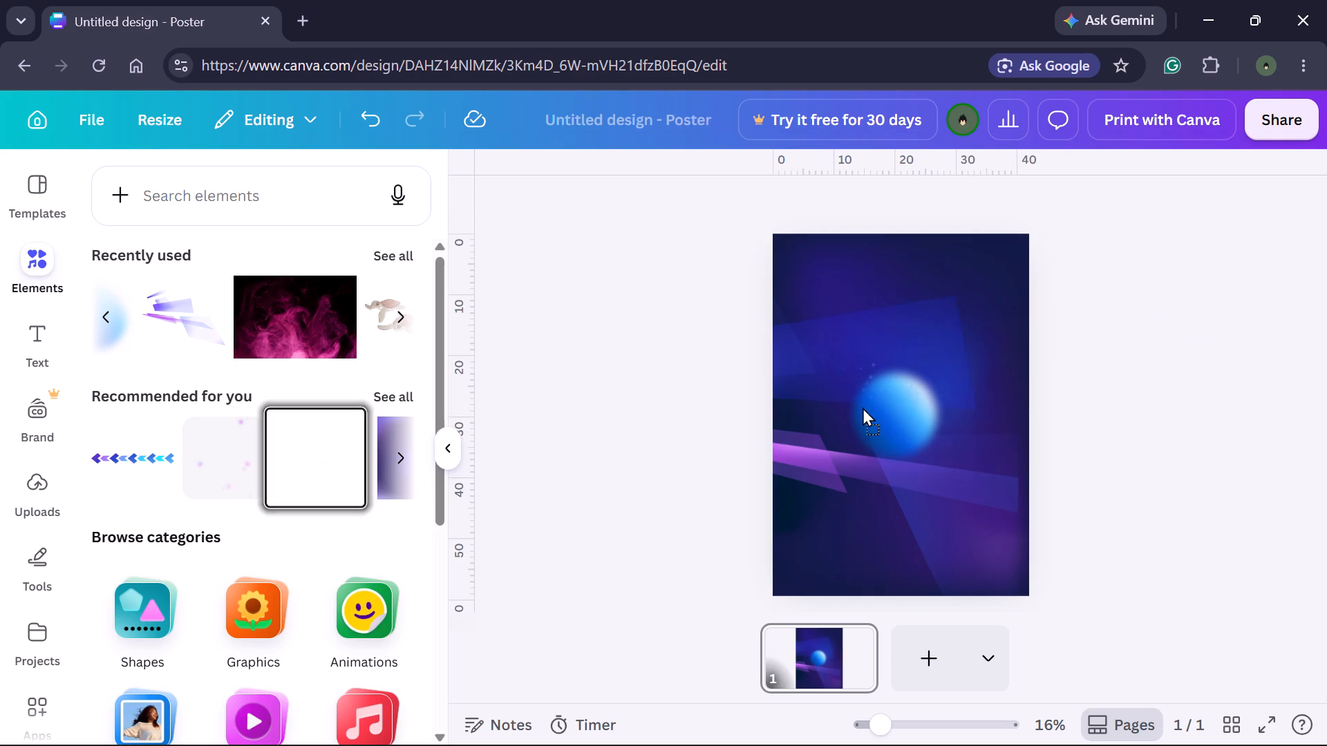
pyautogui.moveTo(863, 407); pyautogui.dragTo(890, 451)
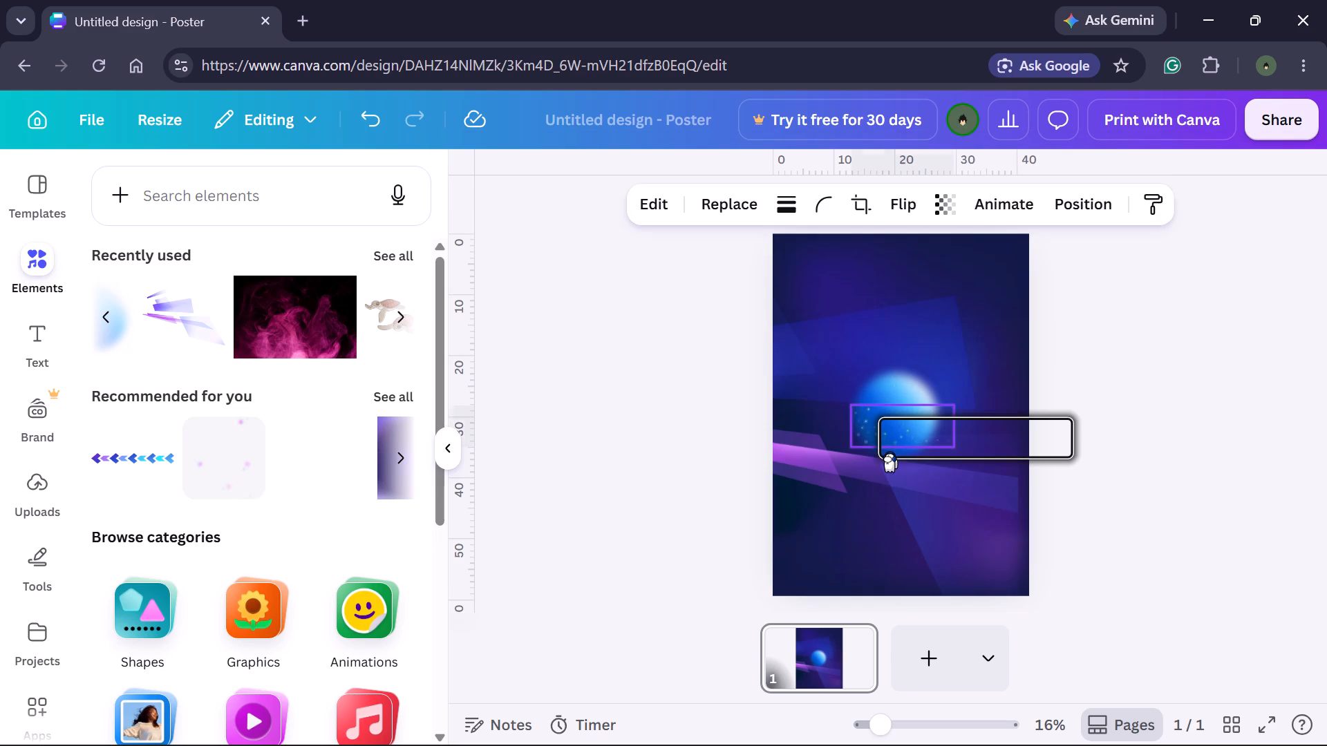
pyautogui.moveTo(949, 403); pyautogui.dragTo(930, 402)
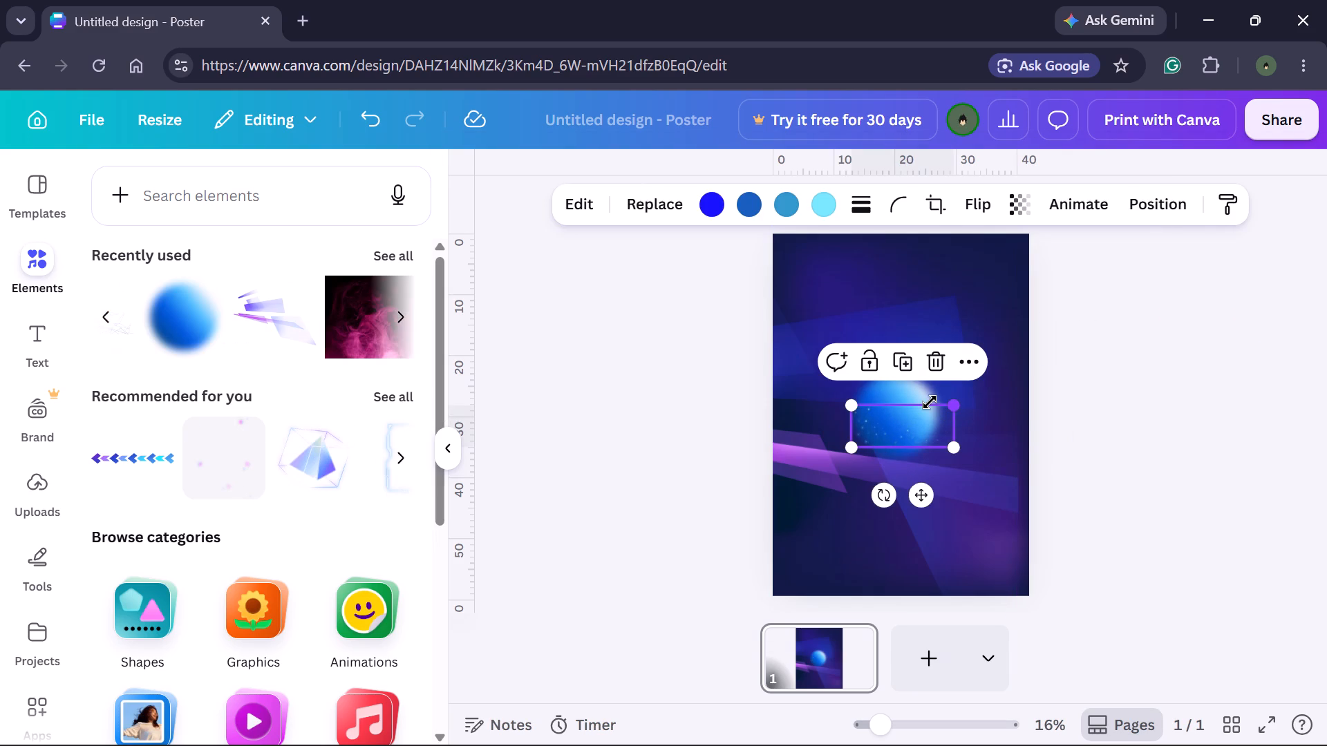
pyautogui.moveTo(930, 402); pyautogui.dragTo(1039, 206)
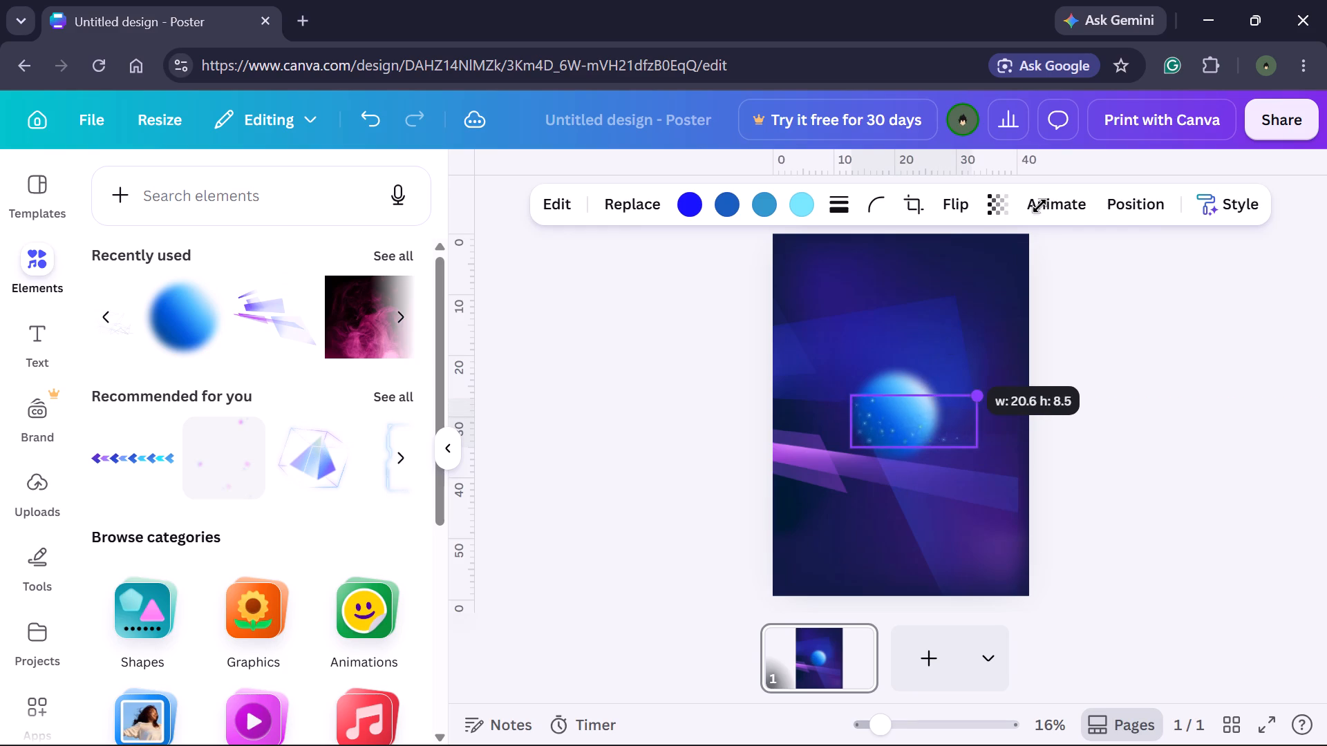
pyautogui.moveTo(1039, 206); pyautogui.dragTo(1124, 0)
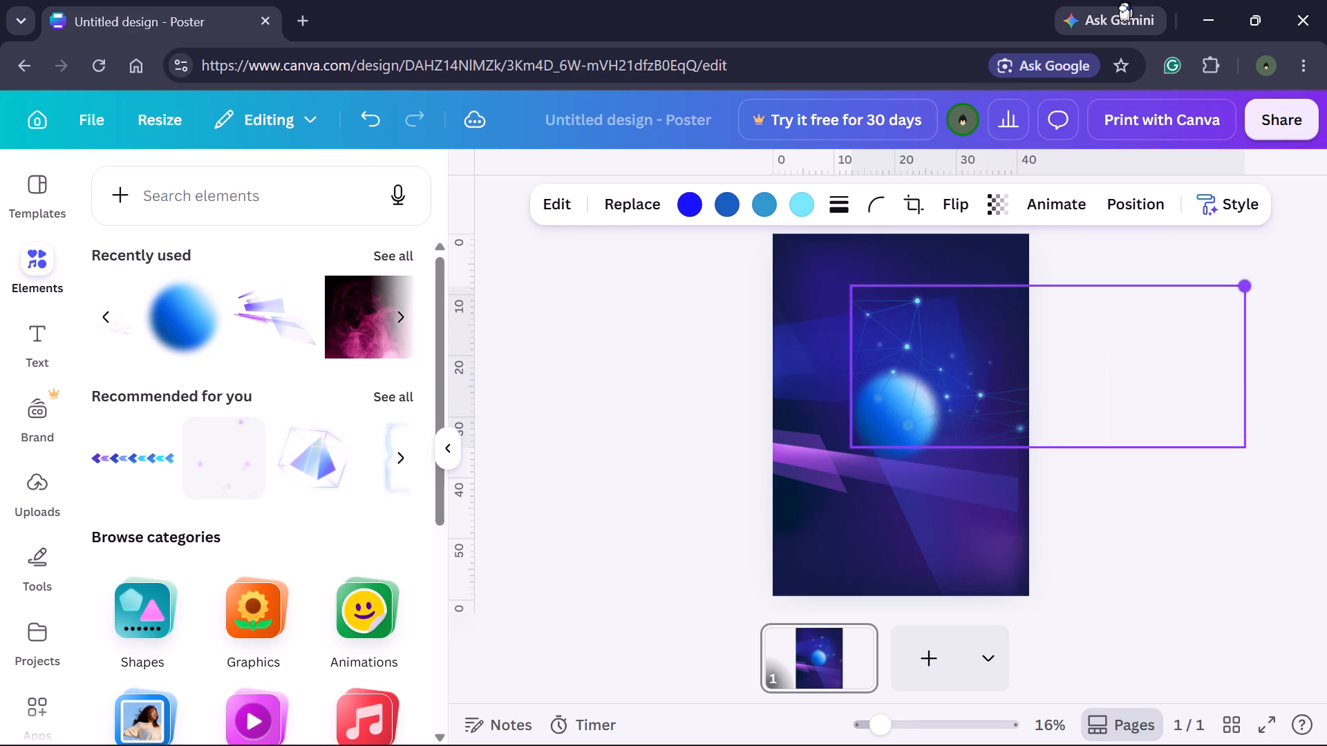
pyautogui.moveTo(1124, 0); pyautogui.dragTo(1171, 0)
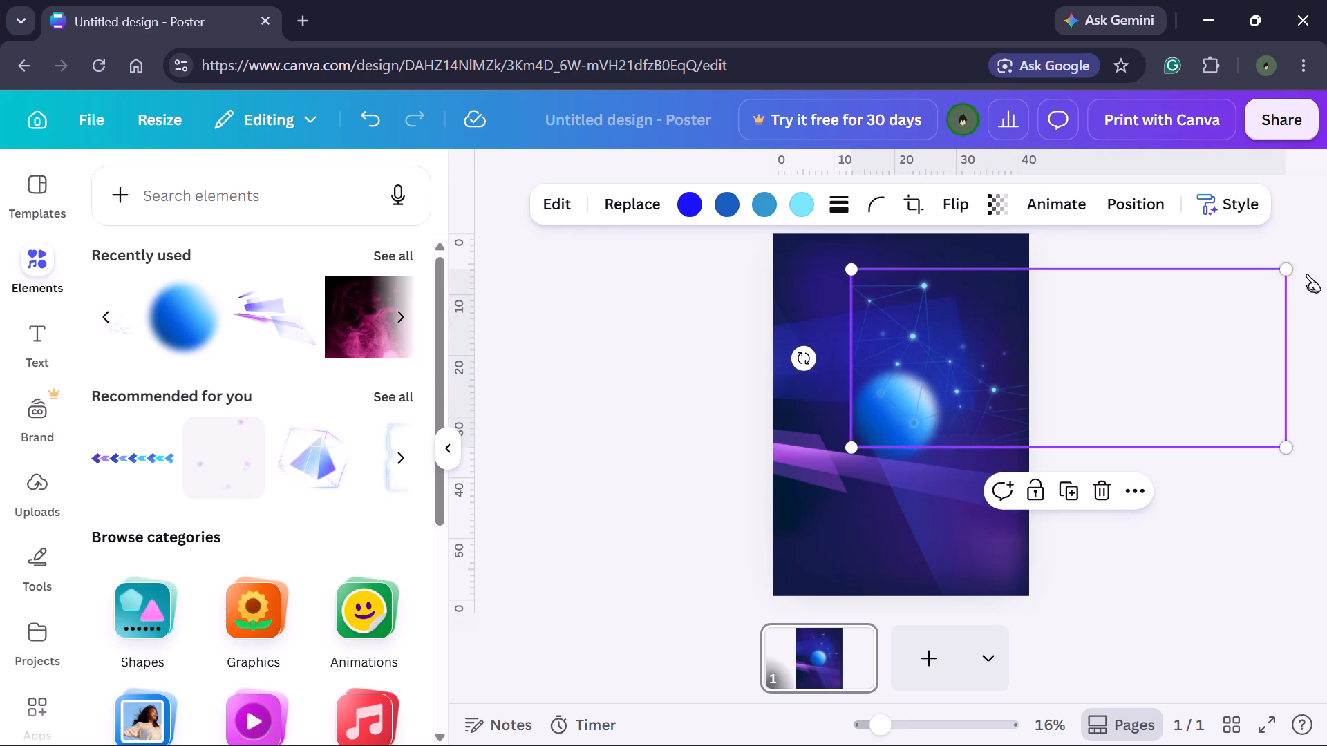
pyautogui.moveTo(1286, 268); pyautogui.dragTo(1306, 165)
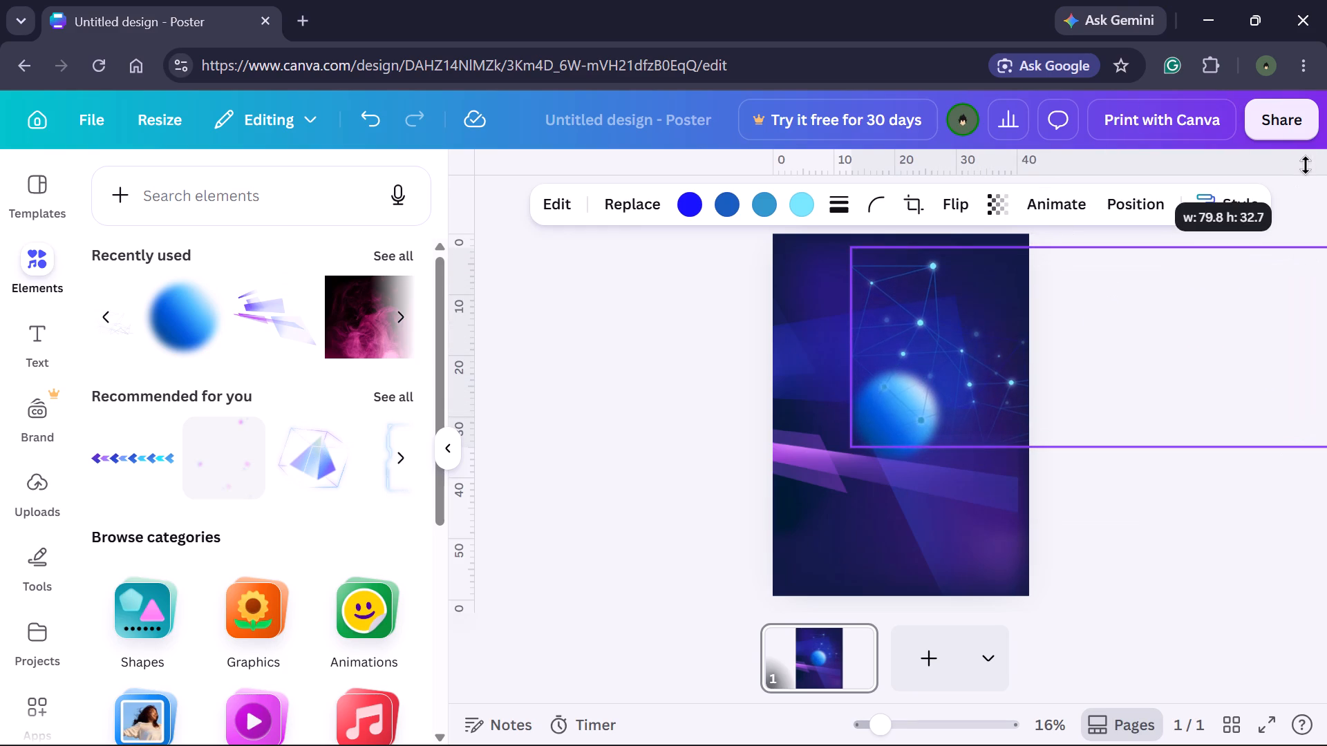
pyautogui.moveTo(1306, 165); pyautogui.dragTo(1323, 12)
# Position the network graphic across the poster's lower part, with its top edge level with the sphere's centre.
pyautogui.moveTo(970, 370); pyautogui.dragTo(871, 495)
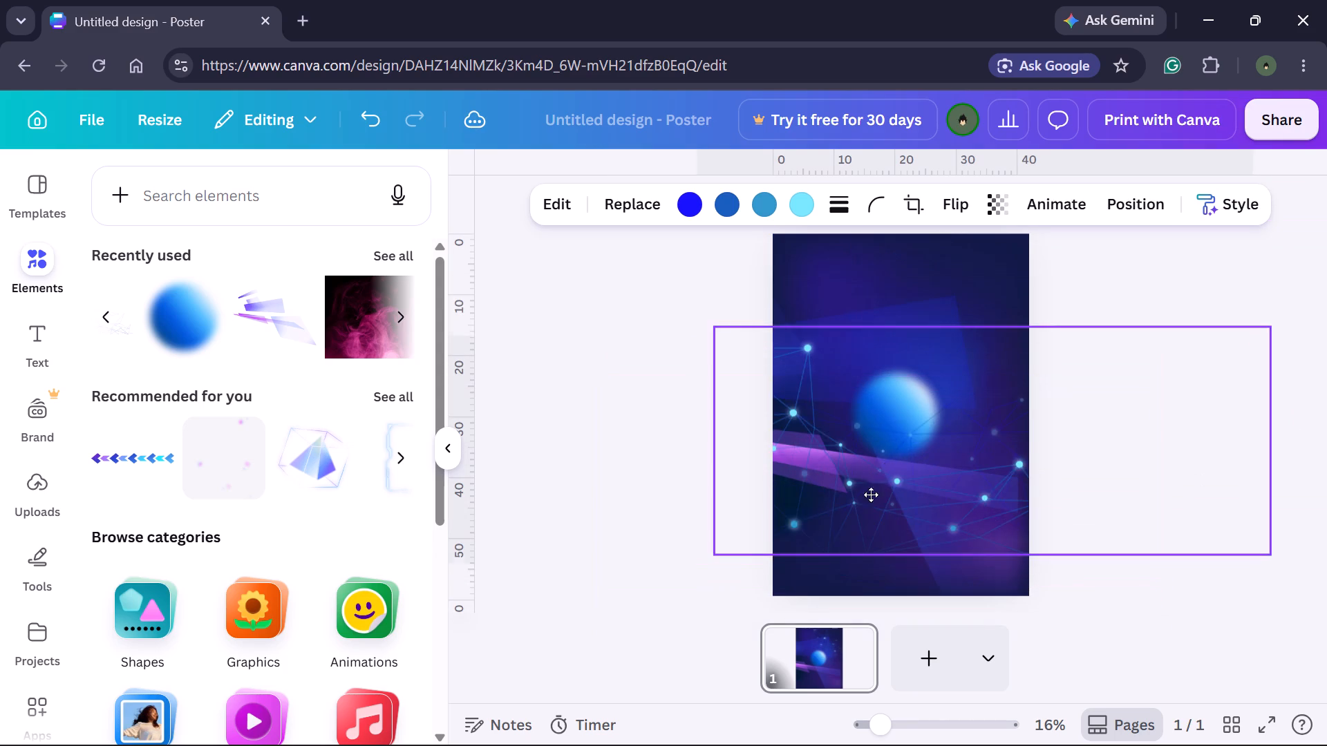
pyautogui.moveTo(871, 495); pyautogui.dragTo(851, 564)
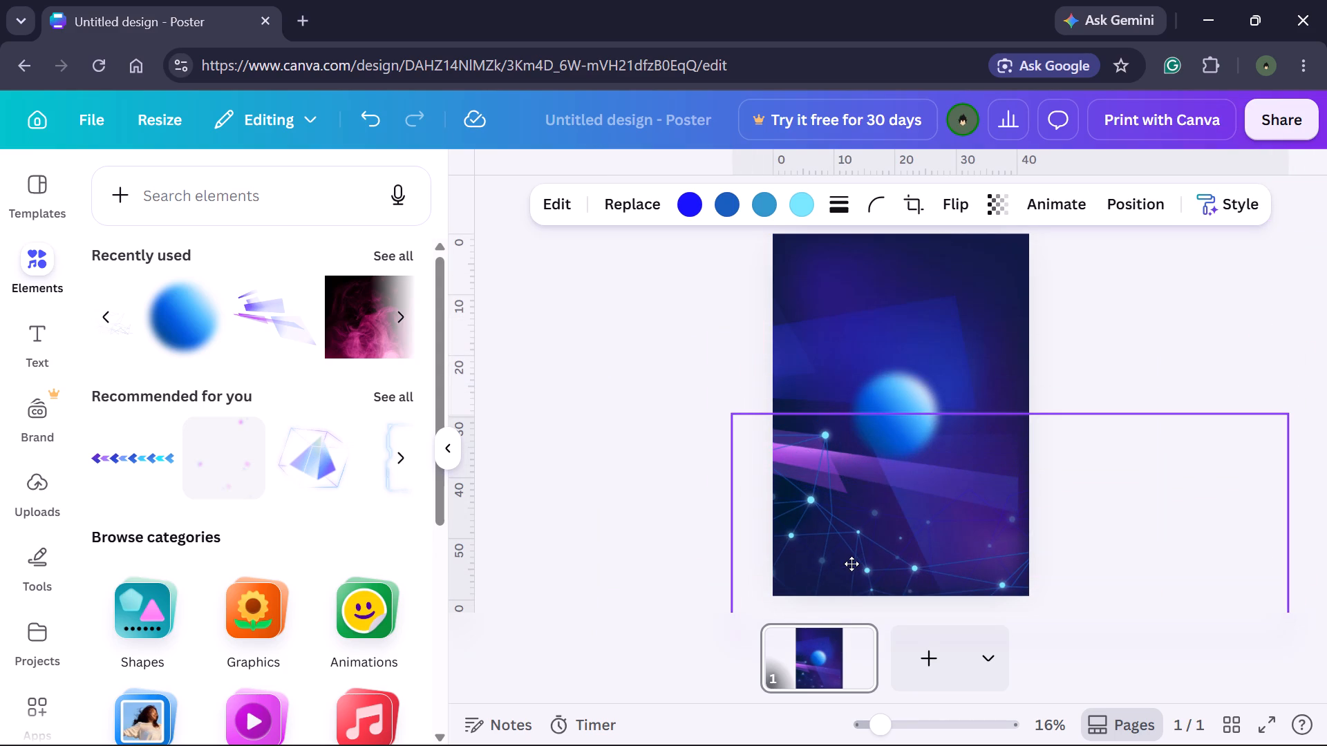
pyautogui.moveTo(851, 564); pyautogui.dragTo(851, 359)
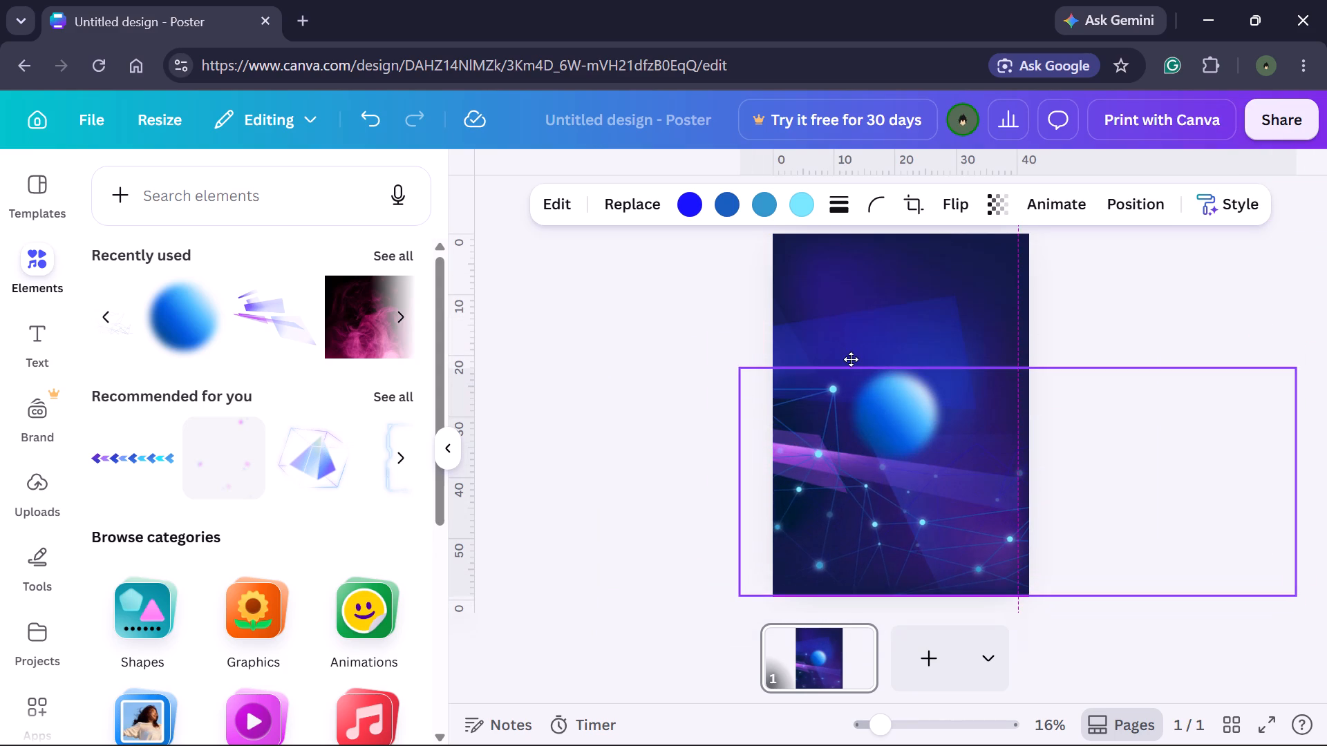
pyautogui.moveTo(851, 359); pyautogui.dragTo(848, 535)
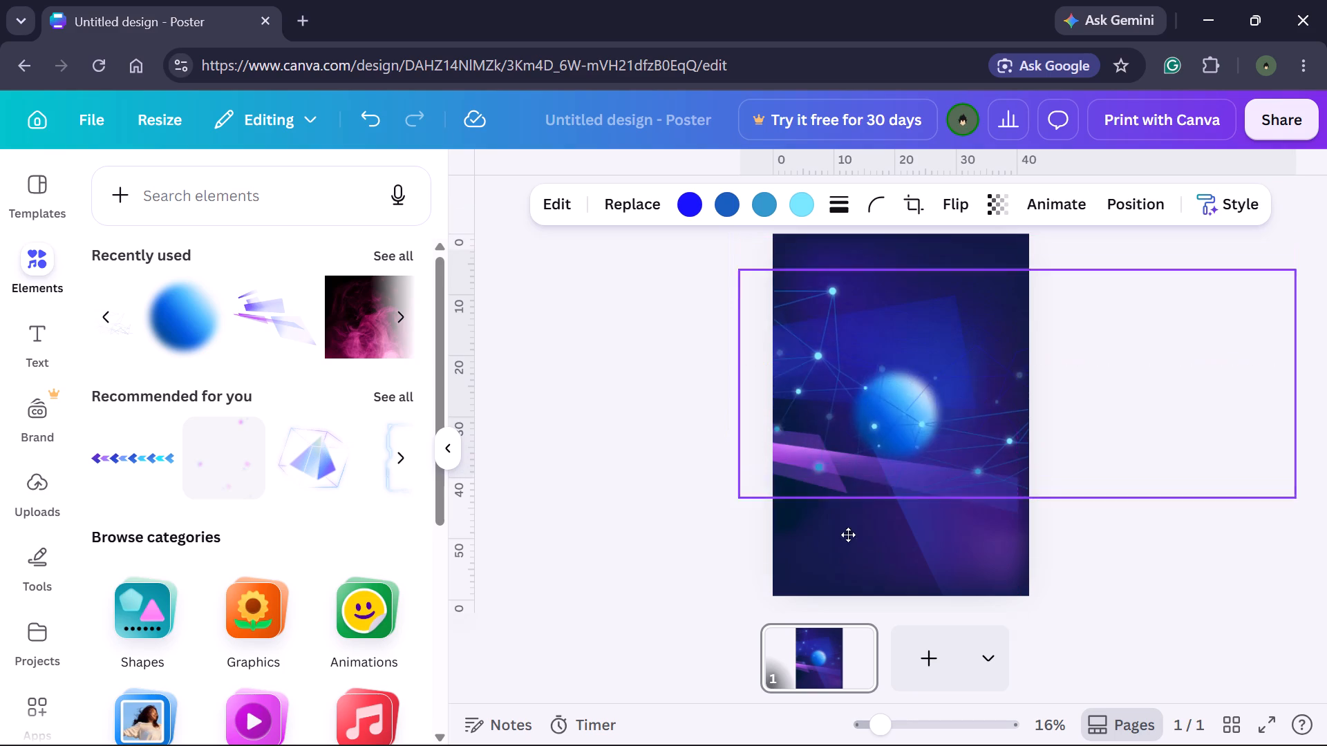
pyautogui.moveTo(848, 535); pyautogui.dragTo(851, 575)
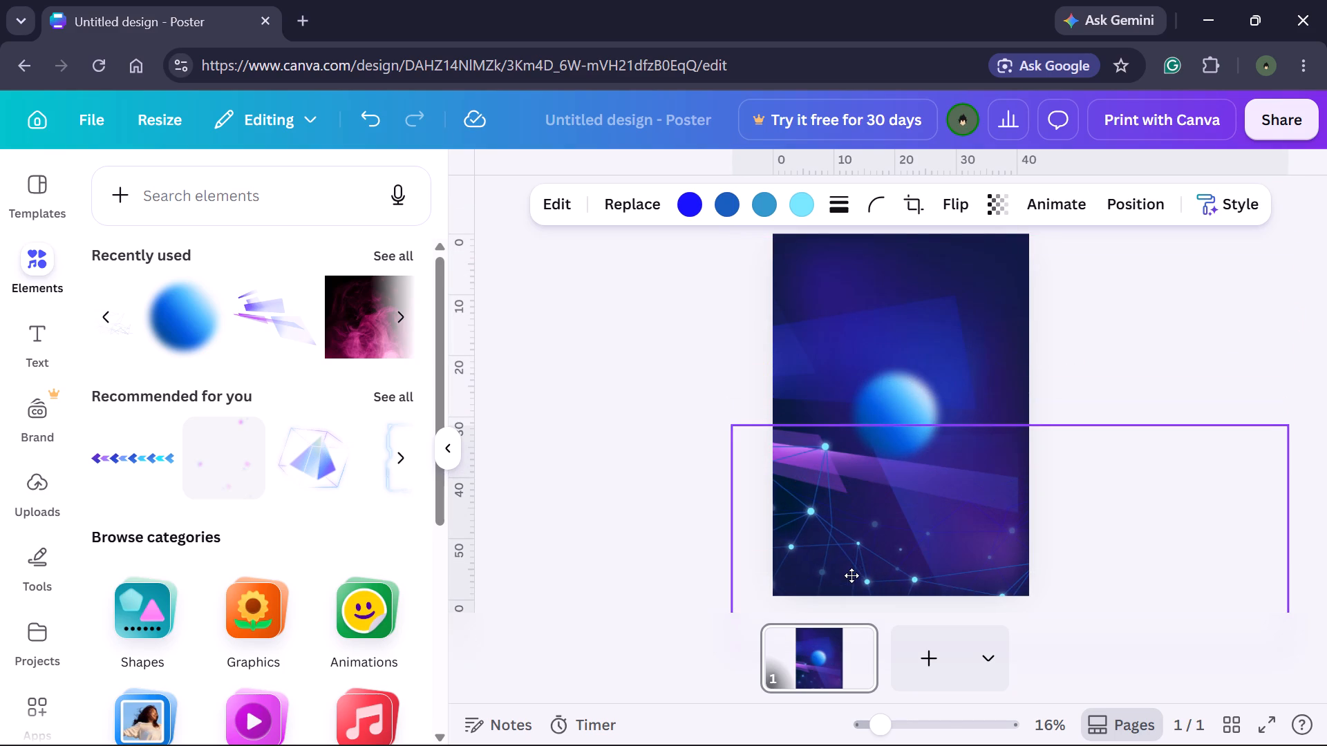
pyautogui.moveTo(851, 575); pyautogui.dragTo(890, 620)
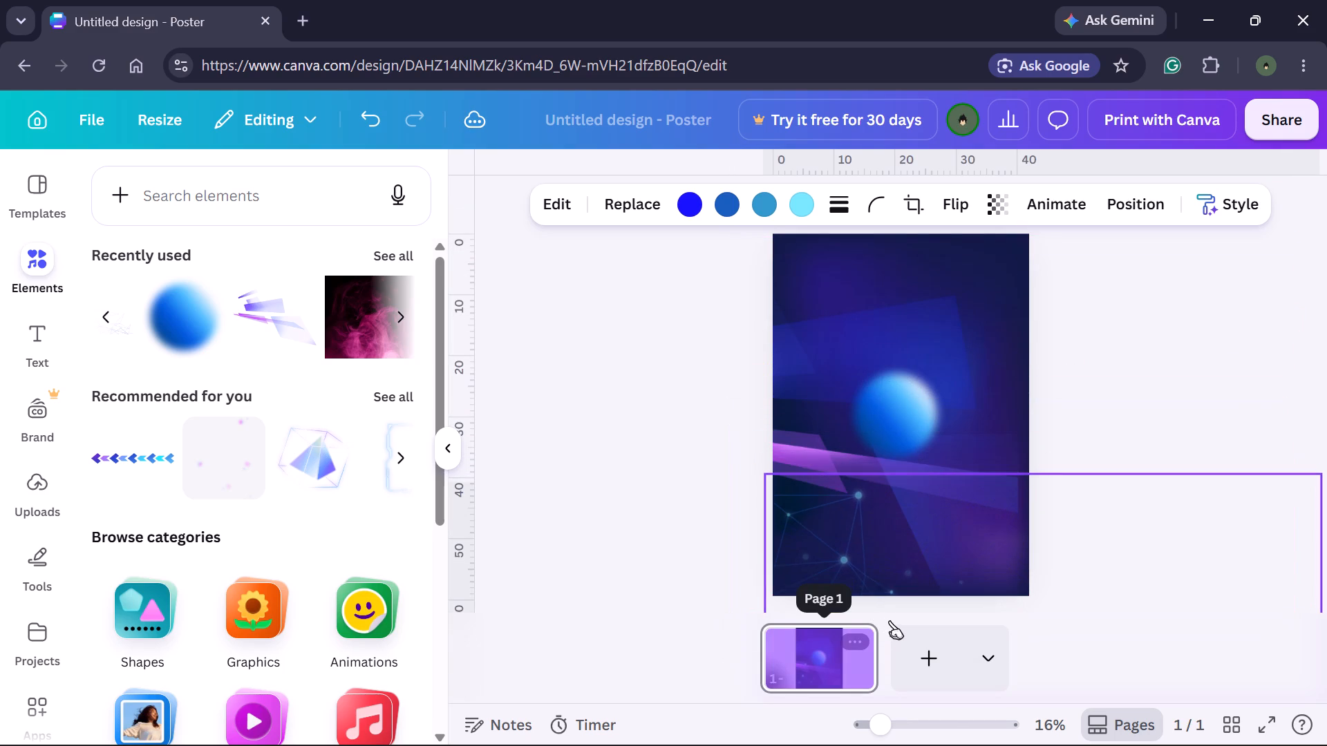
pyautogui.moveTo(890, 620); pyautogui.dragTo(902, 606)
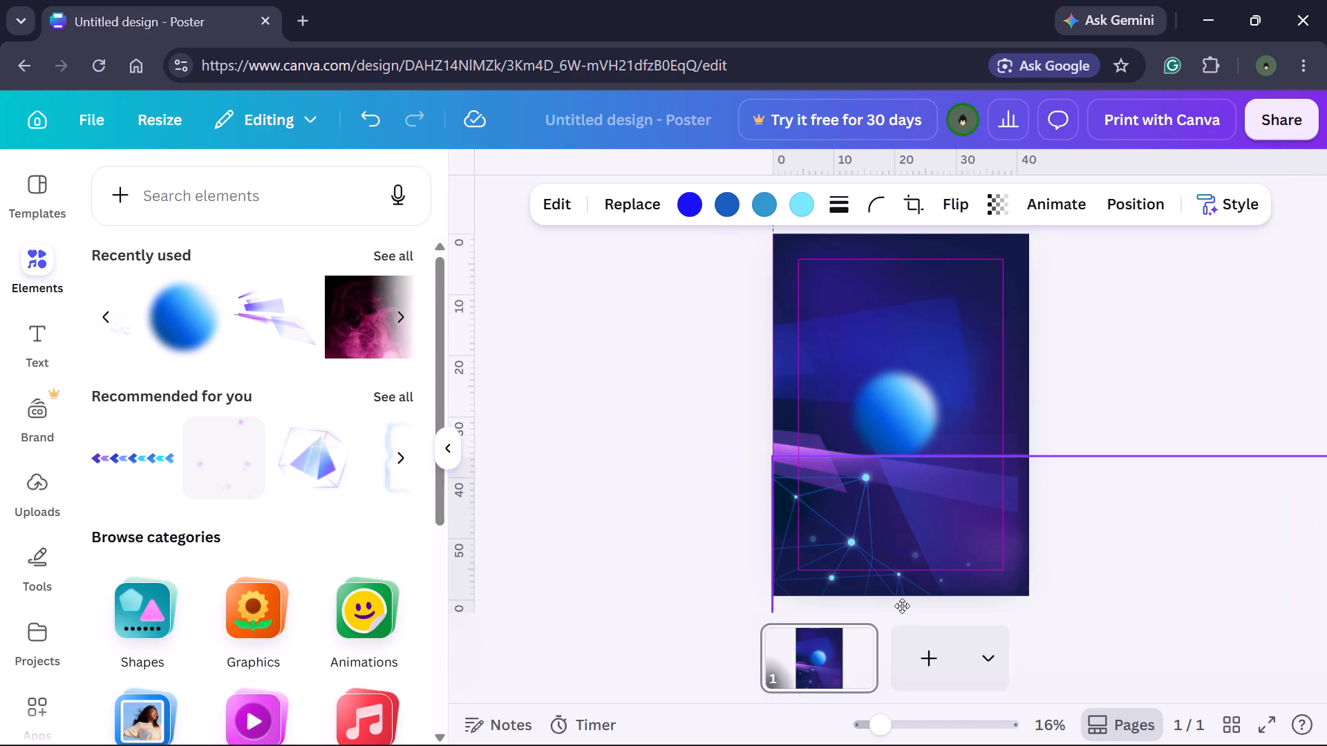
pyautogui.moveTo(902, 606); pyautogui.dragTo(863, 571)
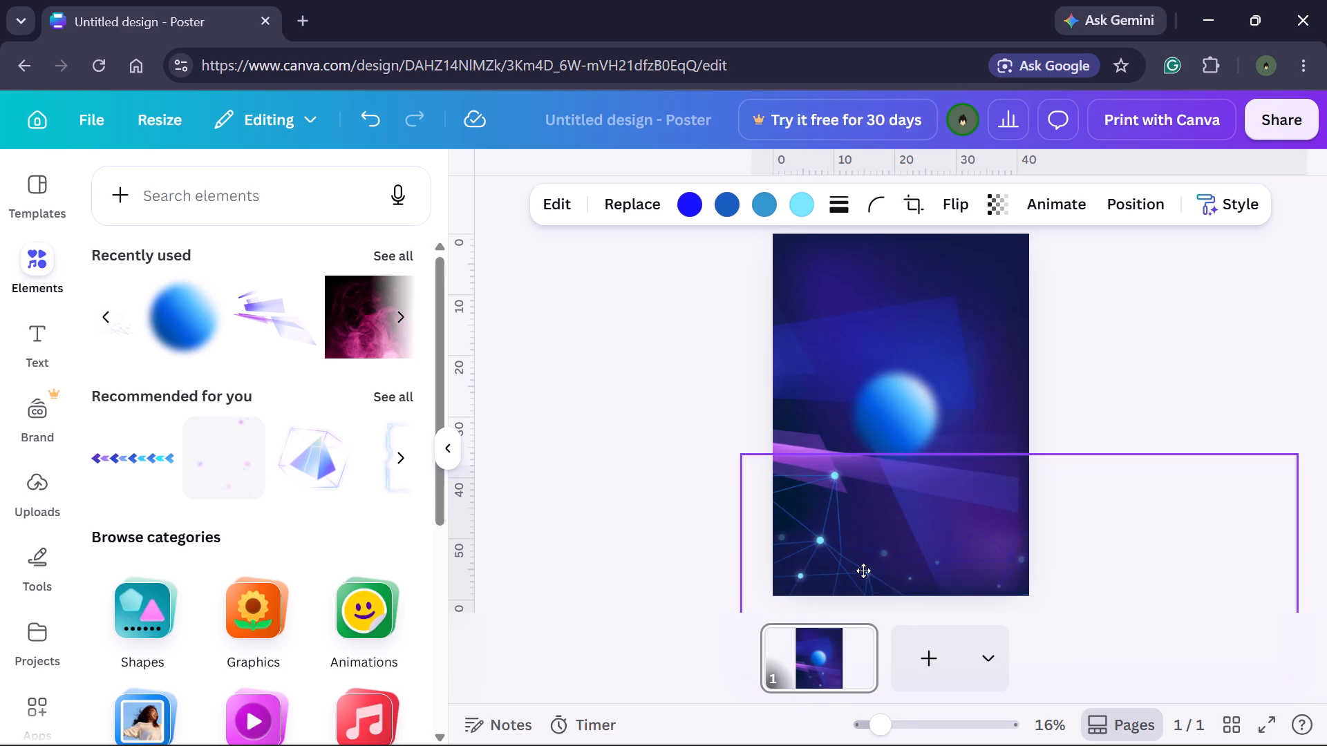
pyautogui.moveTo(863, 571); pyautogui.dragTo(863, 567)
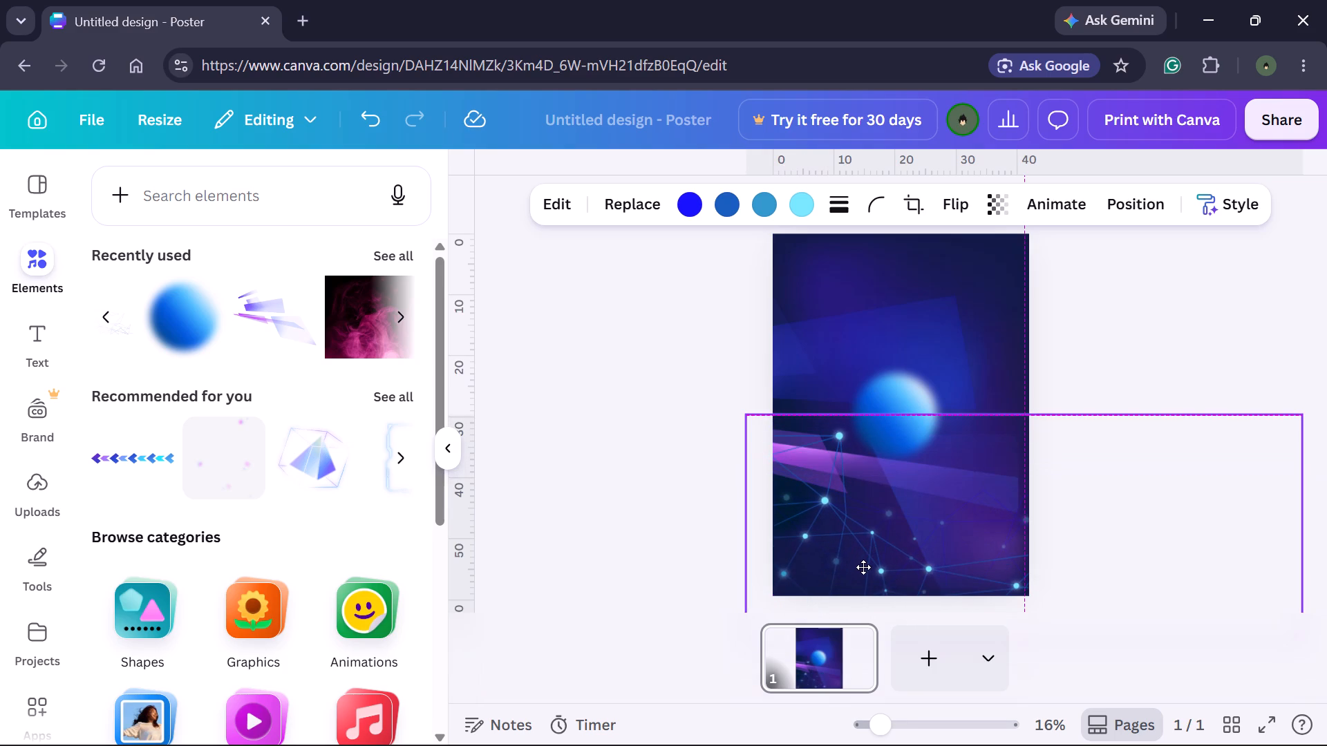
pyautogui.moveTo(863, 567); pyautogui.dragTo(846, 566)
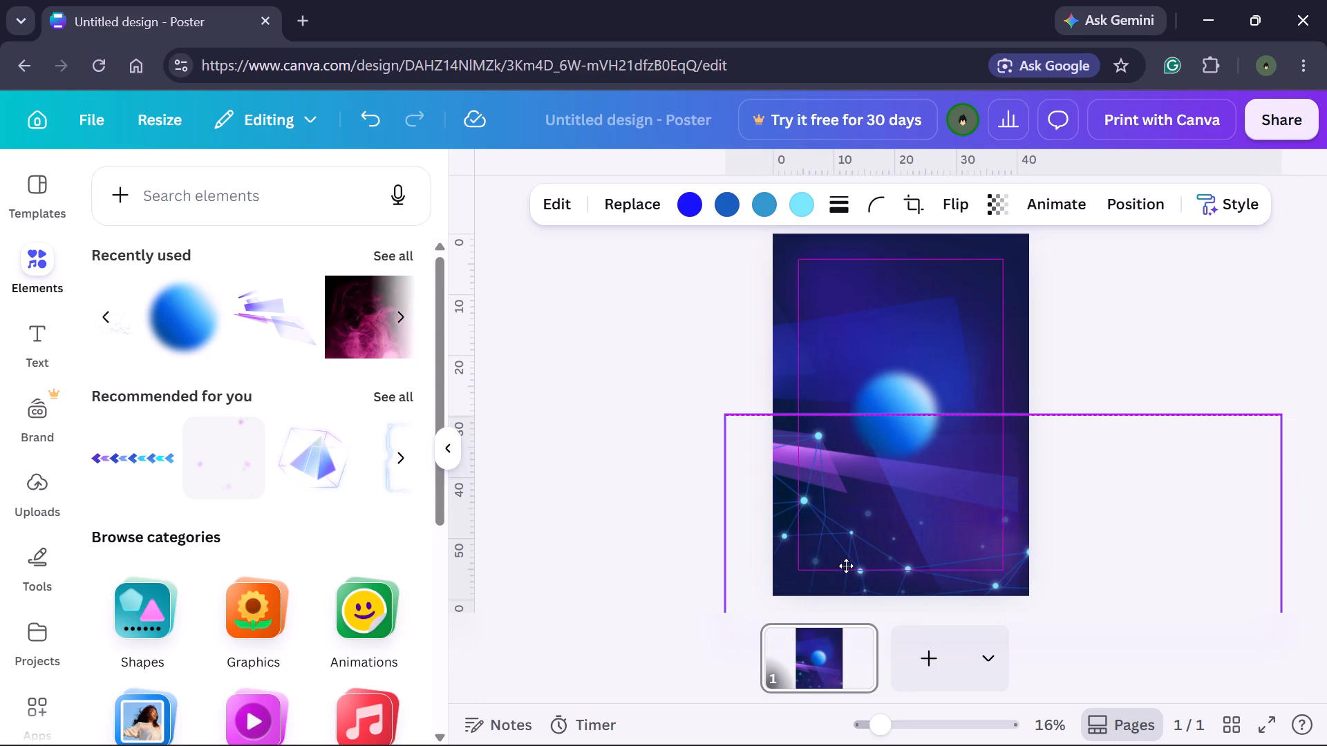
pyautogui.moveTo(846, 566); pyautogui.dragTo(849, 566)
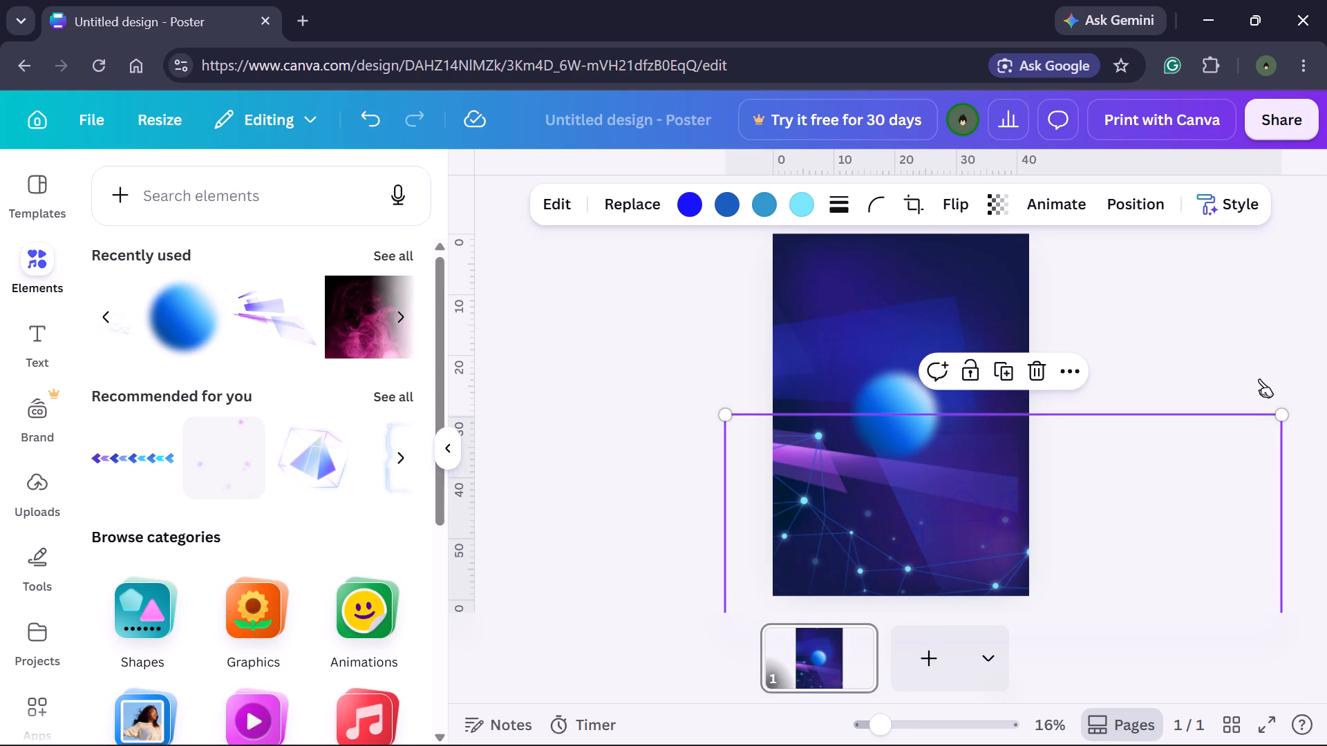
pyautogui.click(1259, 379)
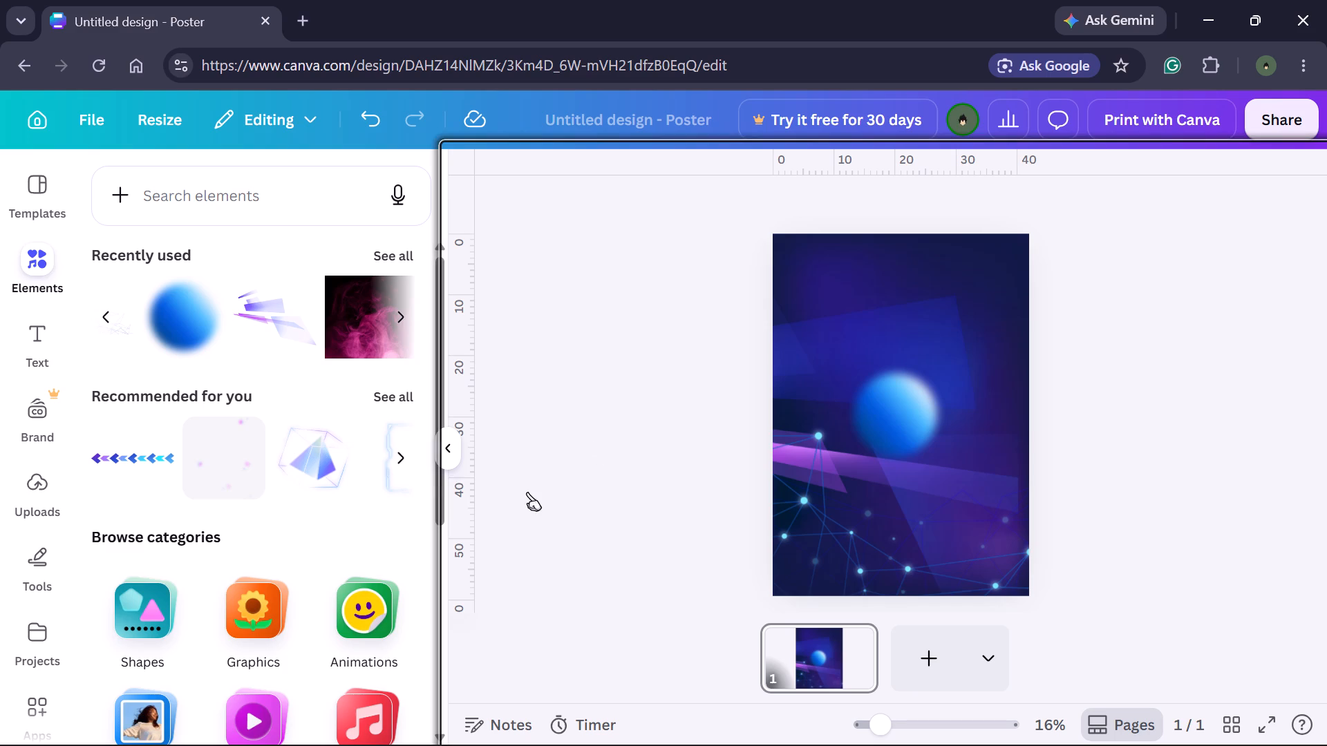
# Add the blue robot reading a book from the full set of recommended graphics onto the middle of the poster.
pyautogui.click(397, 399)
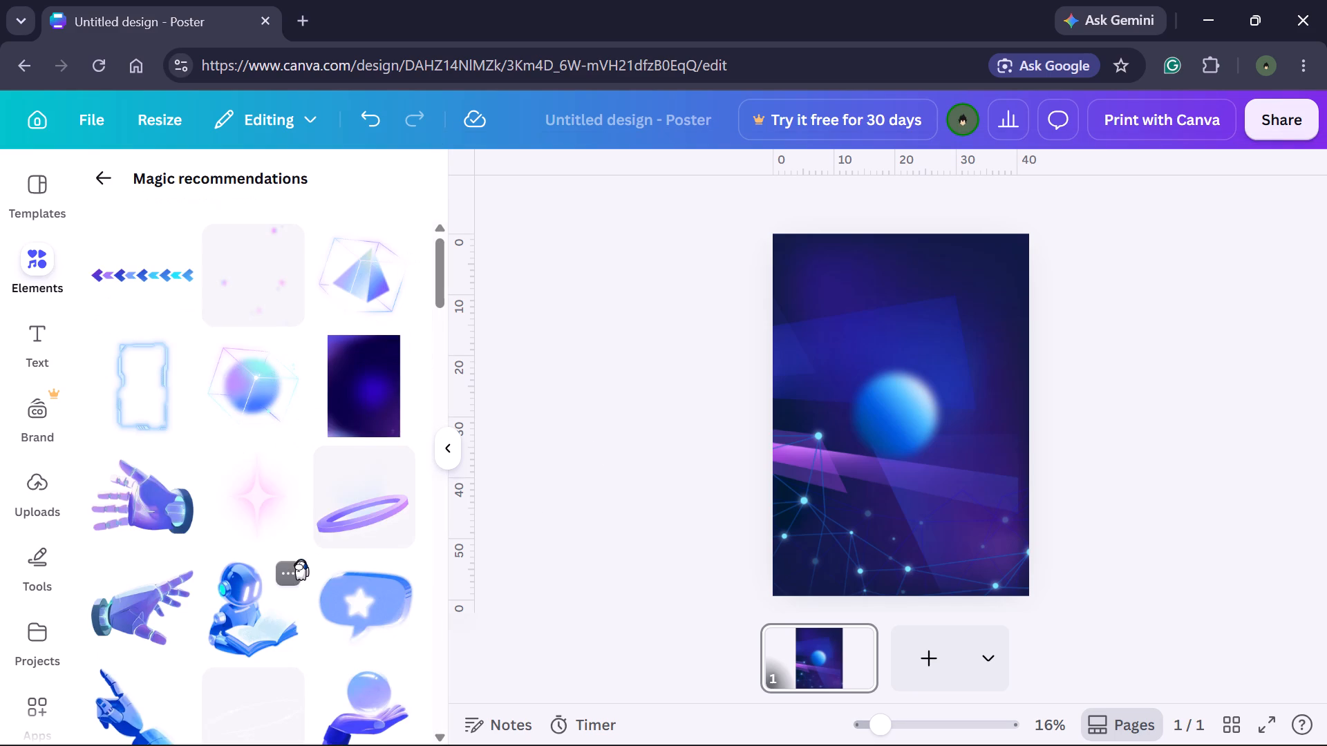
pyautogui.scroll(-2, 301, 559)
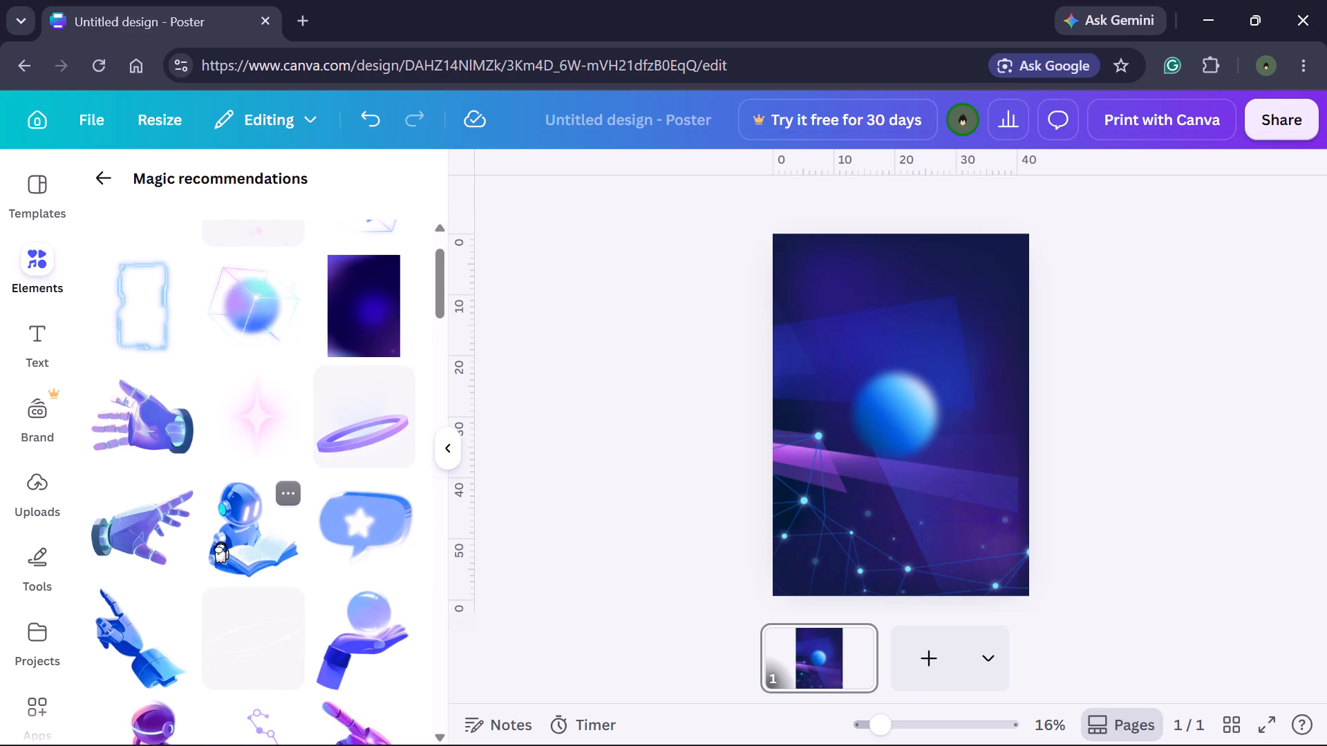
pyautogui.moveTo(235, 533); pyautogui.dragTo(898, 408)
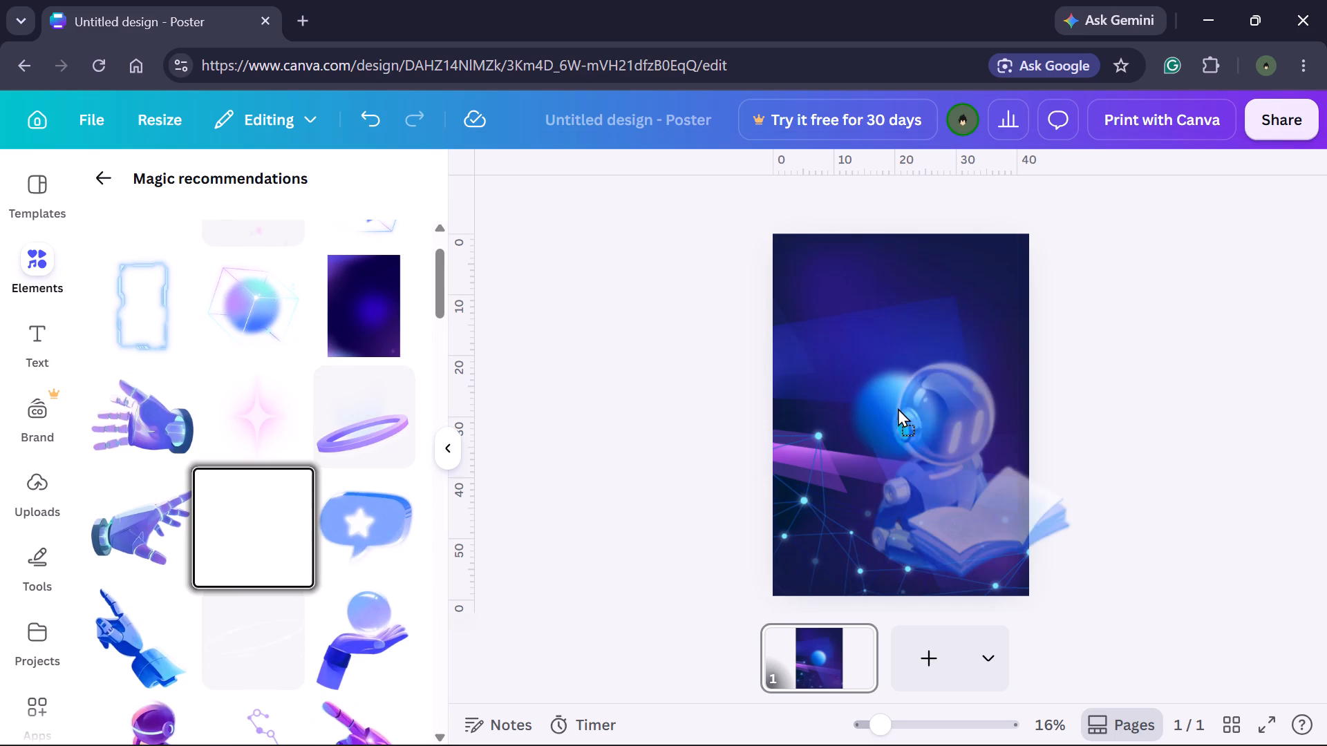
pyautogui.moveTo(898, 408); pyautogui.dragTo(889, 399)
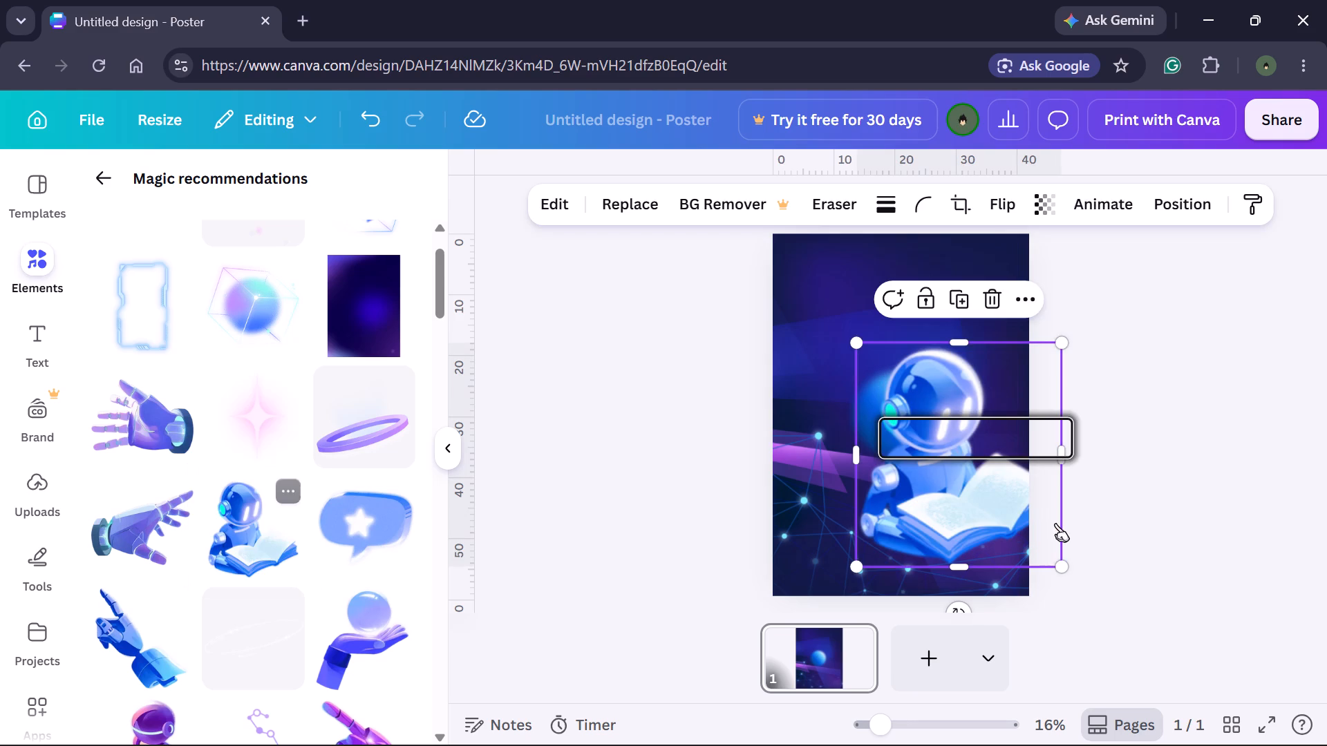
# Shrink the reading robot to fit inside the blurred blue sphere and centre it over the sphere.
pyautogui.moveTo(1062, 567); pyautogui.dragTo(939, 419)
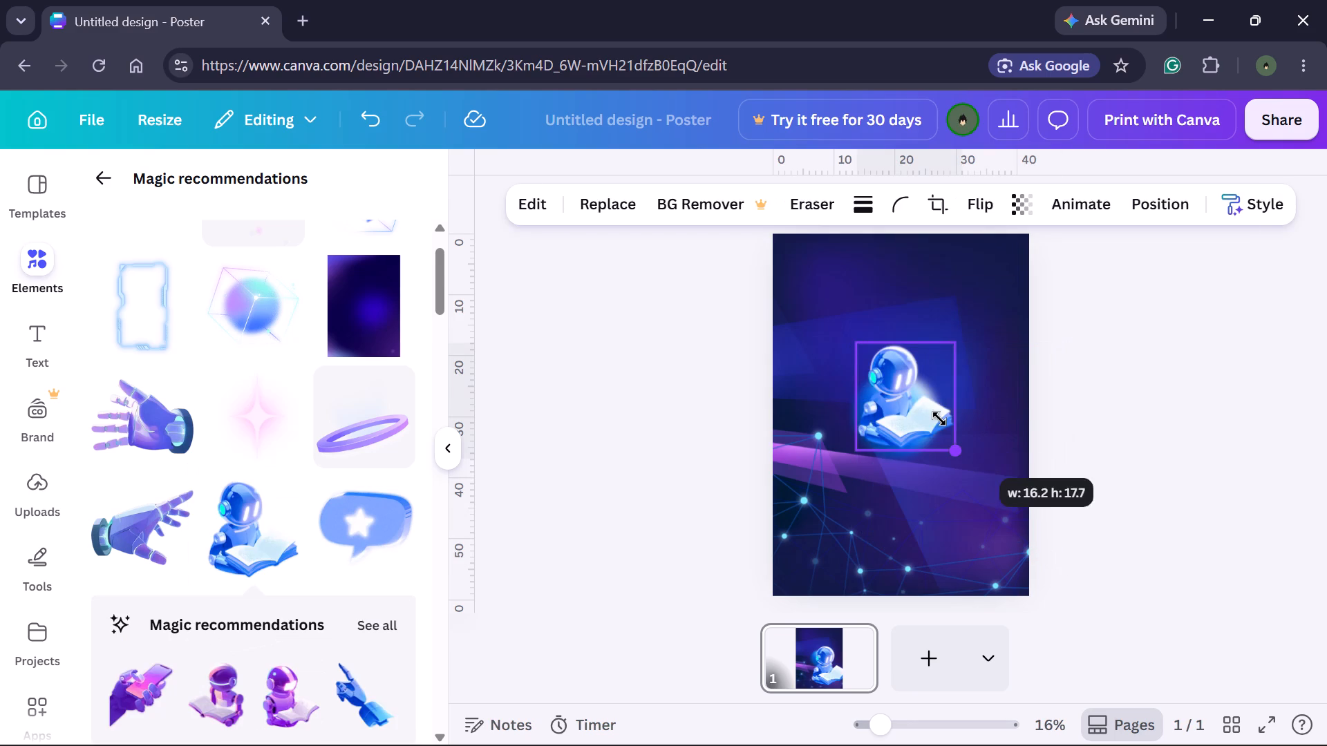
pyautogui.moveTo(939, 419); pyautogui.dragTo(942, 419)
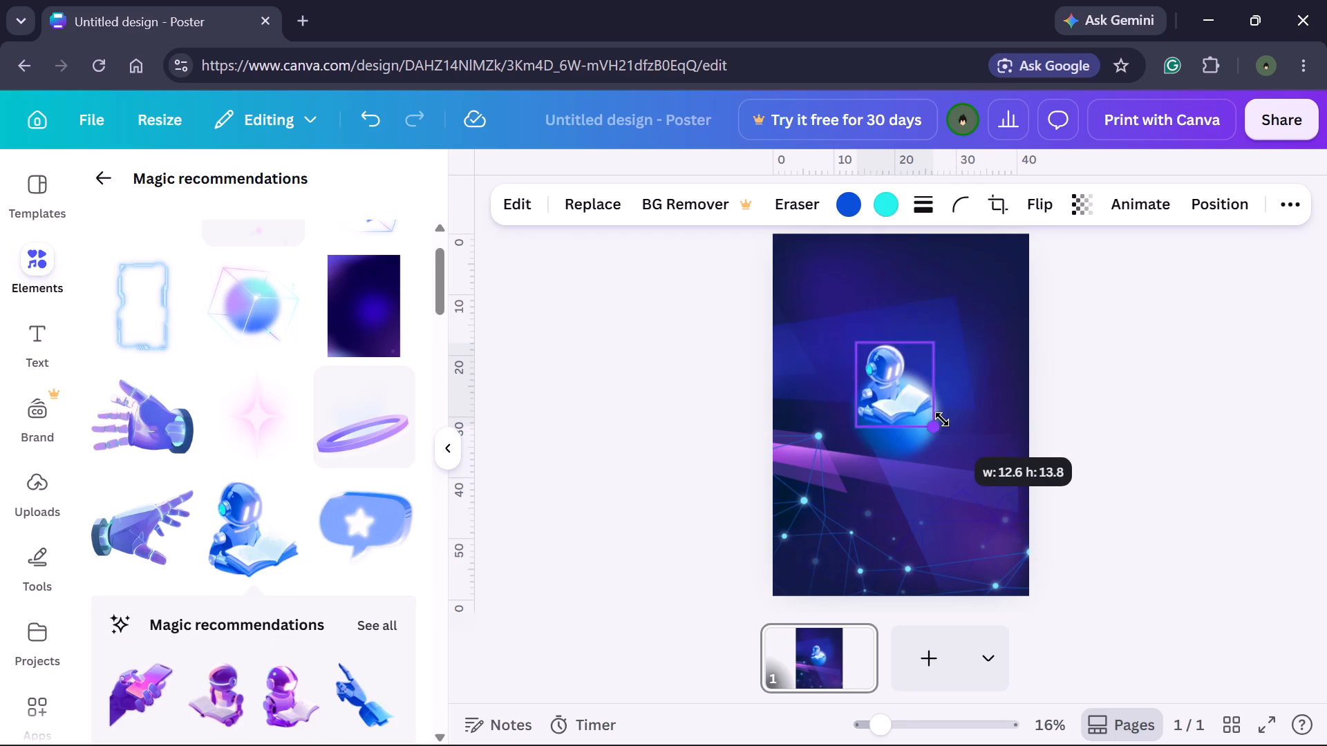
pyautogui.moveTo(942, 419); pyautogui.dragTo(943, 401)
pyautogui.moveTo(896, 390); pyautogui.dragTo(914, 430)
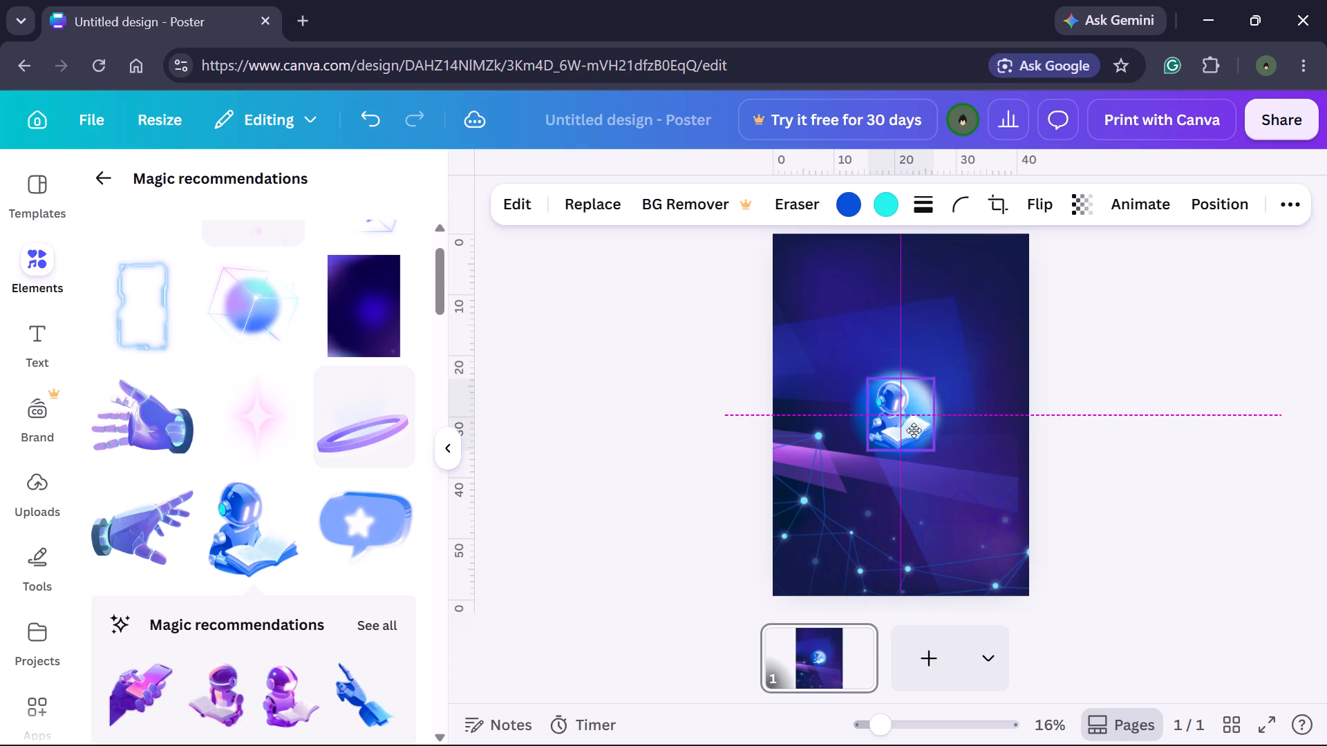
pyautogui.moveTo(914, 430); pyautogui.dragTo(912, 423)
pyautogui.click(1242, 387)
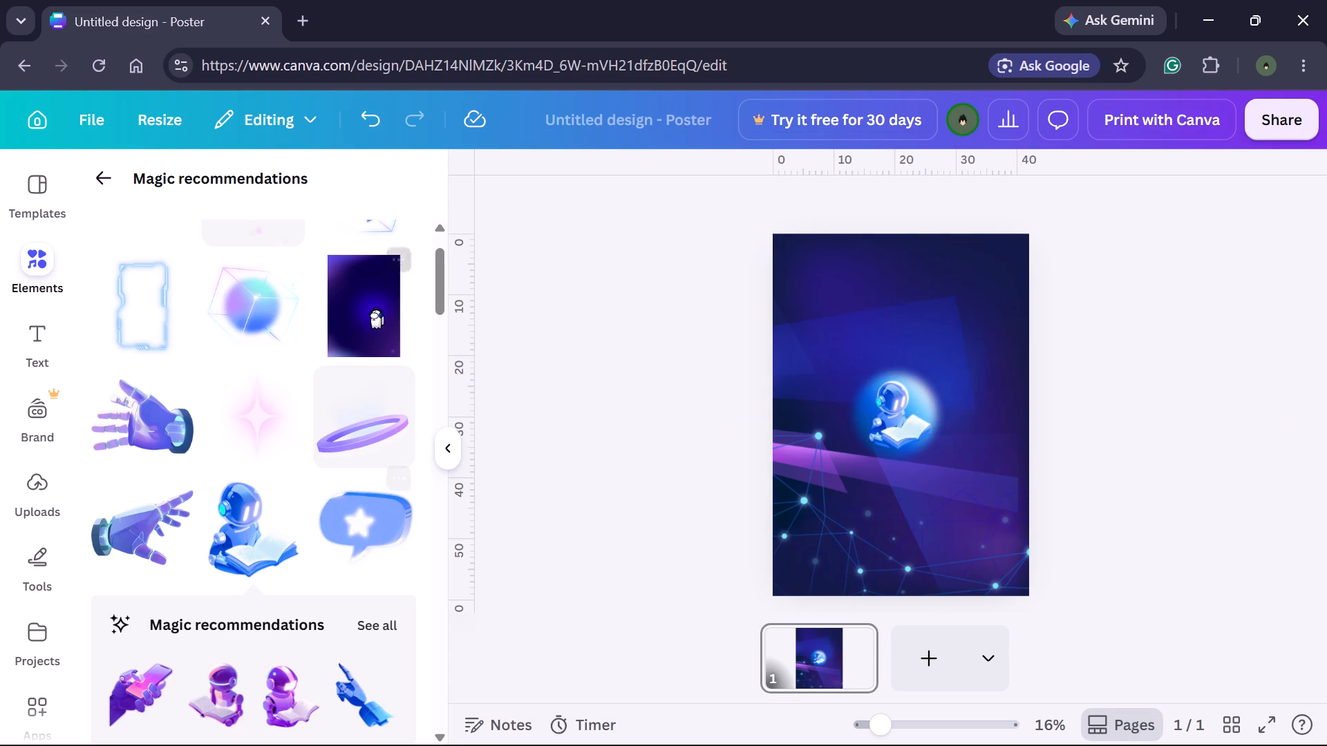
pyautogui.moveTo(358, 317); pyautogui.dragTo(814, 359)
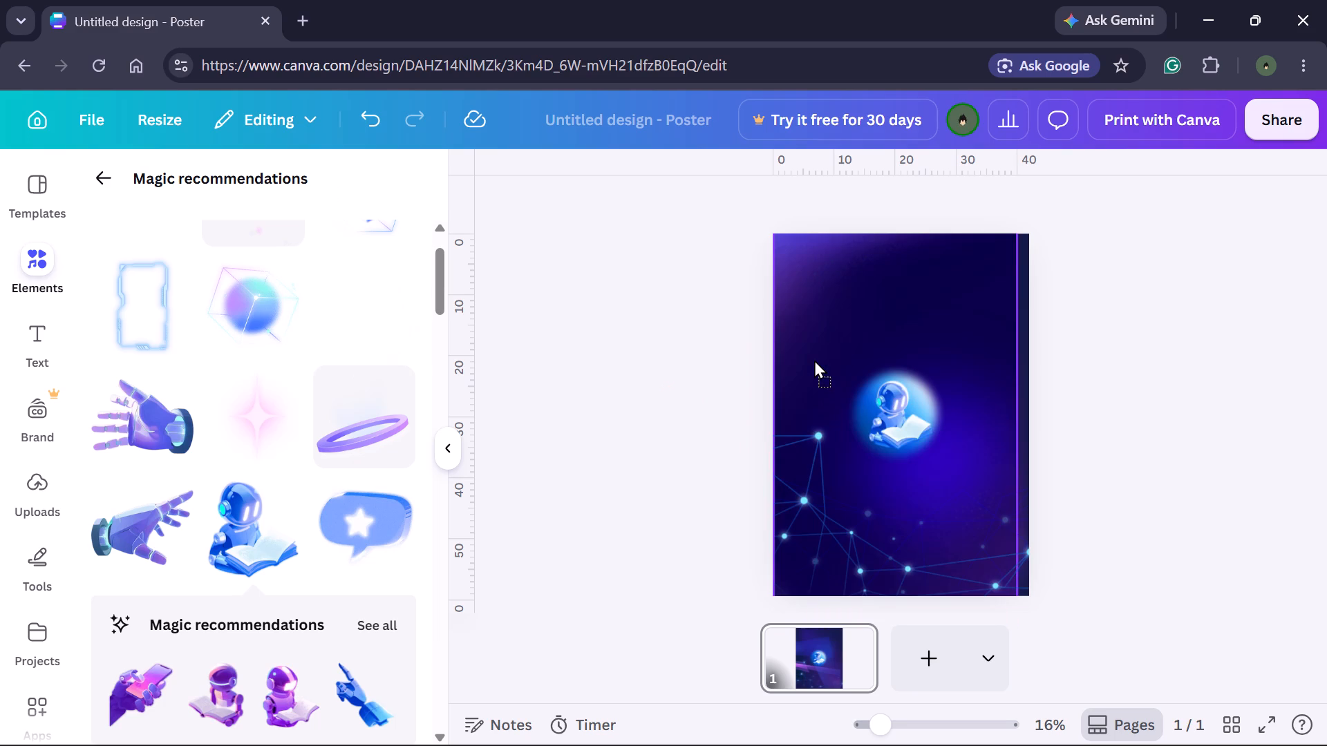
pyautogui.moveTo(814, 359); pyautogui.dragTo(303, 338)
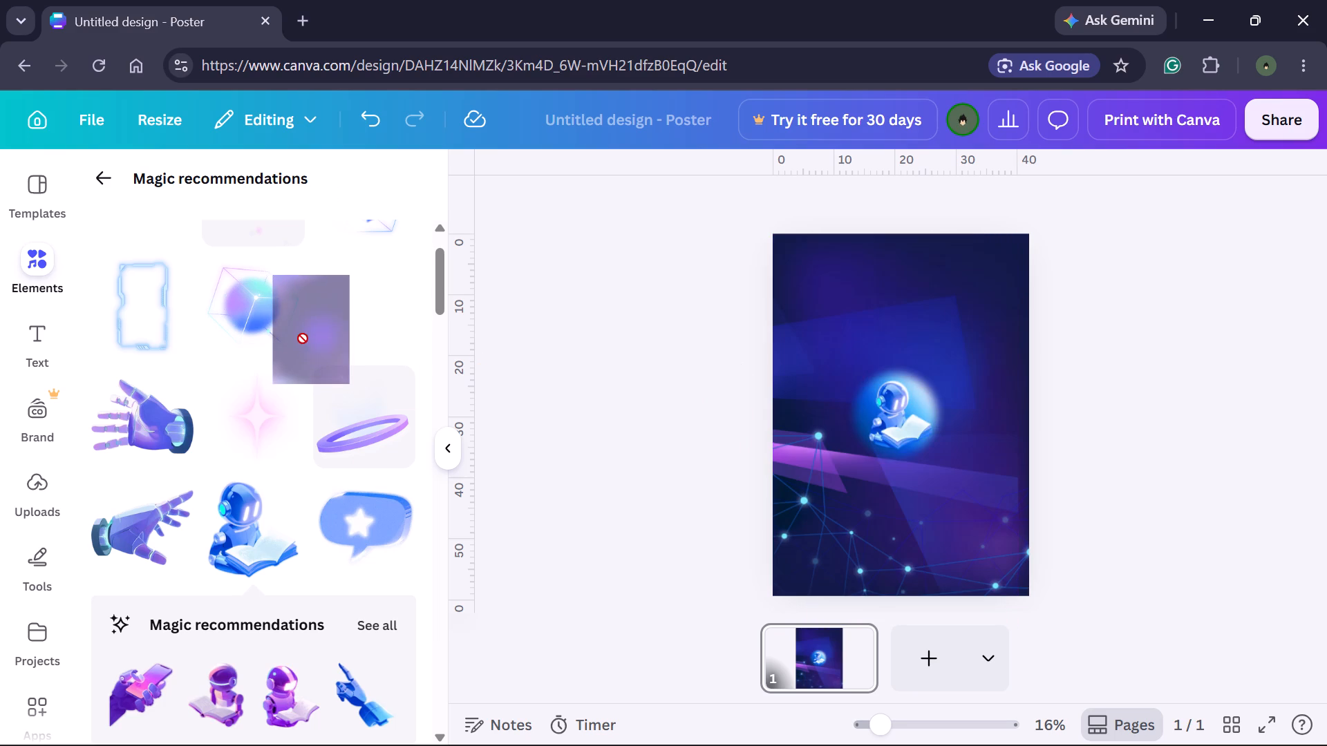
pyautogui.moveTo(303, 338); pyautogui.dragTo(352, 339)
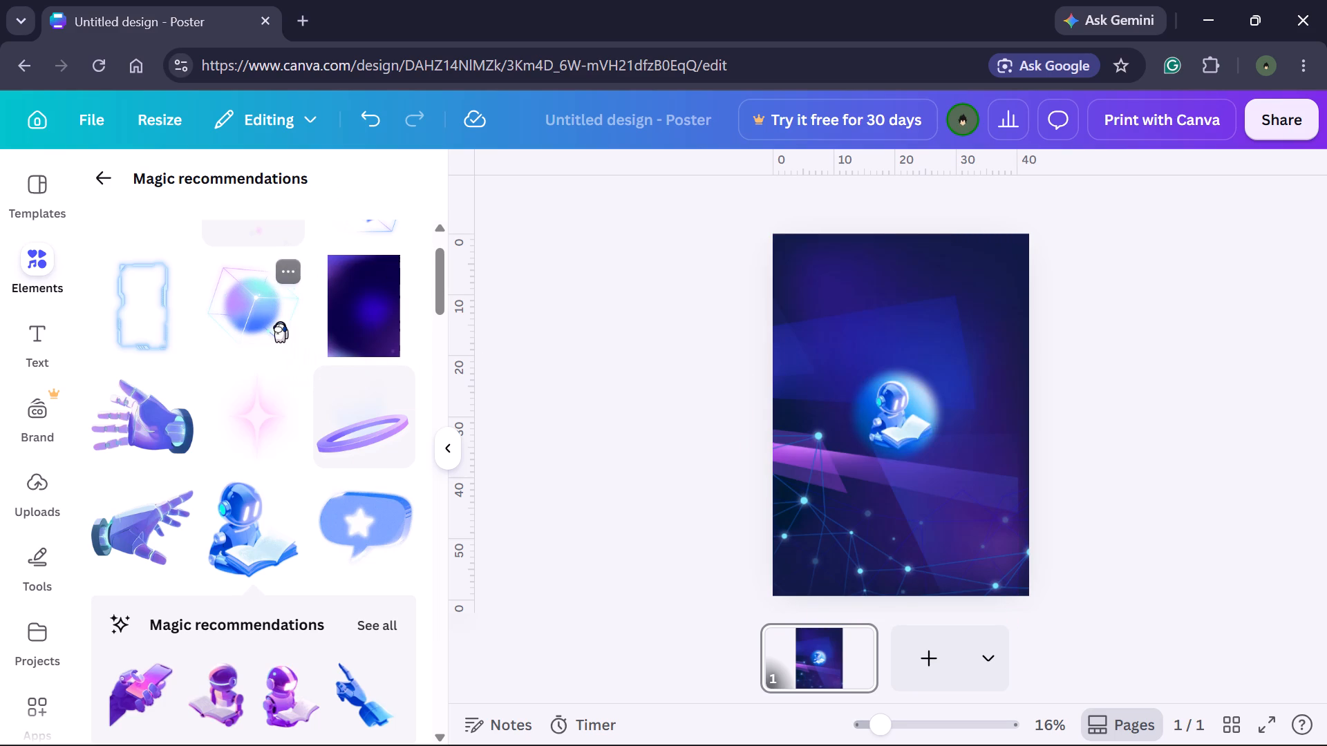
# Replace the reading robot inside the sphere with the recommended purple ring graphic, keeping the robot's place and size.
pyautogui.moveTo(343, 429); pyautogui.dragTo(591, 419)
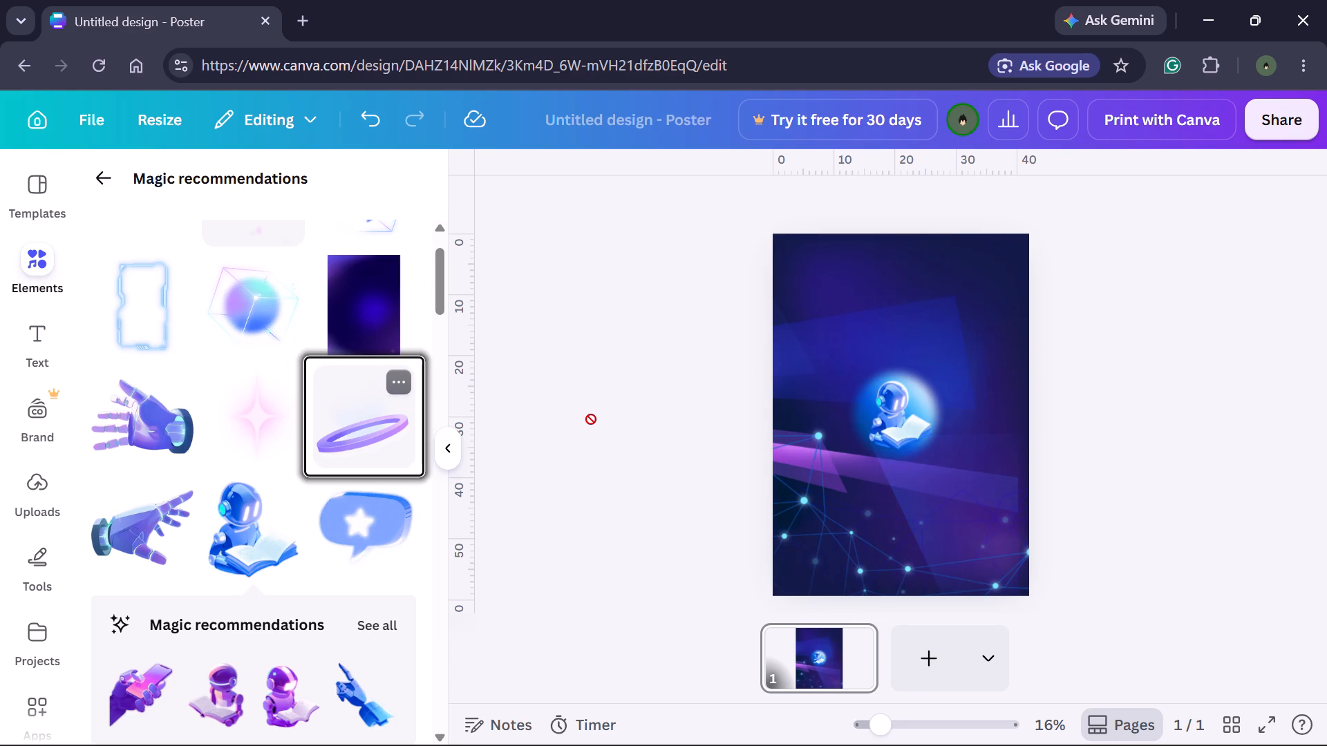
pyautogui.moveTo(591, 419); pyautogui.dragTo(871, 348)
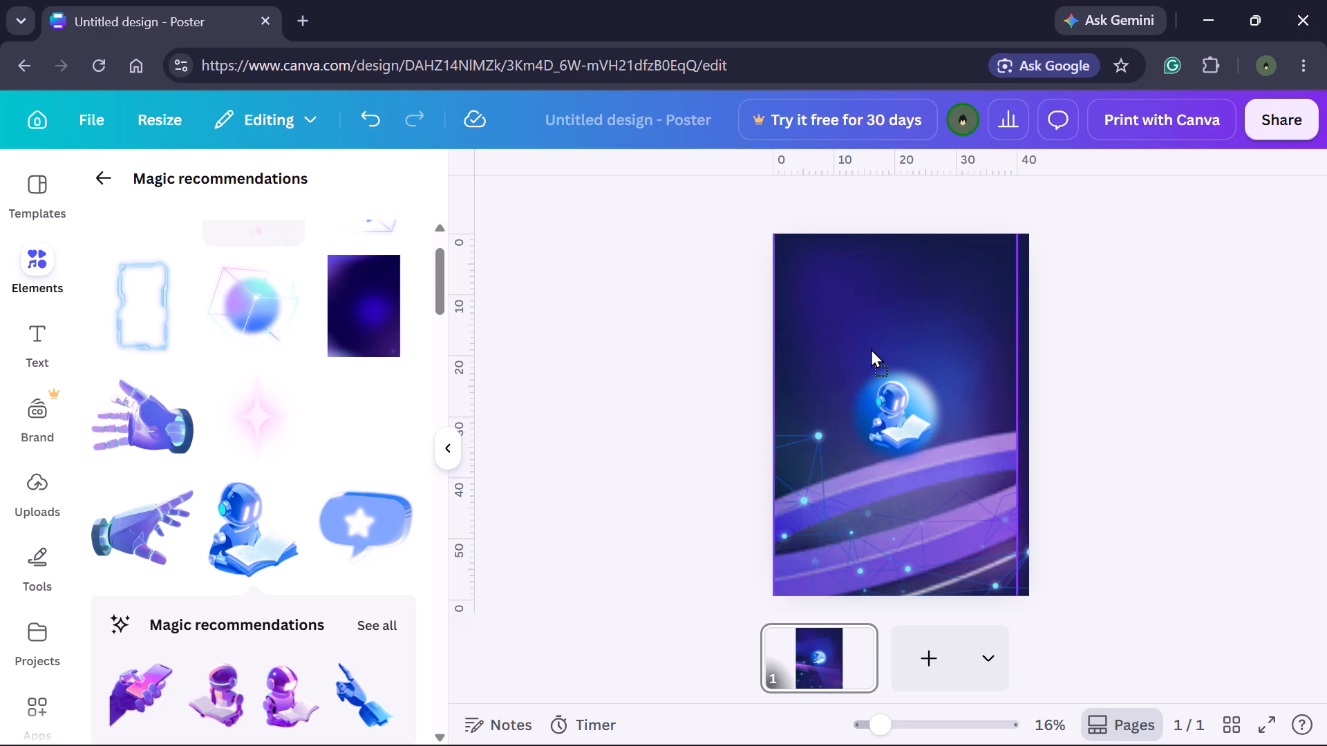
pyautogui.moveTo(871, 348); pyautogui.dragTo(862, 415)
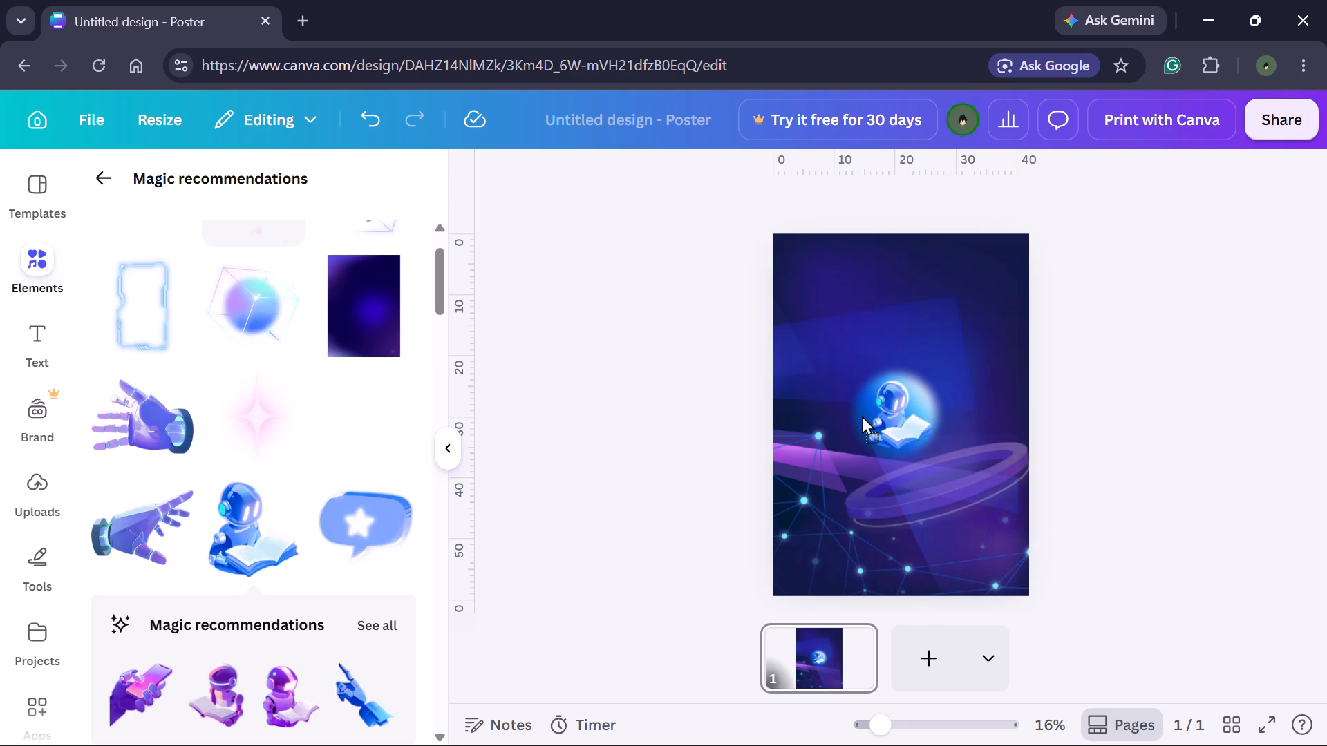
pyautogui.moveTo(862, 415); pyautogui.dragTo(890, 422)
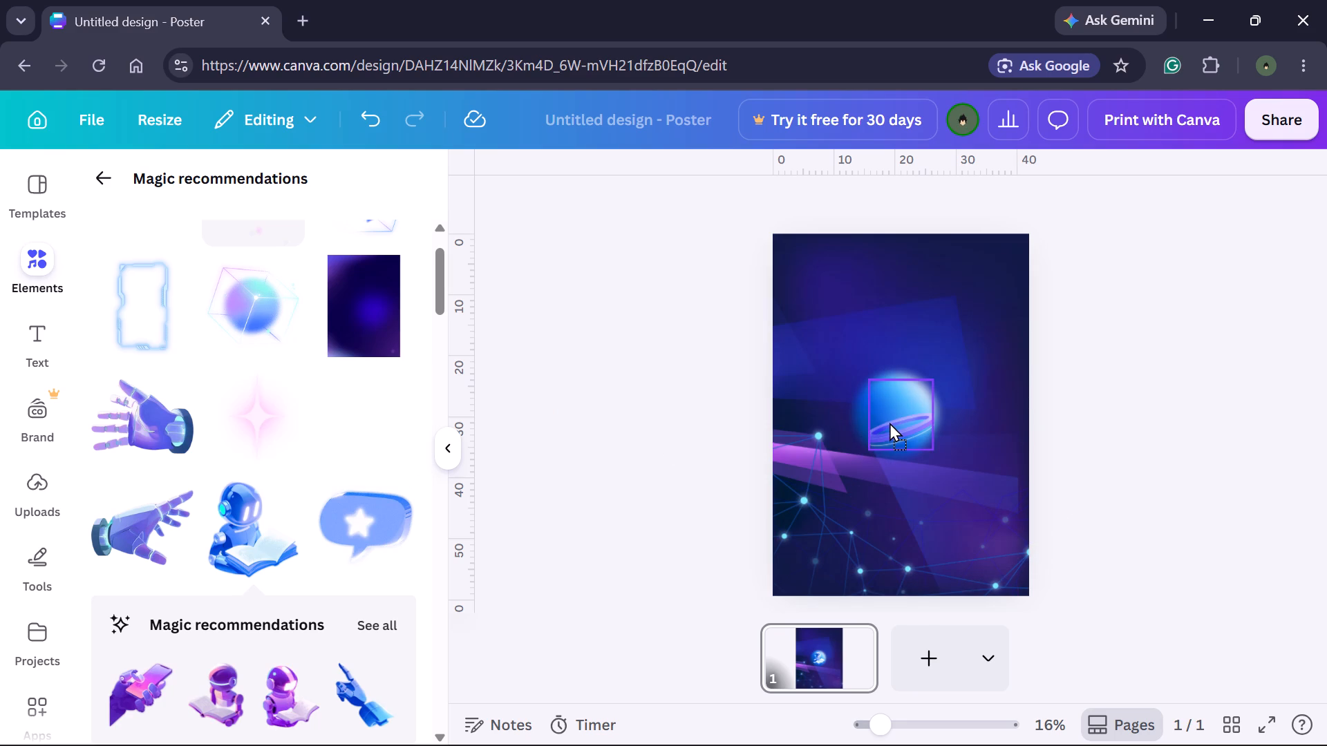
pyautogui.moveTo(890, 422); pyautogui.dragTo(892, 443)
pyautogui.moveTo(892, 443); pyautogui.dragTo(887, 419)
pyautogui.moveTo(887, 419); pyautogui.dragTo(889, 420)
pyautogui.click(1156, 425)
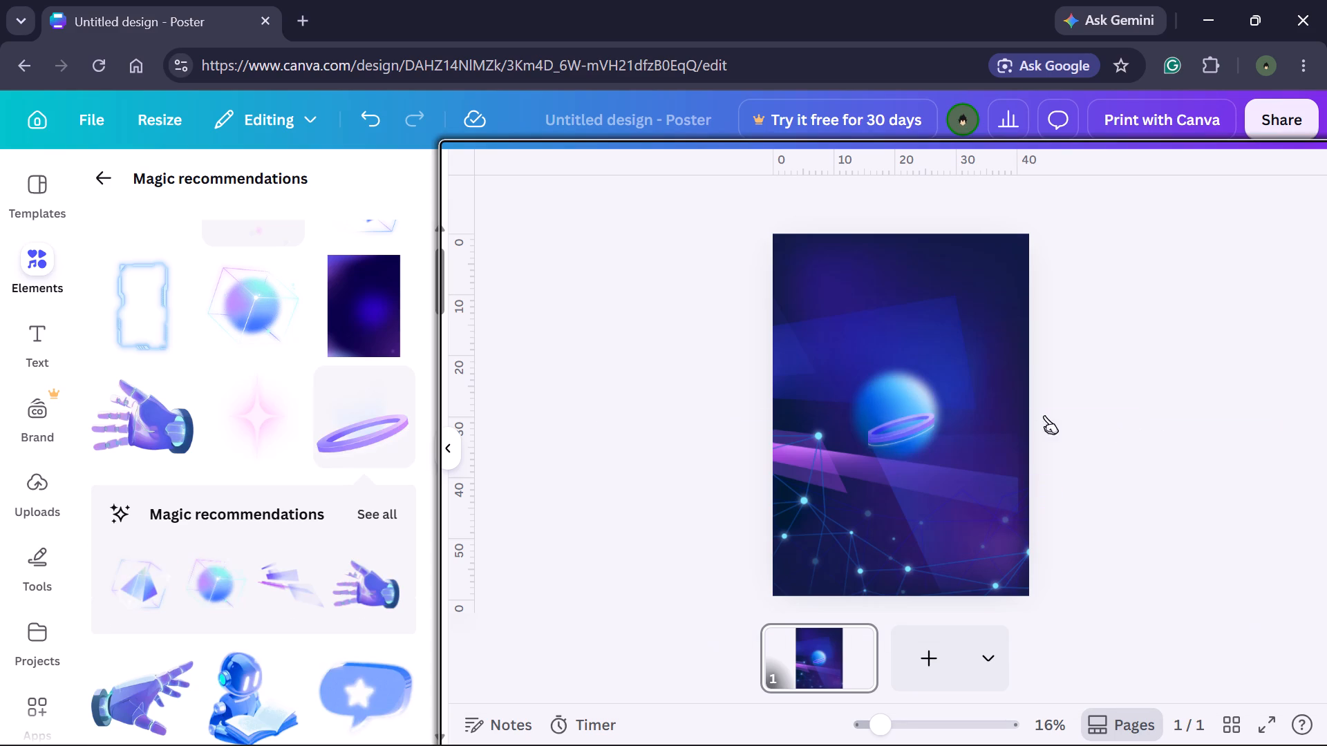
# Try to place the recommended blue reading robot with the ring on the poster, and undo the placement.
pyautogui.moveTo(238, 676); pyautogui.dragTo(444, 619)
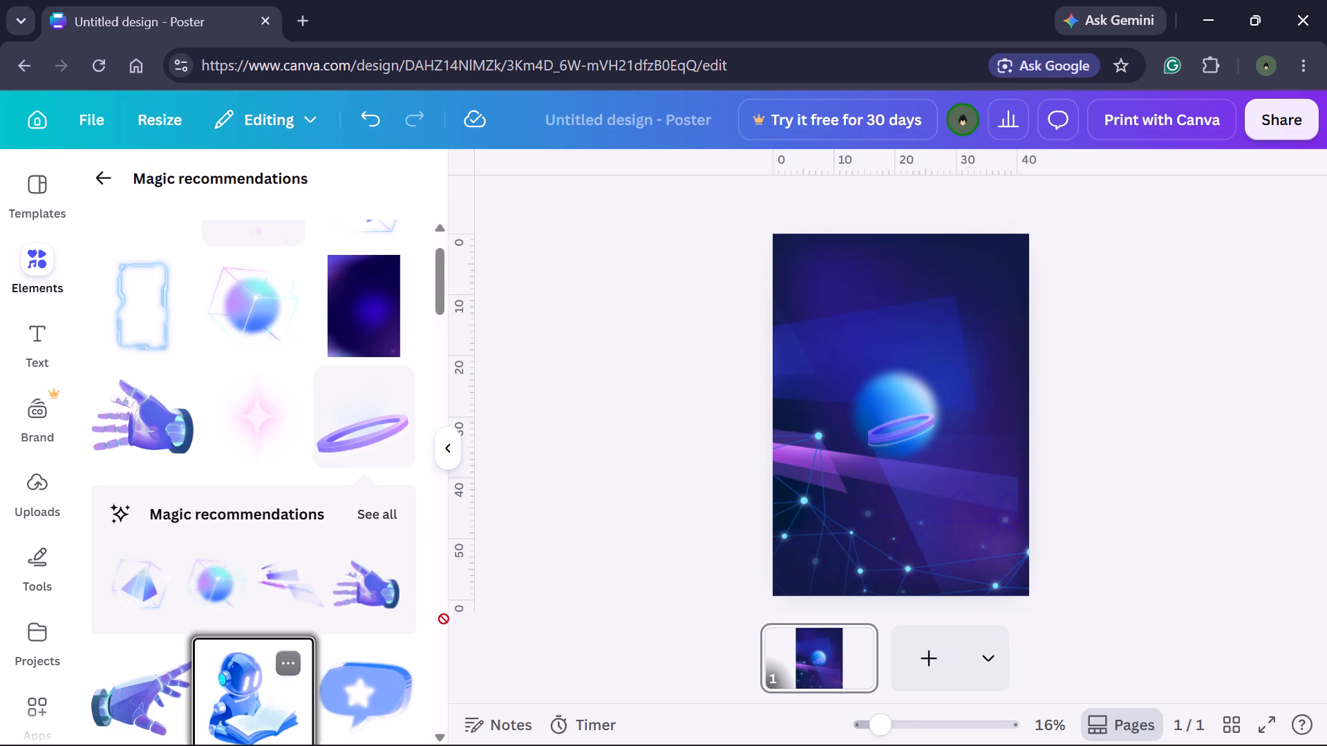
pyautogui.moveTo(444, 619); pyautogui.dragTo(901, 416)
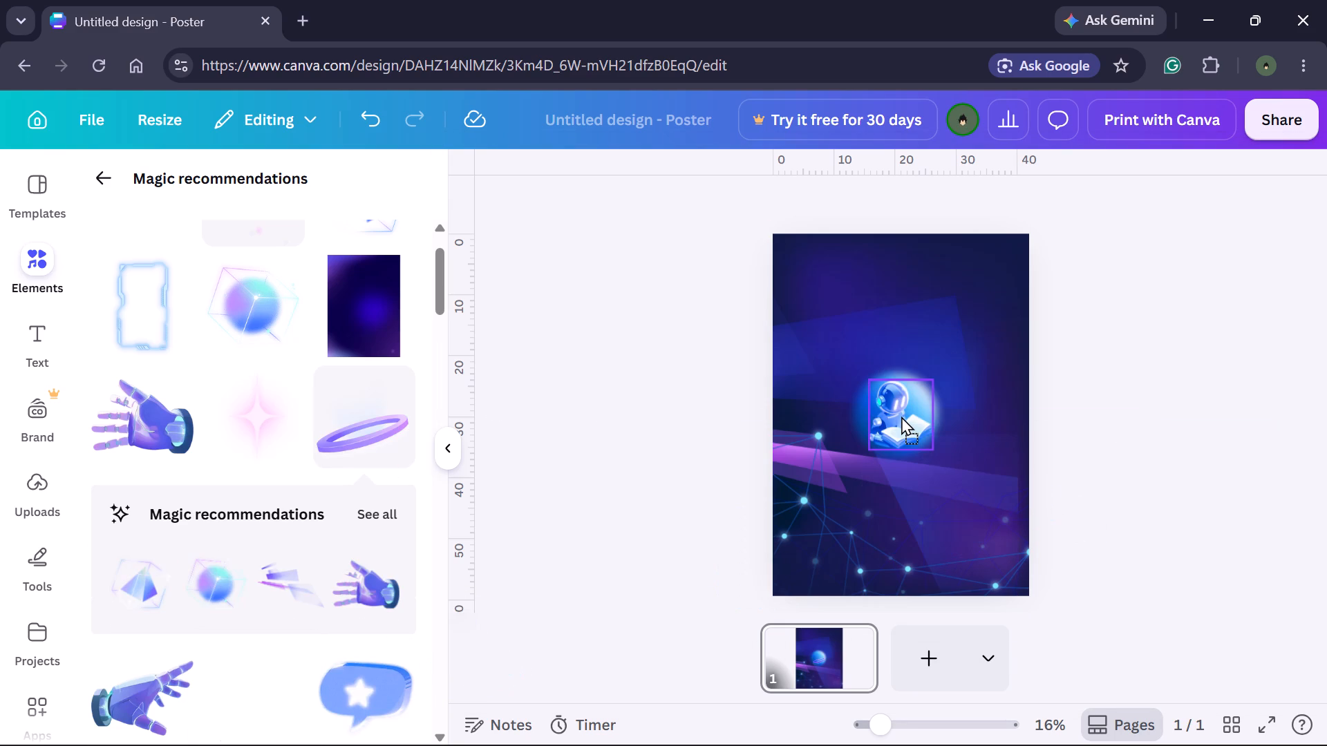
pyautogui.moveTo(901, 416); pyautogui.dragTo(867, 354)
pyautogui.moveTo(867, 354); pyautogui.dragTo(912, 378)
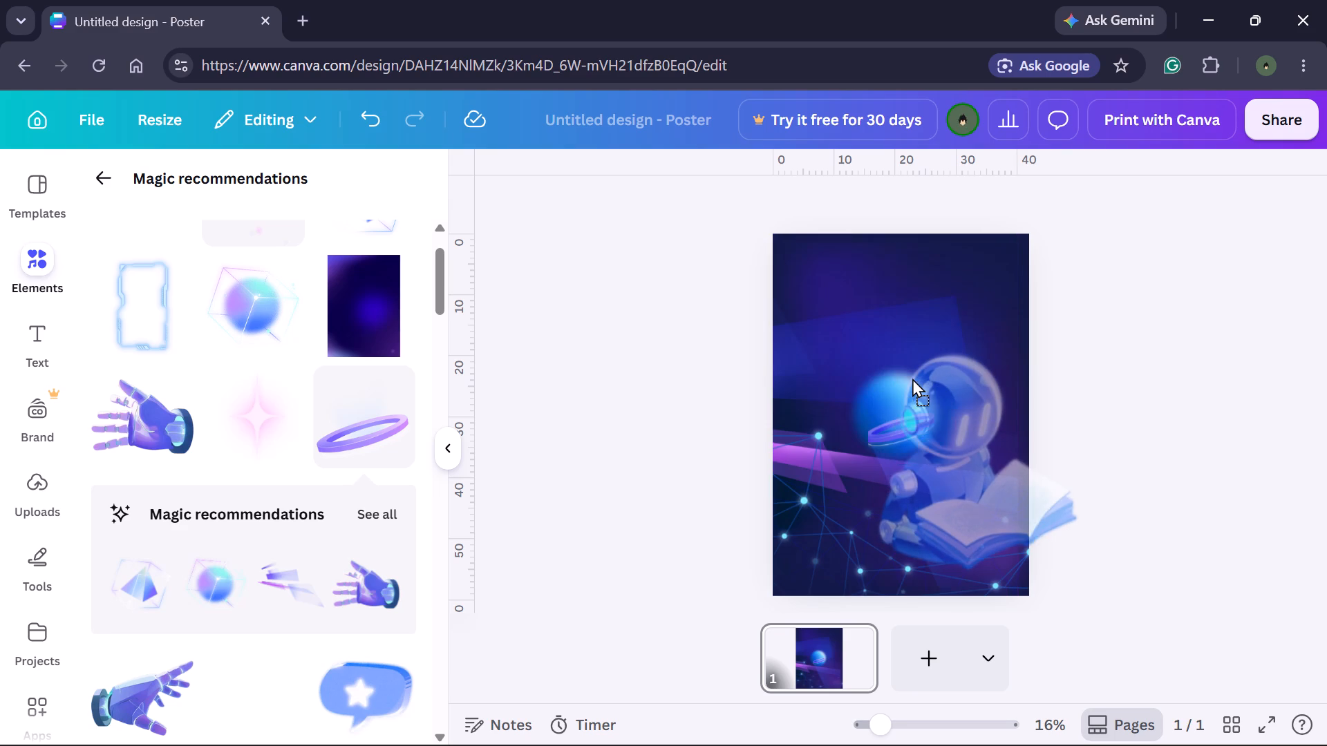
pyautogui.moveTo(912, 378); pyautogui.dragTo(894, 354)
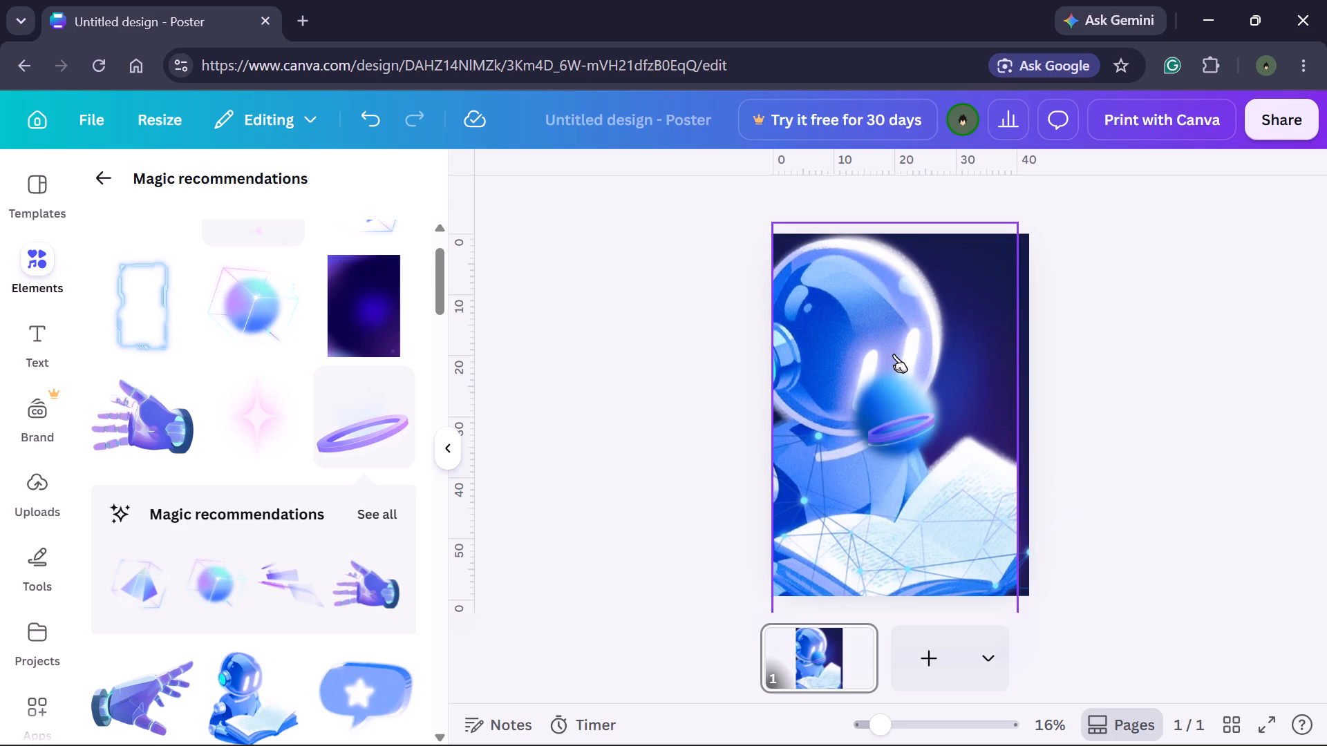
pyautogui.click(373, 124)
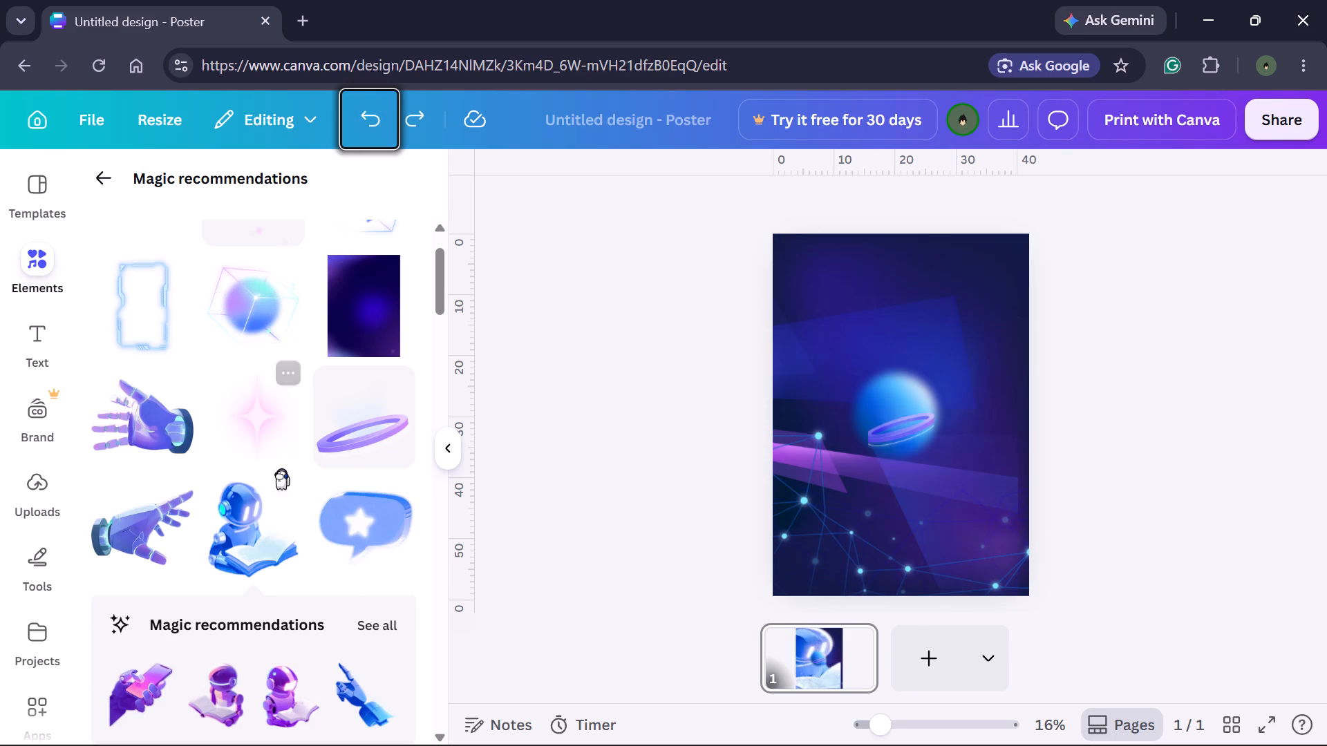
# Add the recommended blue reading robot as a separate graphic and shrink it to slightly less than the sphere's width.
pyautogui.moveTo(268, 520); pyautogui.dragTo(912, 365)
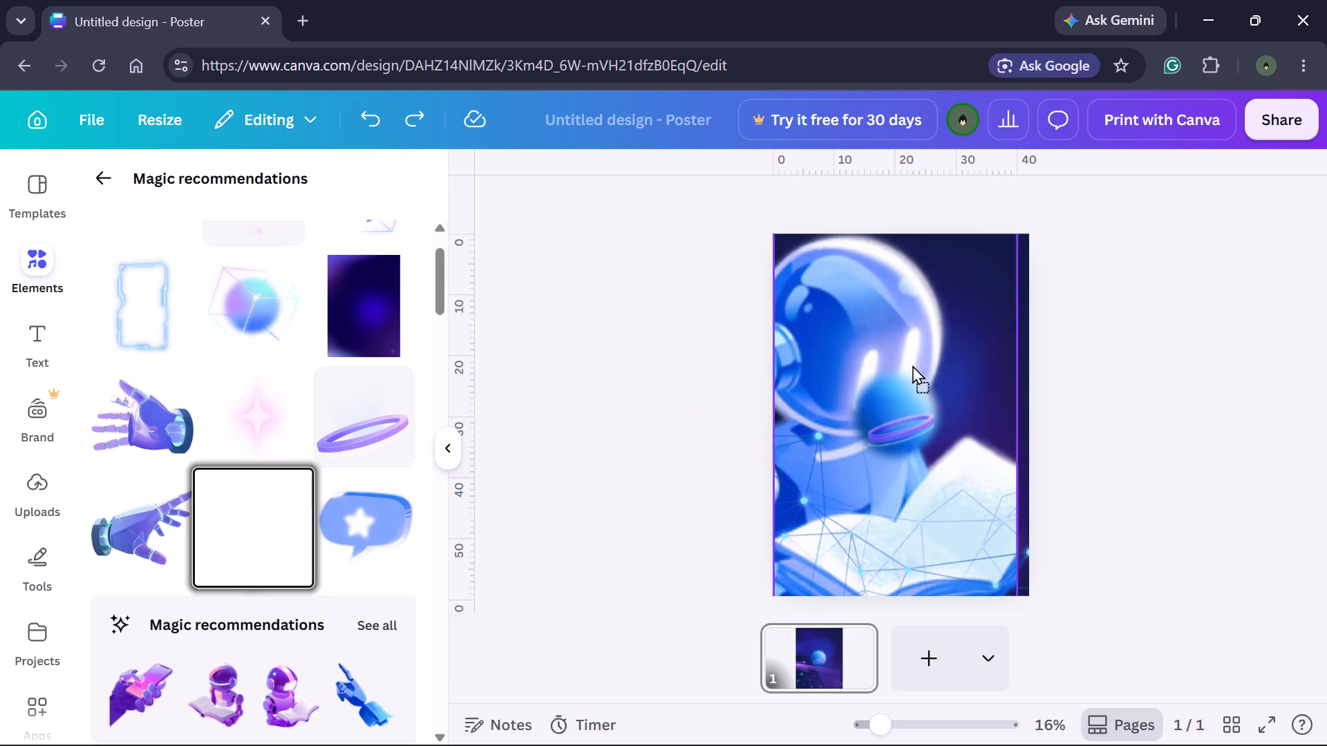
pyautogui.moveTo(912, 365); pyautogui.dragTo(910, 365)
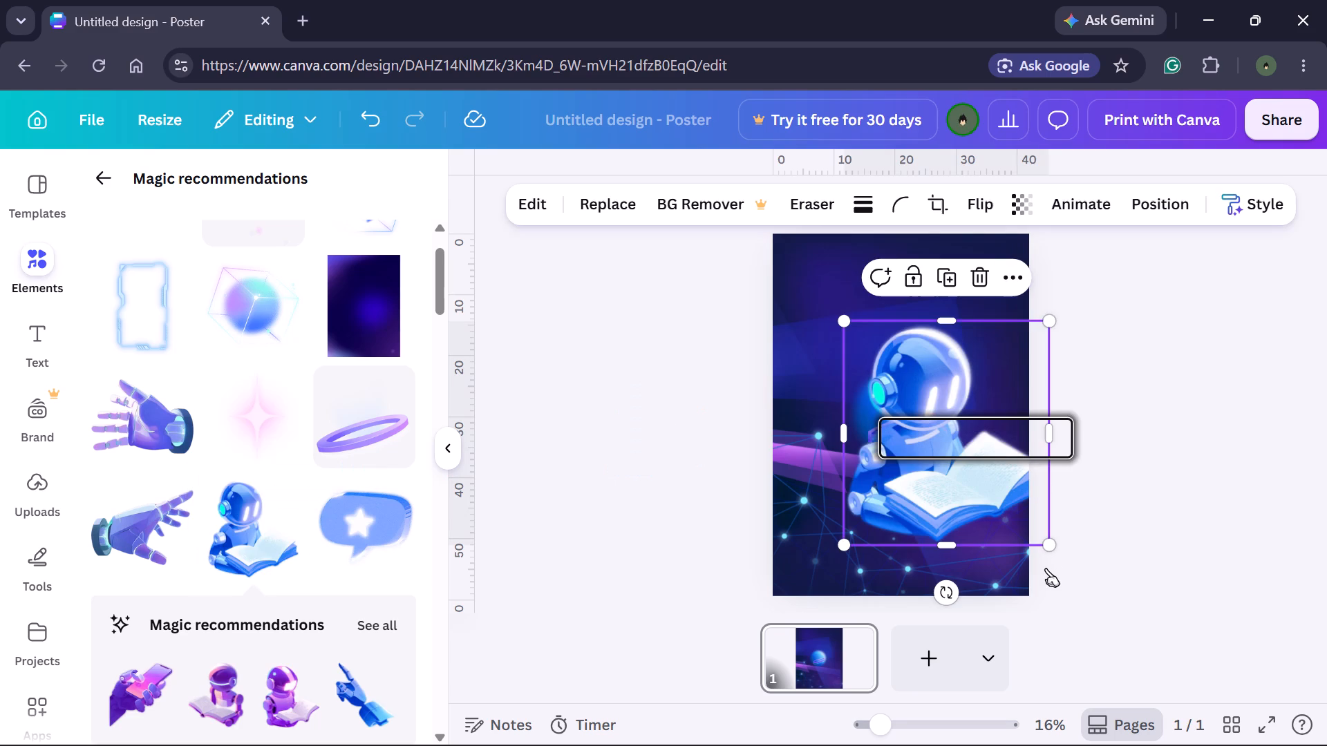
pyautogui.moveTo(1053, 544); pyautogui.dragTo(899, 419)
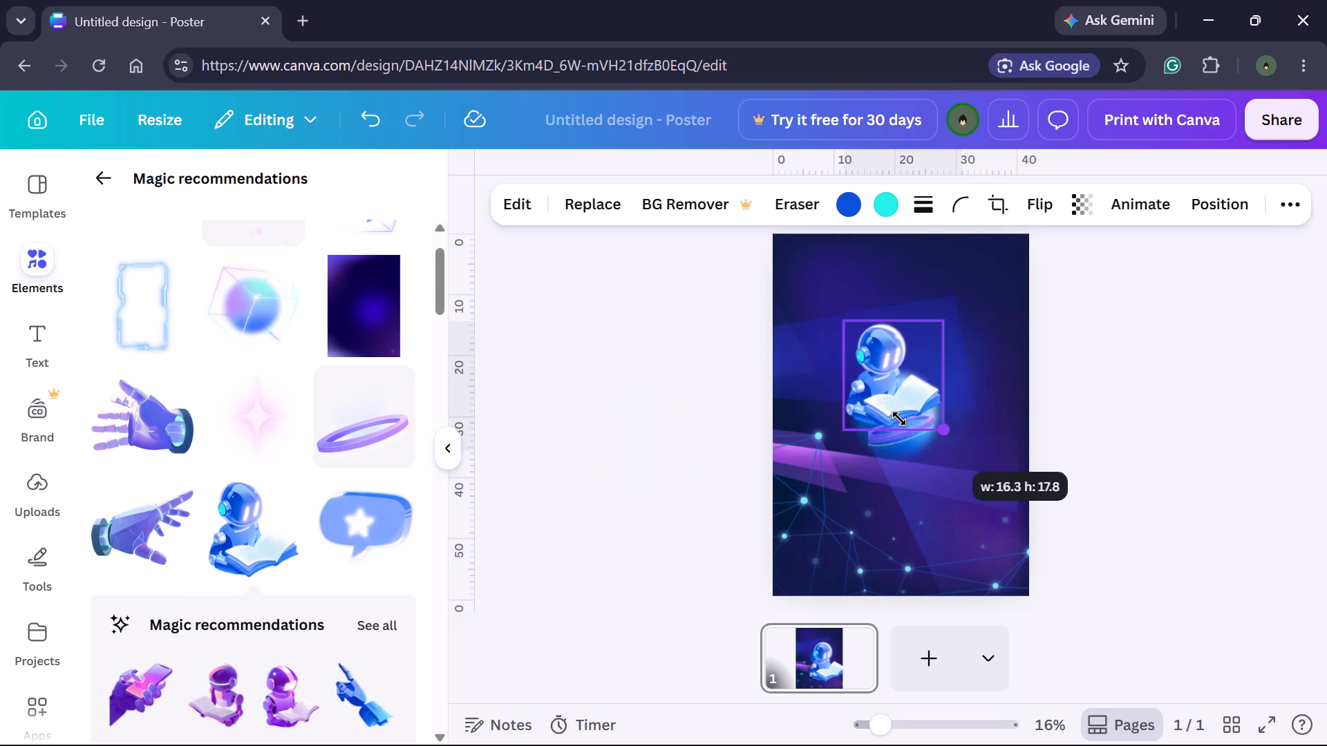
pyautogui.moveTo(899, 419); pyautogui.dragTo(896, 415)
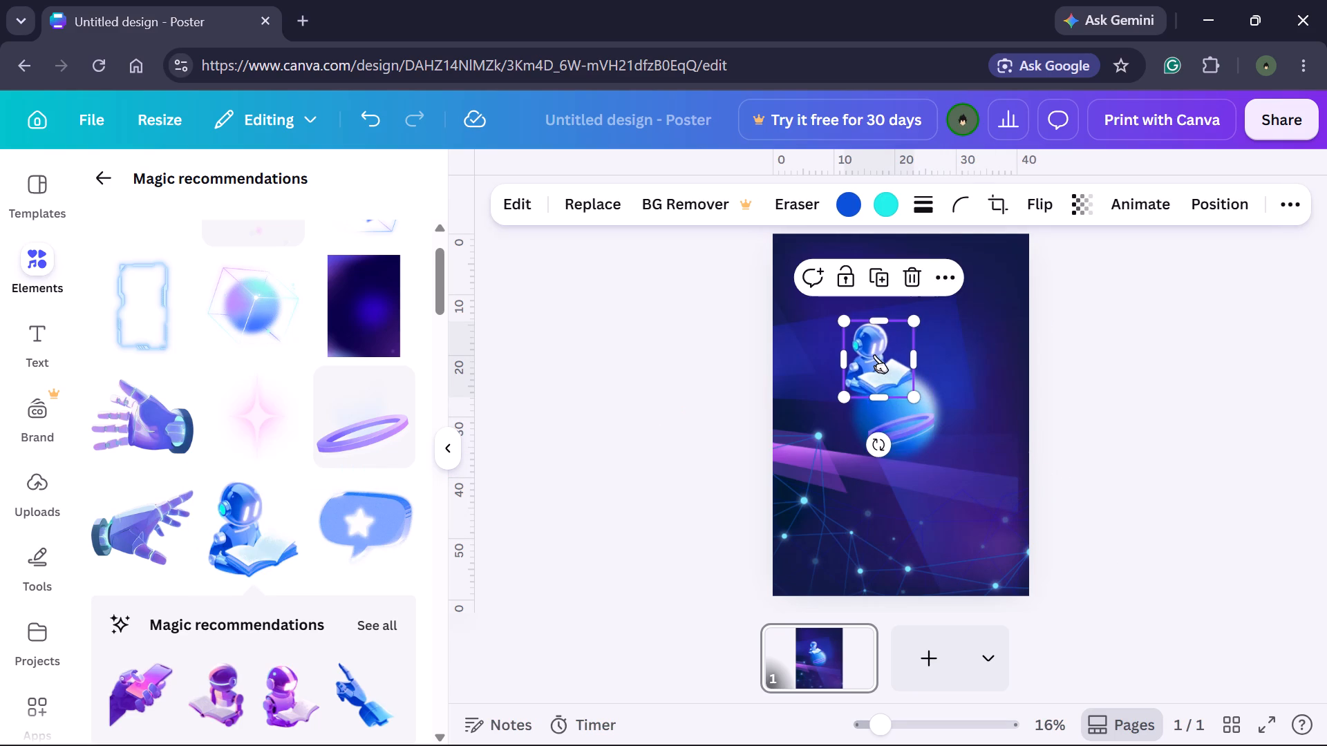
# Reduce the reading robot a little more and centre it horizontally over the sphere, seated just above the purple ring.
pyautogui.moveTo(874, 354); pyautogui.dragTo(901, 415)
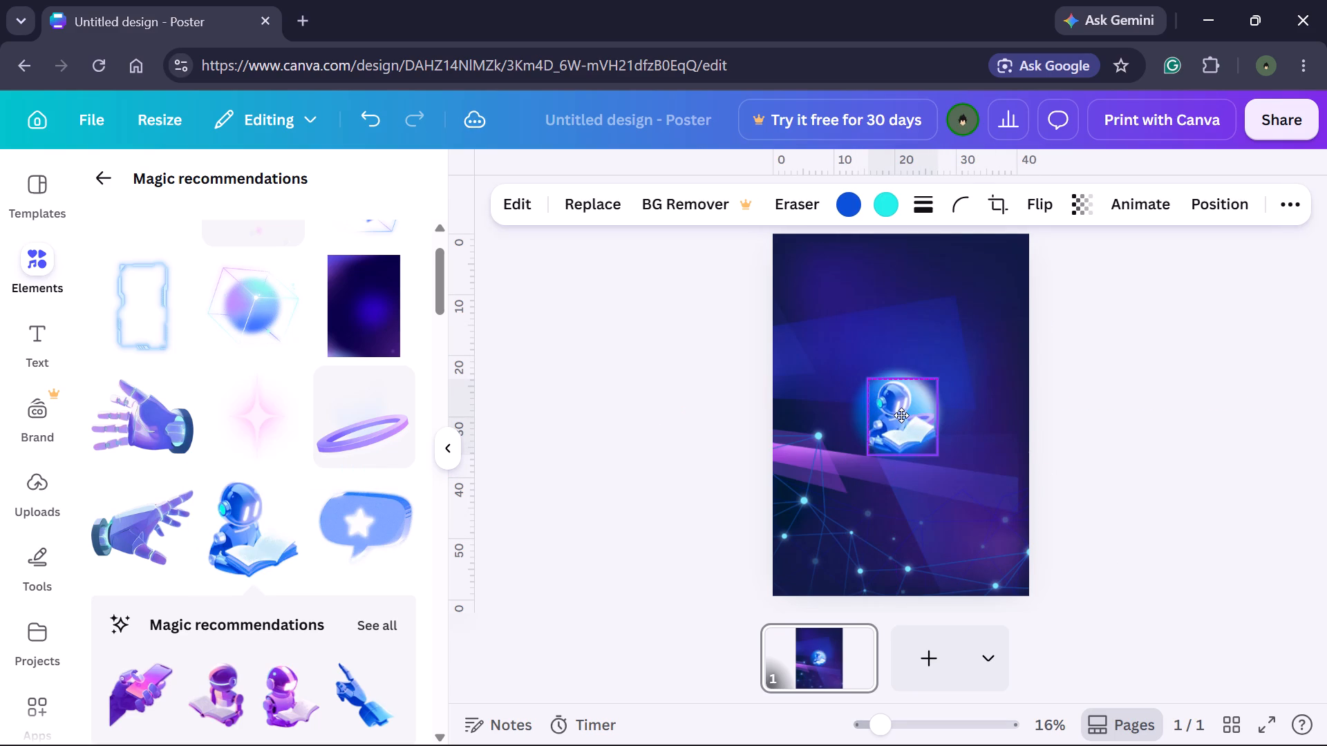
pyautogui.moveTo(901, 415); pyautogui.dragTo(903, 399)
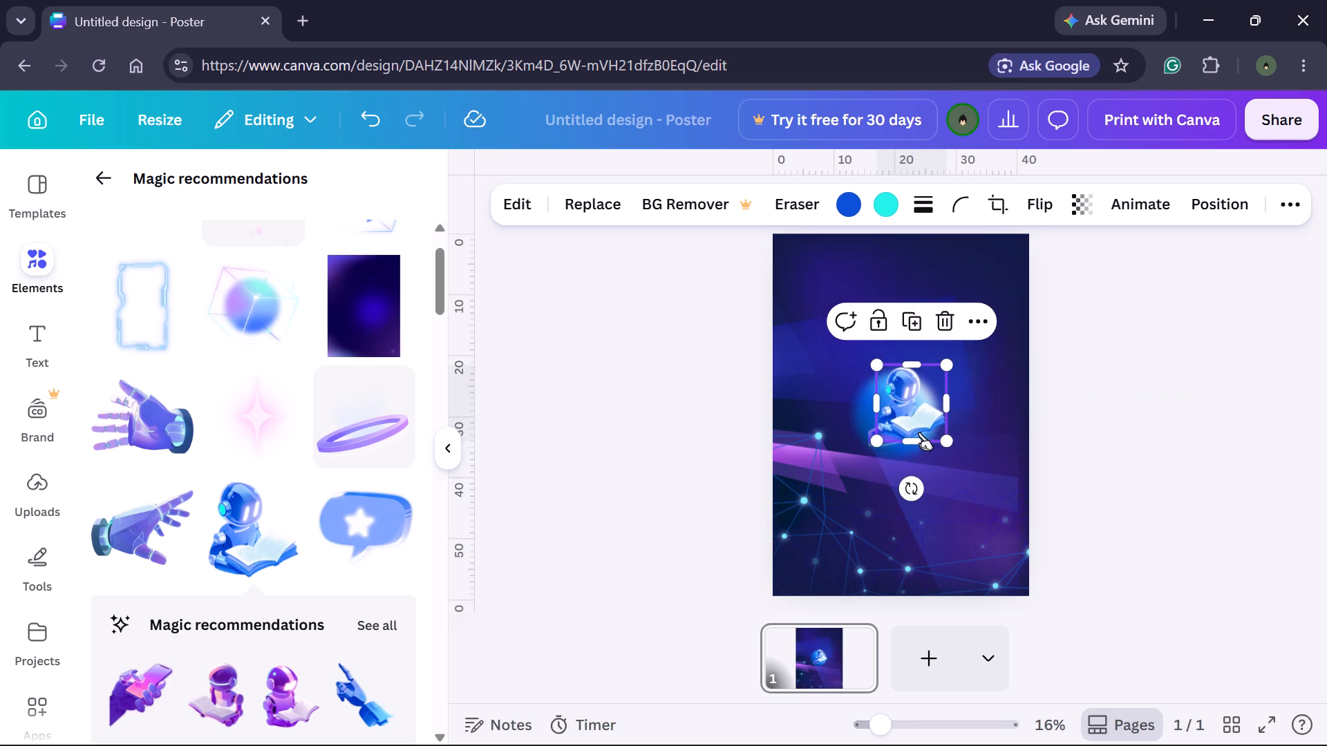
pyautogui.moveTo(941, 444); pyautogui.dragTo(939, 432)
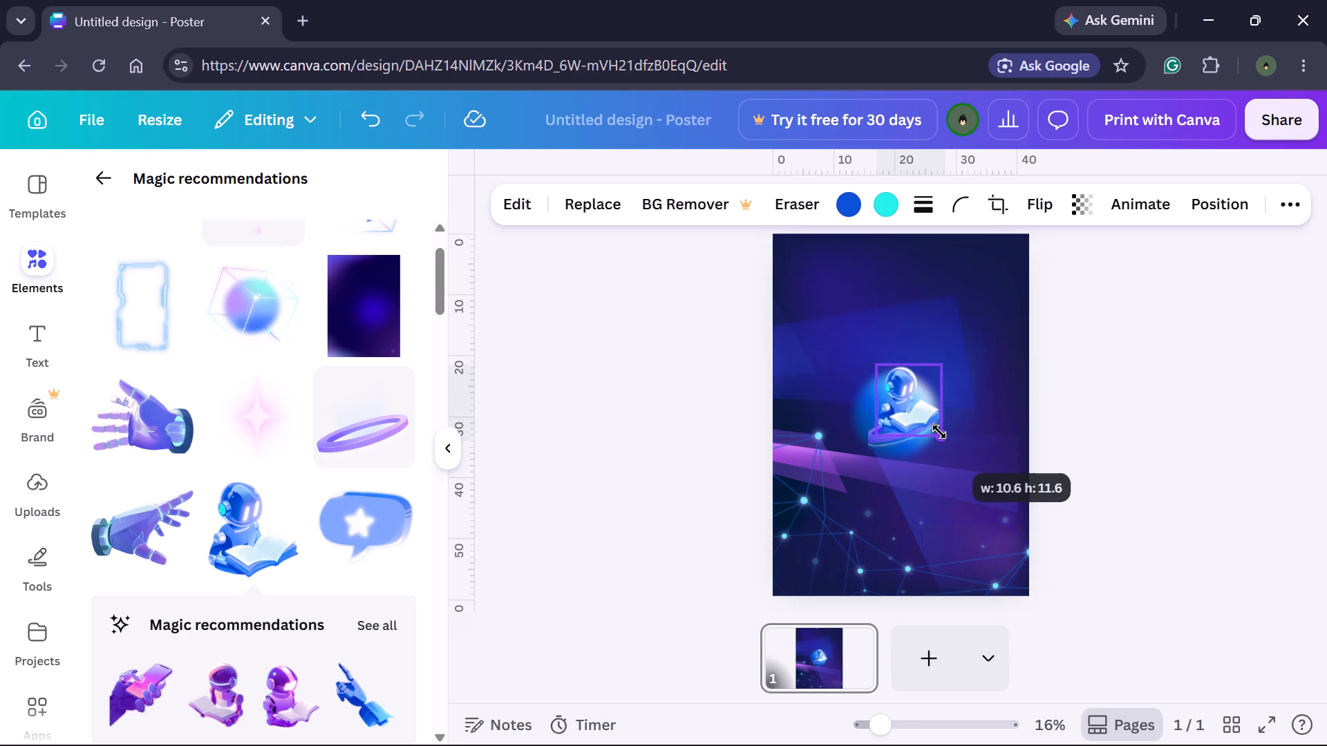
pyautogui.moveTo(939, 432); pyautogui.dragTo(933, 431)
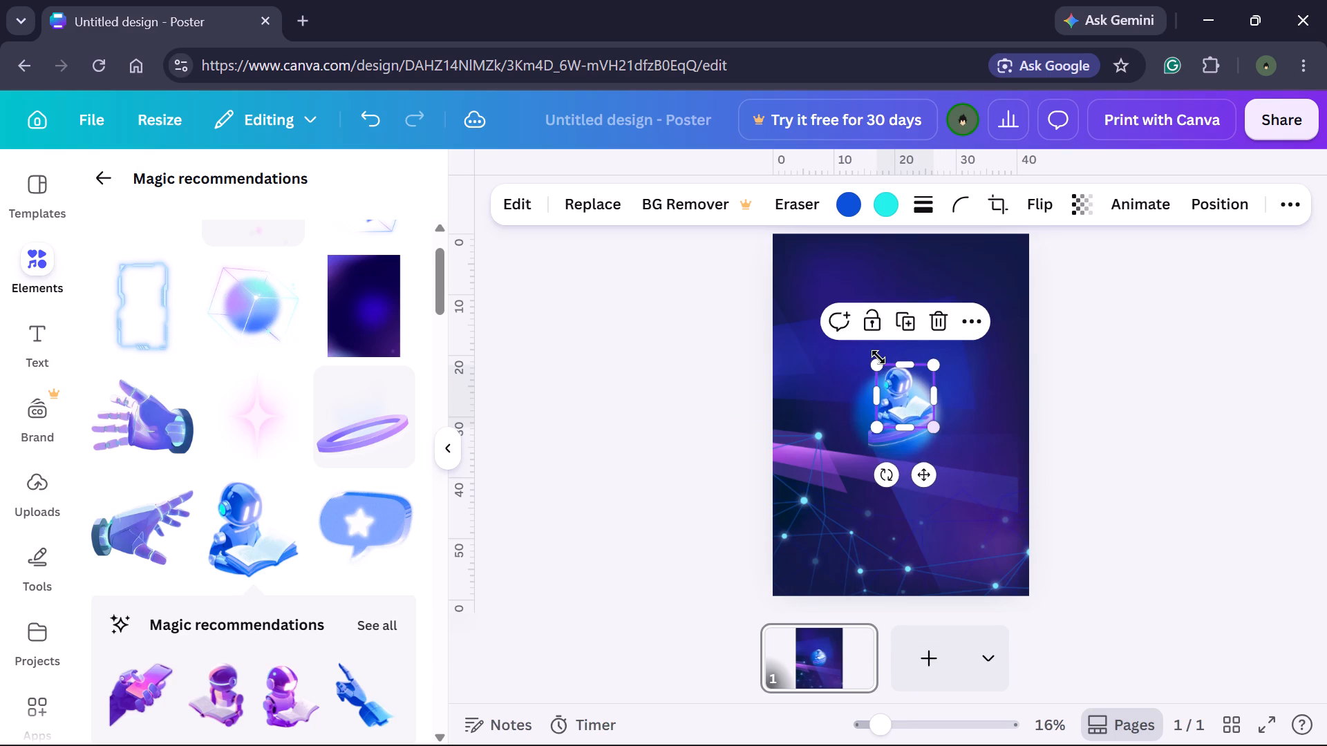
pyautogui.moveTo(901, 402); pyautogui.dragTo(896, 412)
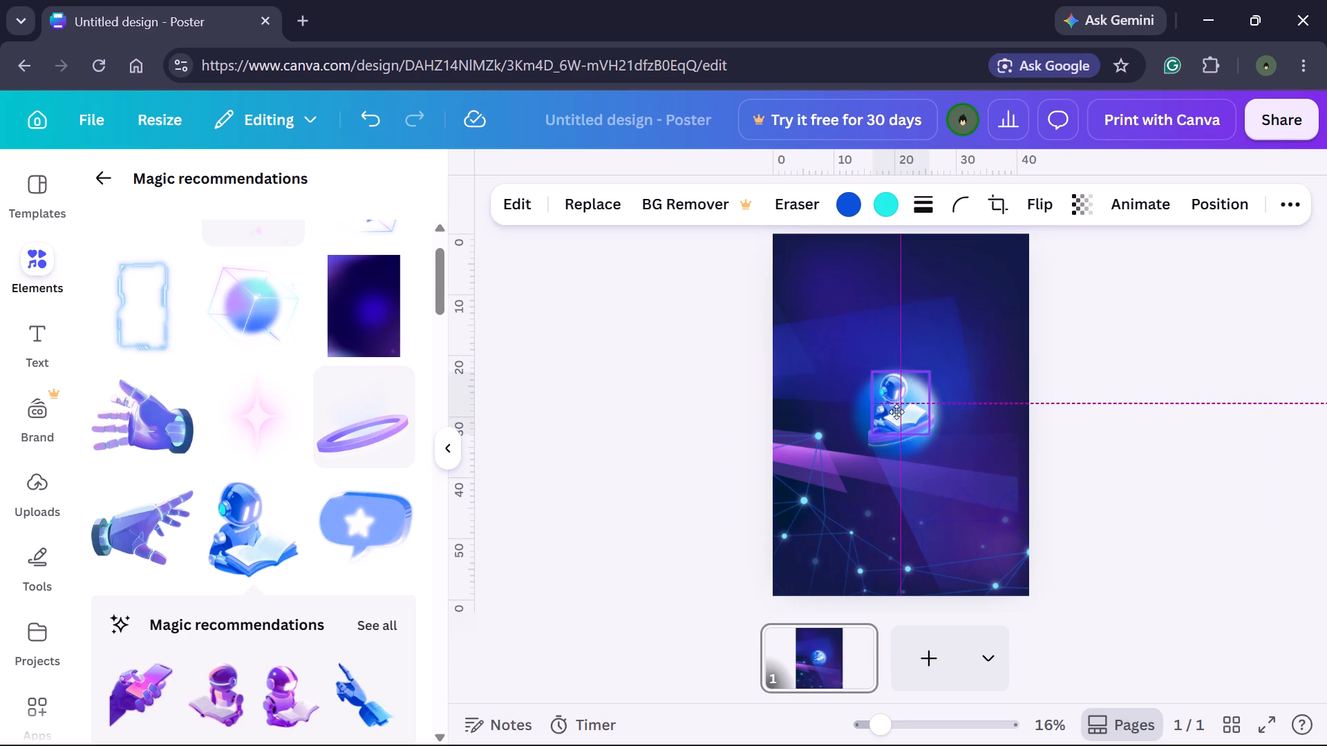
pyautogui.moveTo(896, 412); pyautogui.dragTo(896, 412)
pyautogui.click(1122, 438)
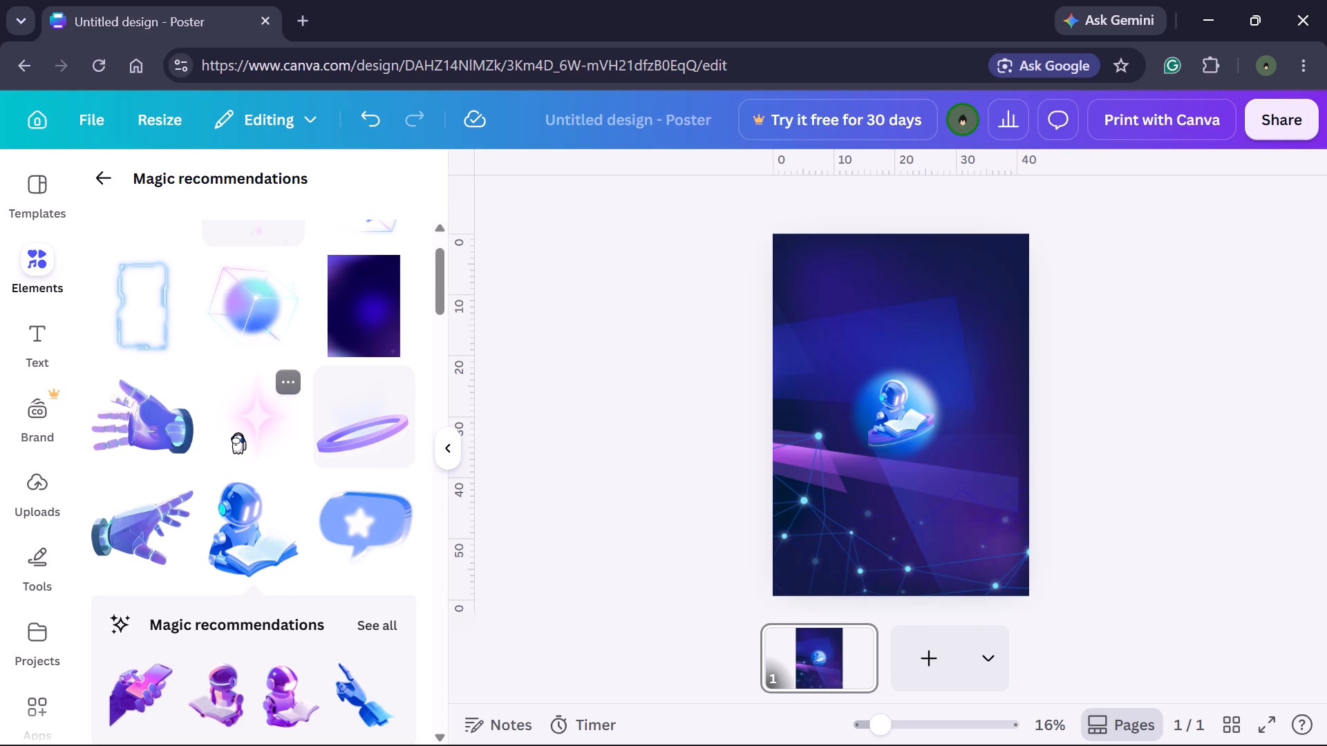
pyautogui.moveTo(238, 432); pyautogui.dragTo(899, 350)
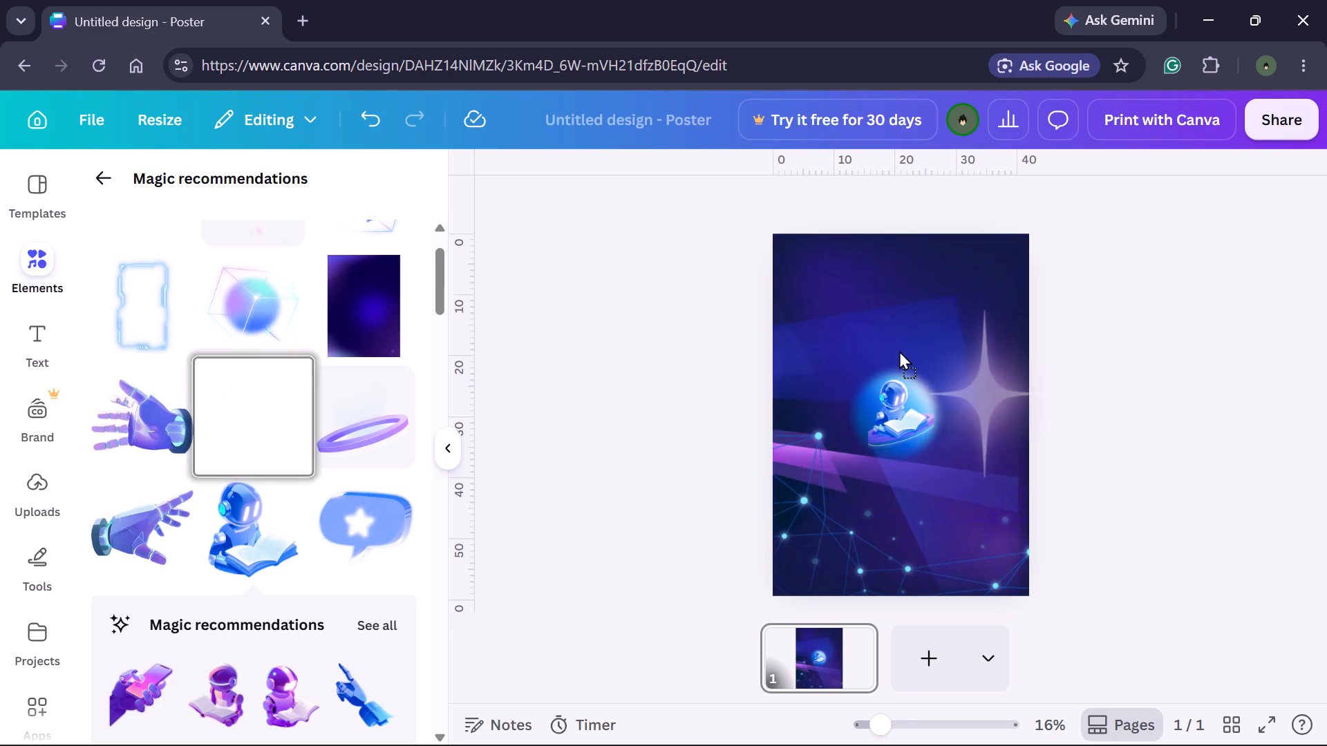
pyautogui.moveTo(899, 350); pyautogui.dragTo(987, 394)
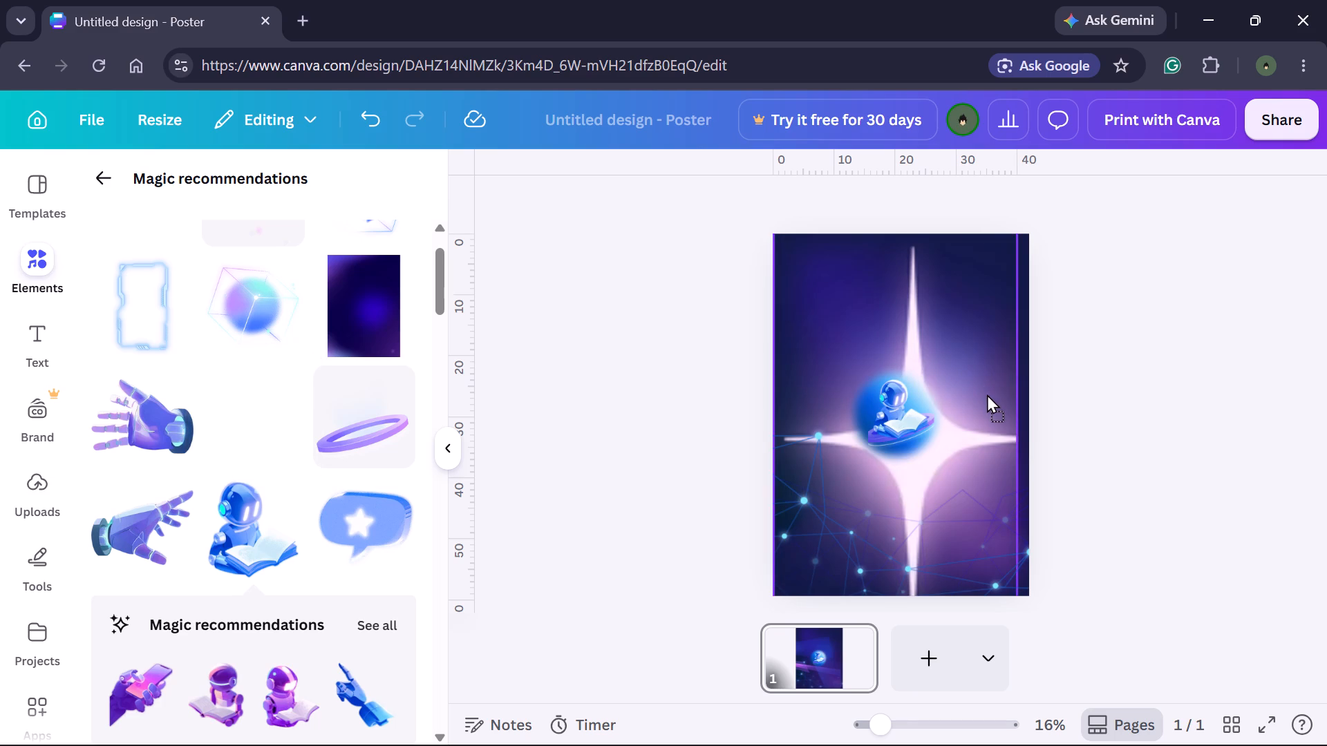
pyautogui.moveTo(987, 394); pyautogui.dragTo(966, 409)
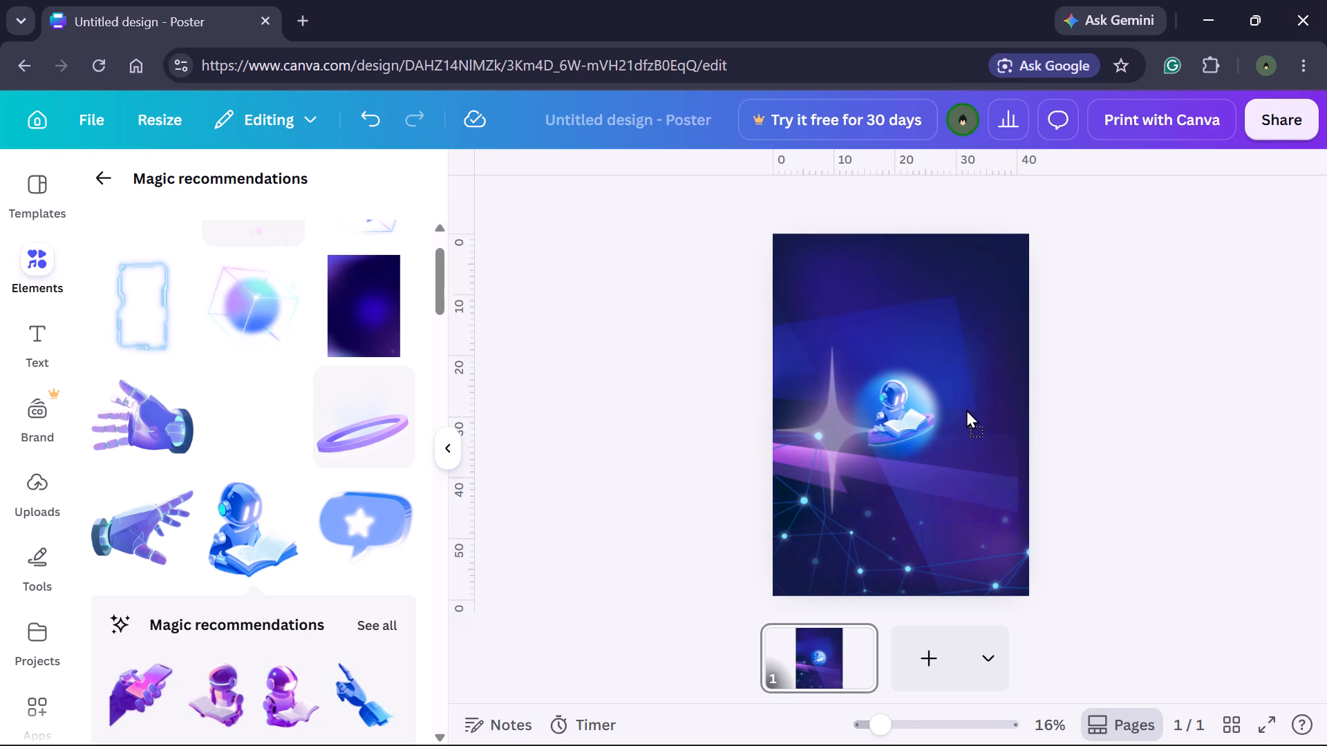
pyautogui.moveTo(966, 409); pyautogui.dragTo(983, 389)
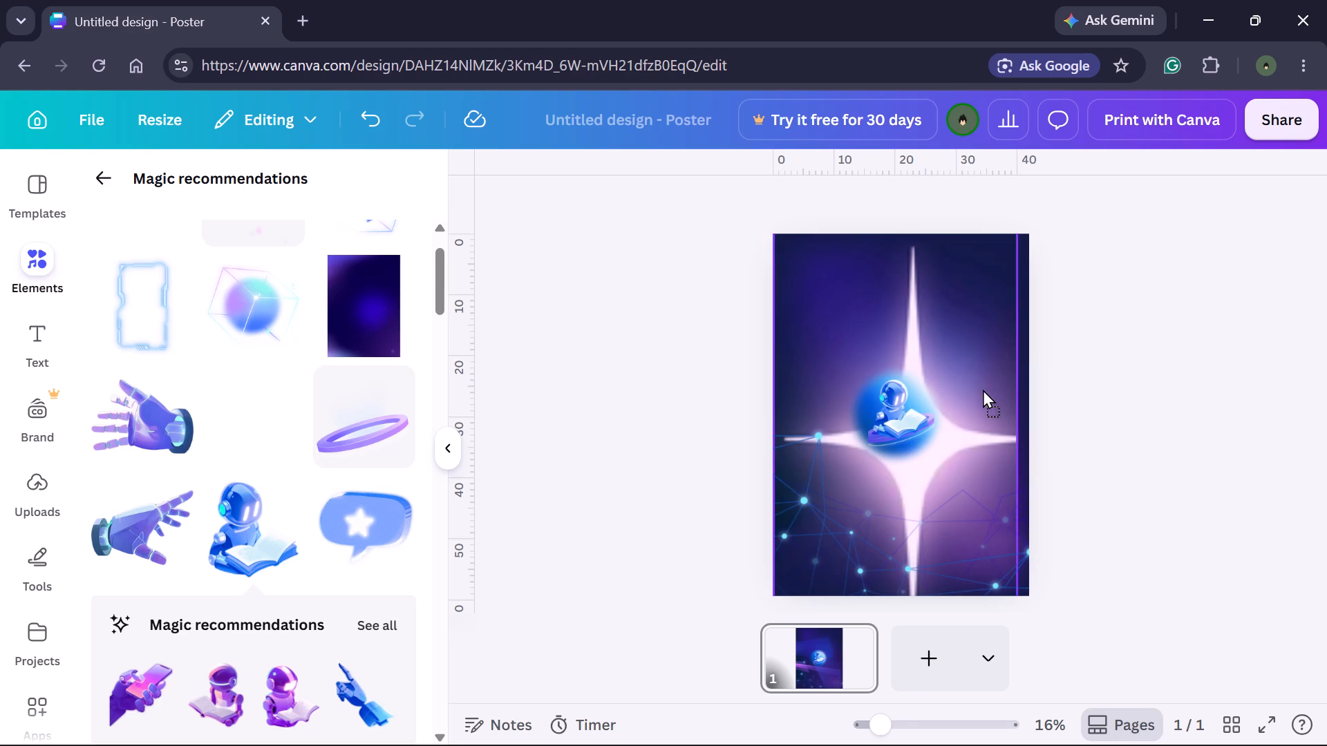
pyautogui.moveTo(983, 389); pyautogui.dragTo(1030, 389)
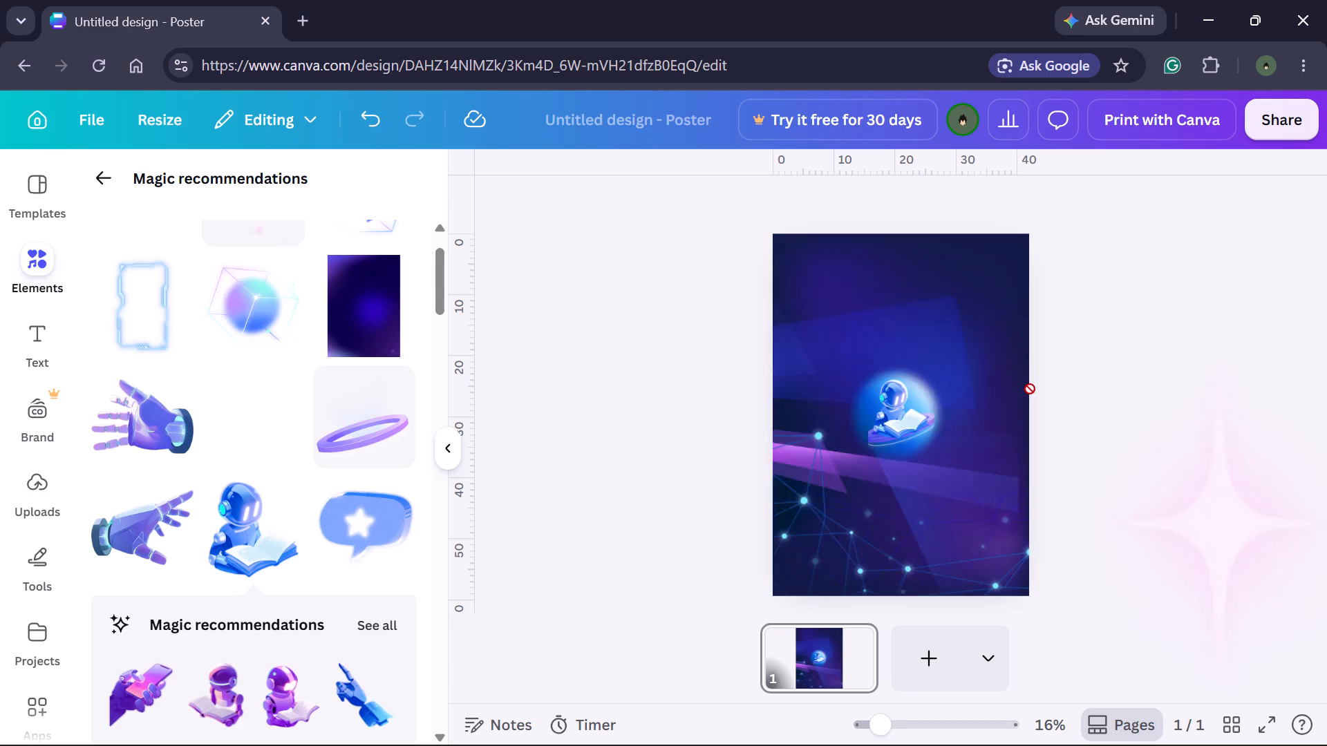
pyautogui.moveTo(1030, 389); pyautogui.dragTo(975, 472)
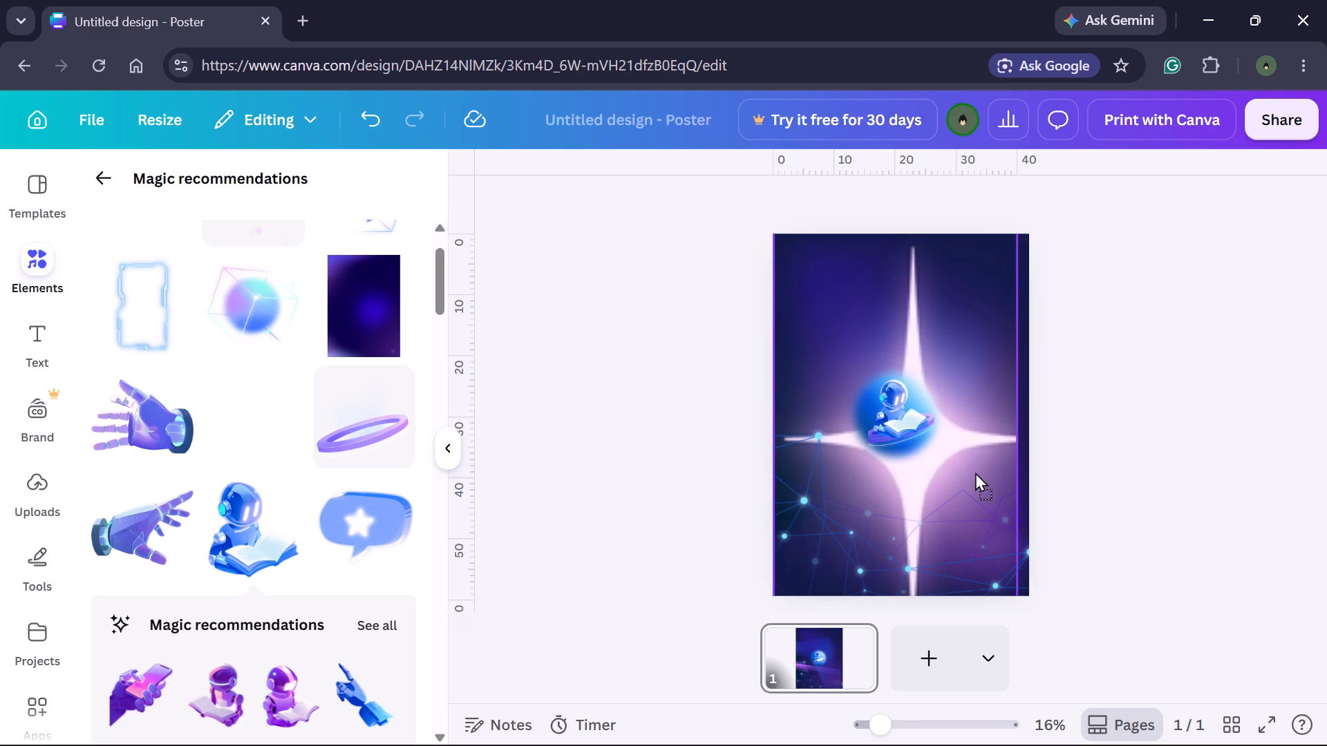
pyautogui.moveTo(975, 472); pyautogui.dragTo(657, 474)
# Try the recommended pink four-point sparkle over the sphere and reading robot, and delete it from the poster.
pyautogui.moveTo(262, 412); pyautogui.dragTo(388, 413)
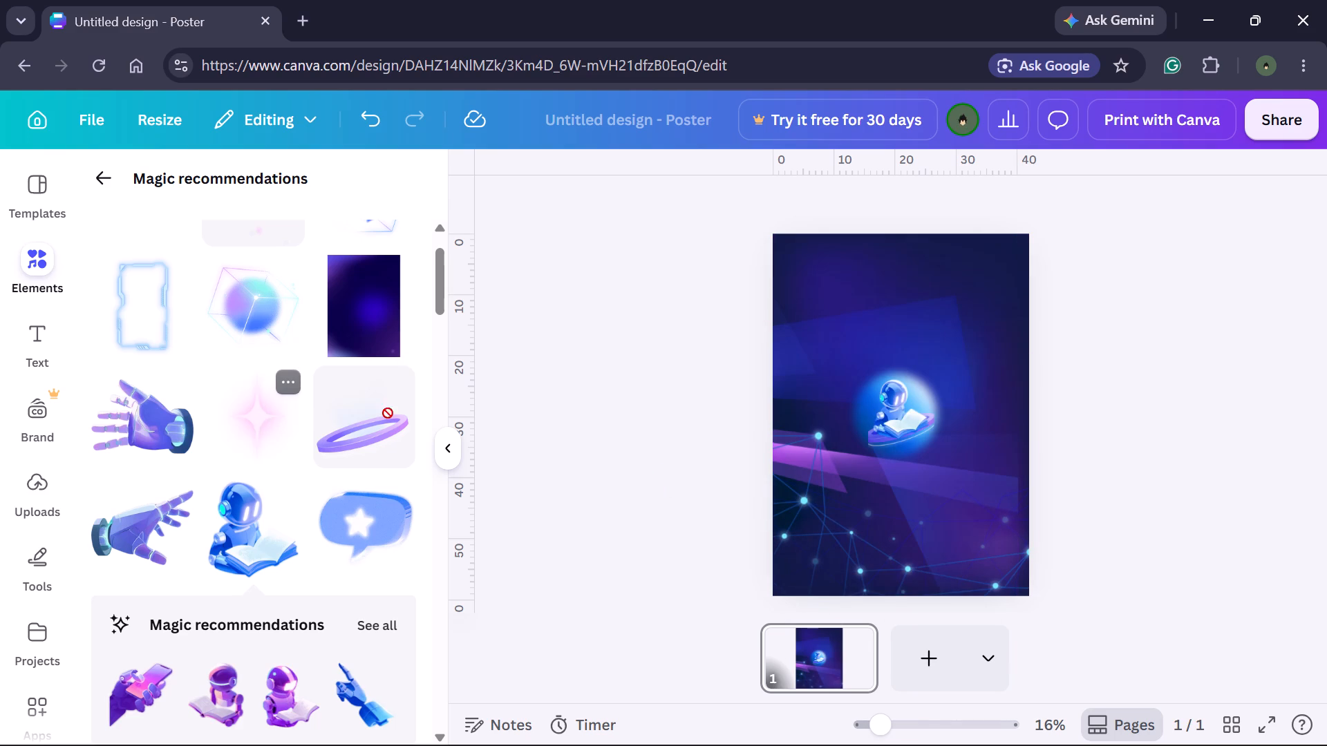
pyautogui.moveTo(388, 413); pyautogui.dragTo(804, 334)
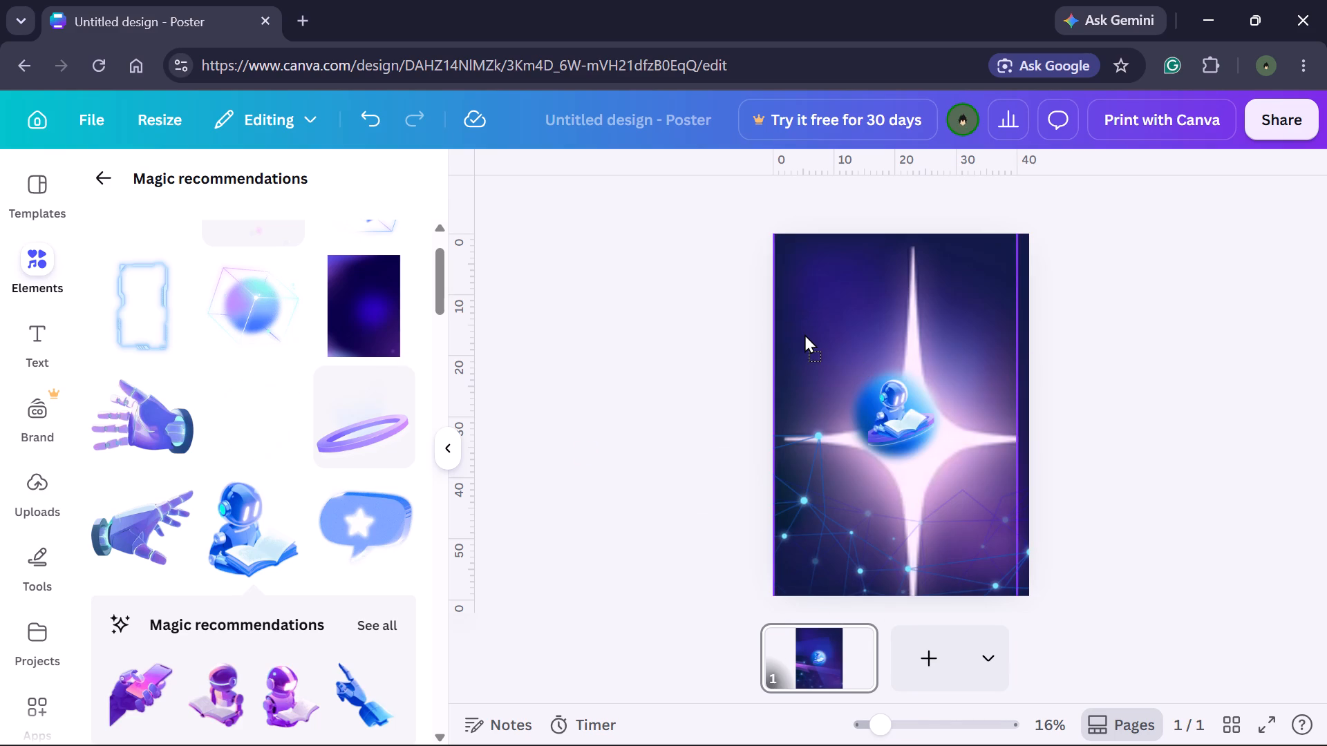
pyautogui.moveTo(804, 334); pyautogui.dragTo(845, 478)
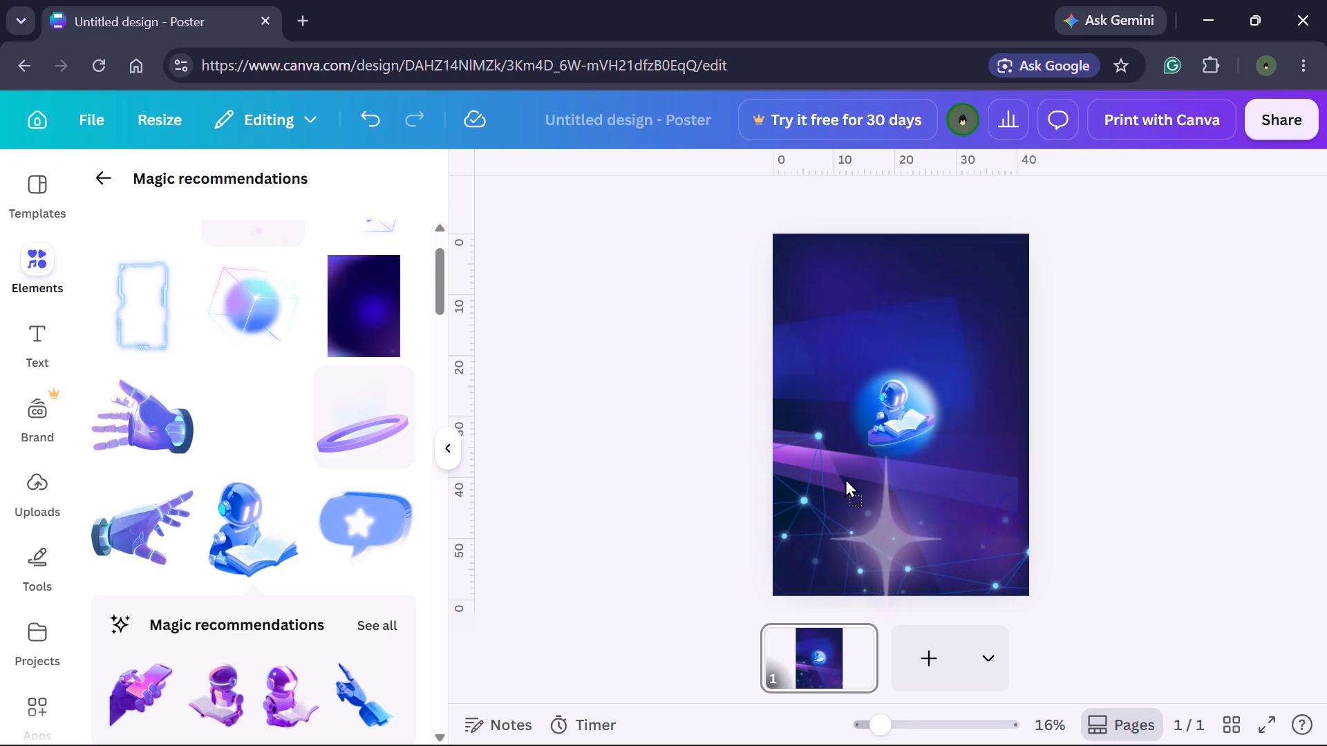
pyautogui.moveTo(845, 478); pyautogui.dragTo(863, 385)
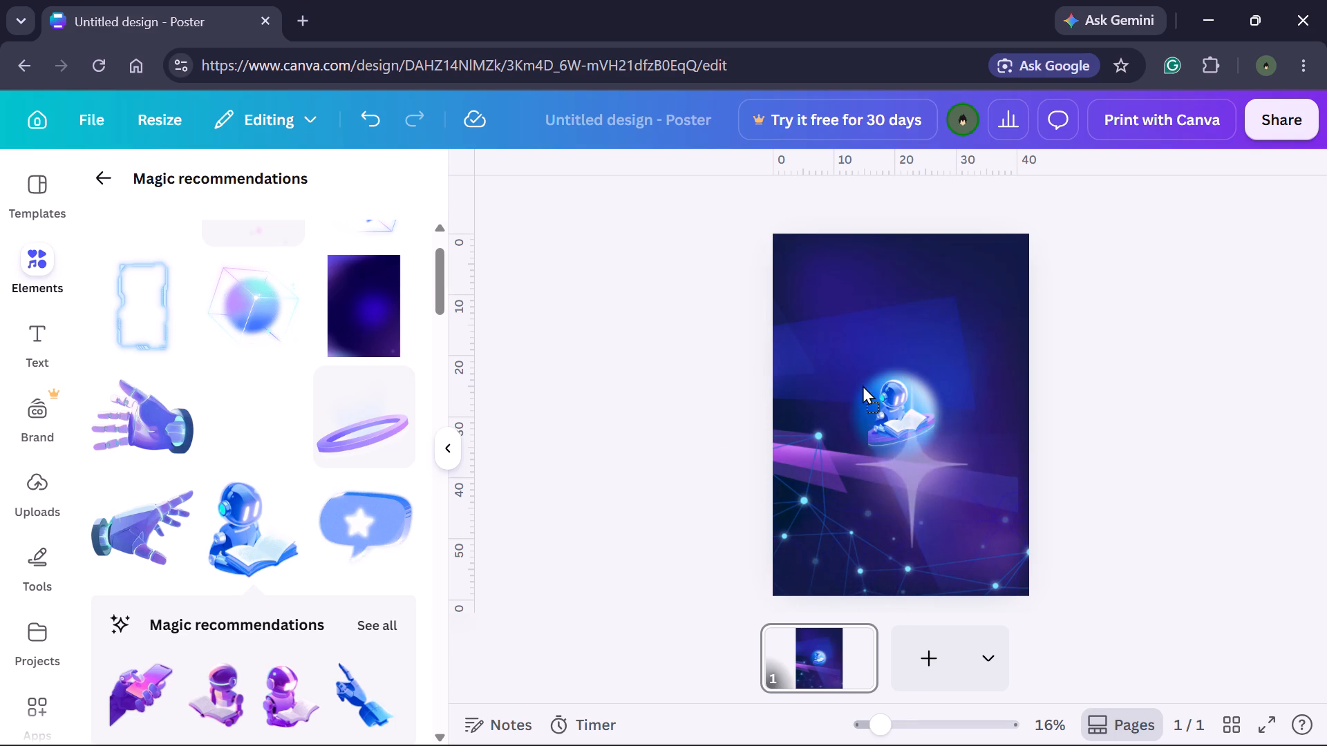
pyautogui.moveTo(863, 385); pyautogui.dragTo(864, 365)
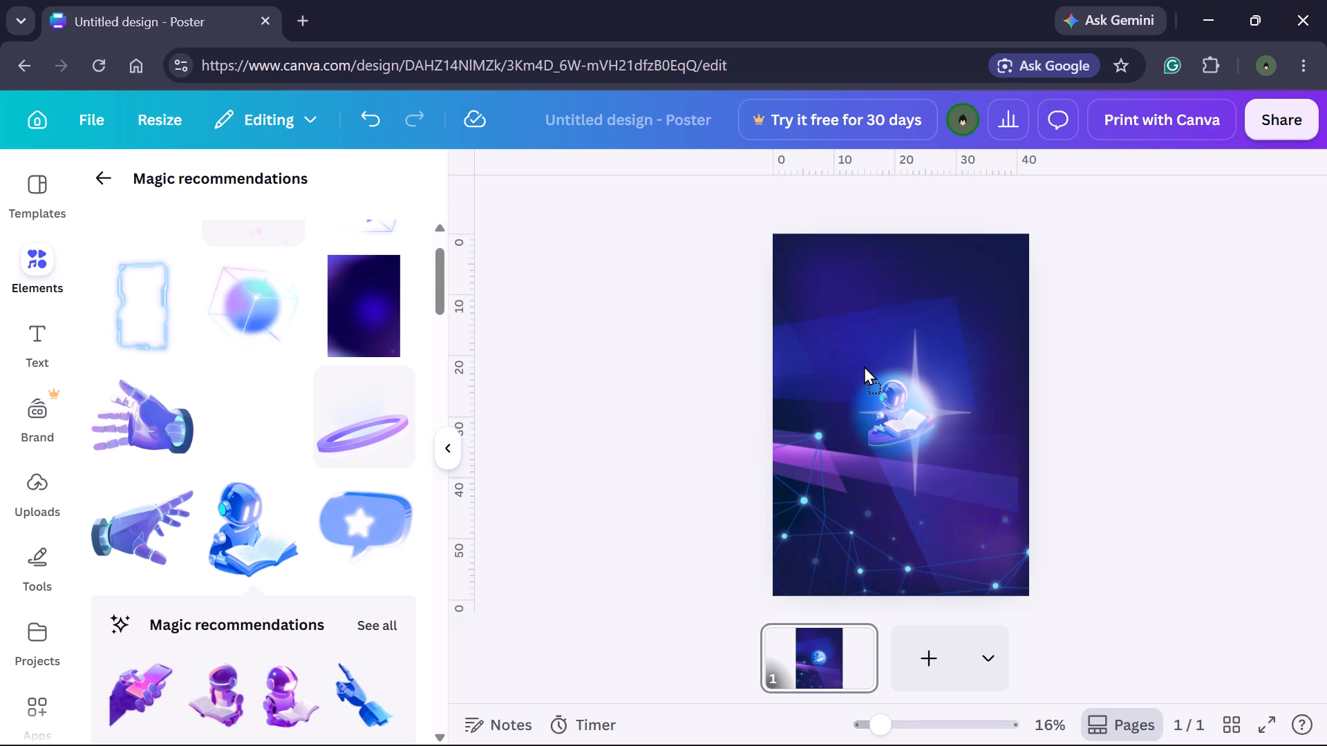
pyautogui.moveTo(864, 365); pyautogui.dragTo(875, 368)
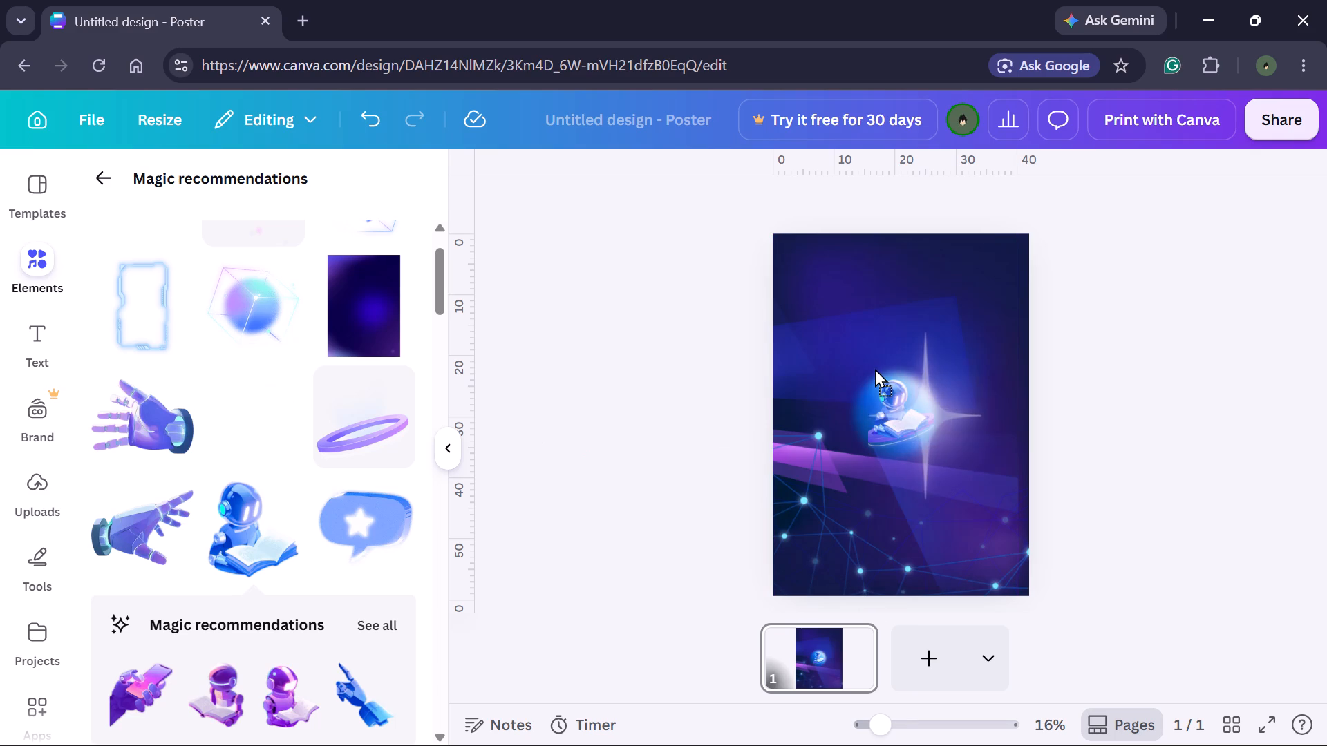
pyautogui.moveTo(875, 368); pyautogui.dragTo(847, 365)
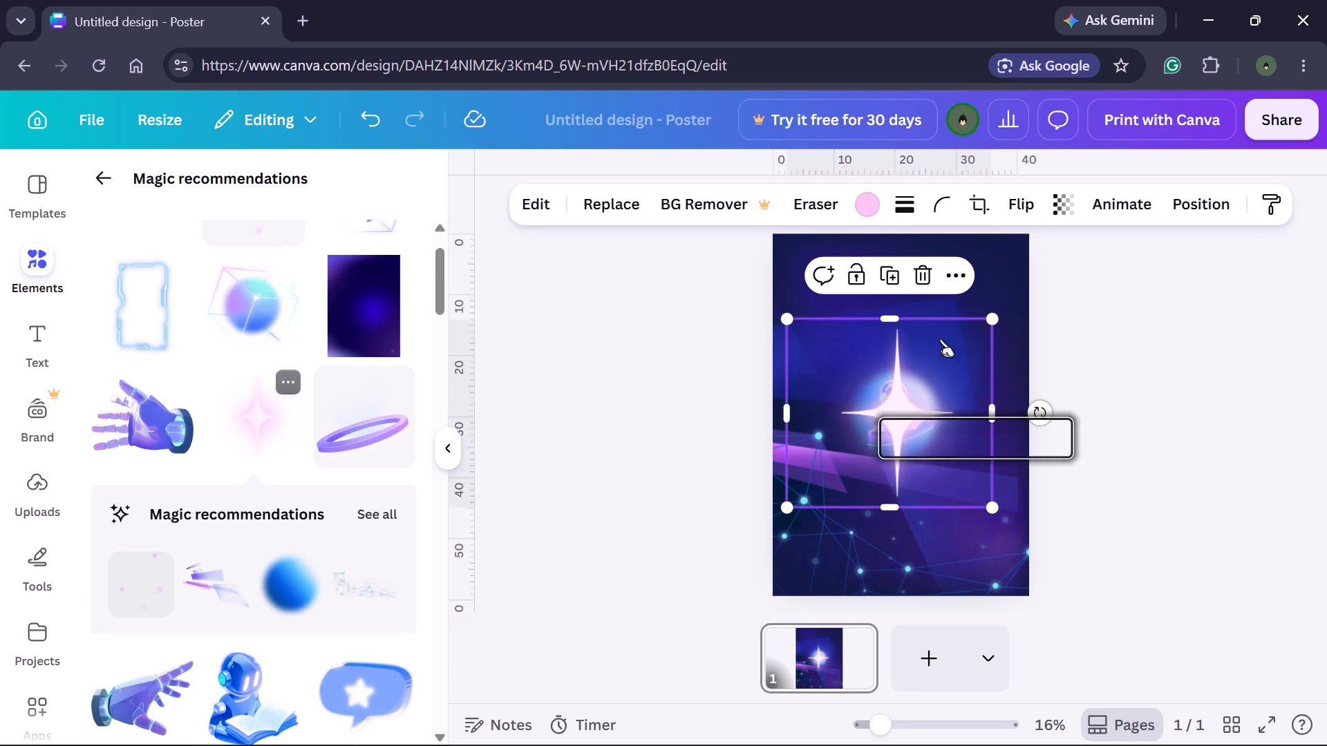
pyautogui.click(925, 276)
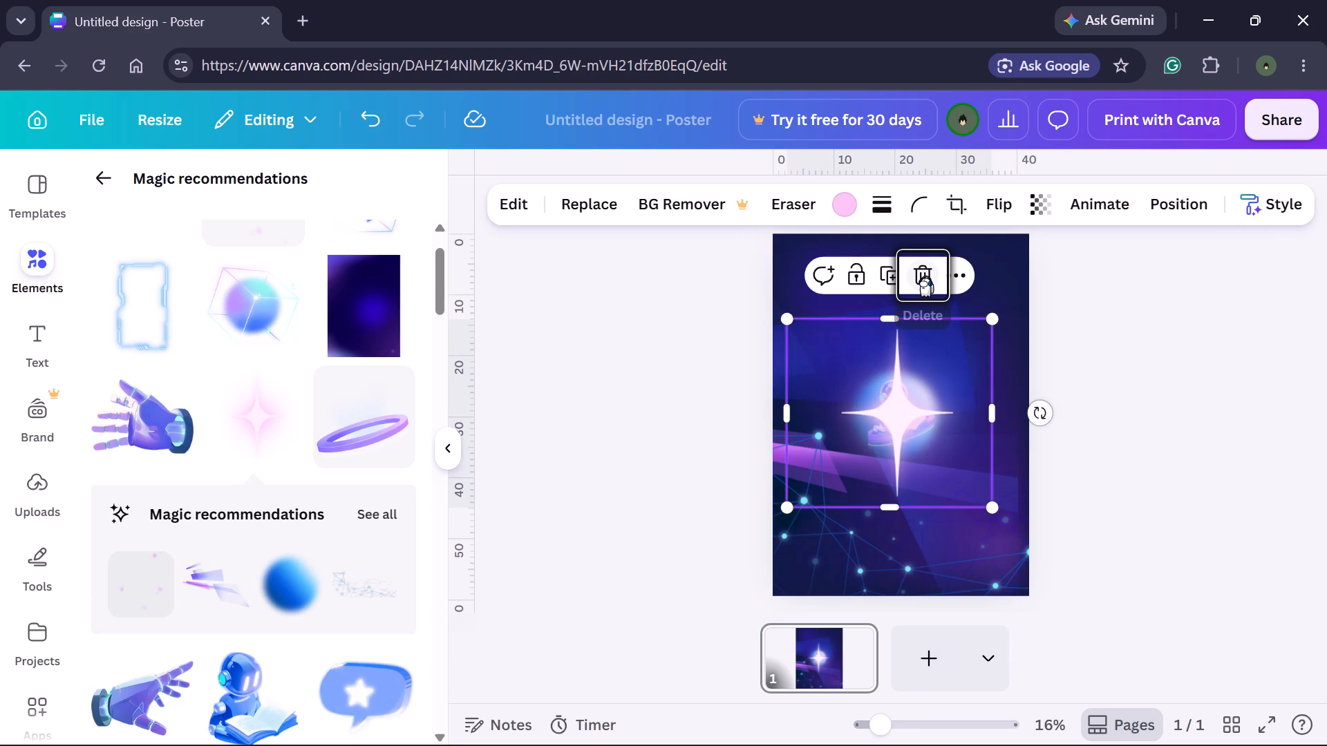
# Find the recommended blue segmented tech-circle graphic and place it over the sphere and reading robot, centred on them.
pyautogui.hscroll(2, 370, 531)
pyautogui.scroll(-1, 370, 531)
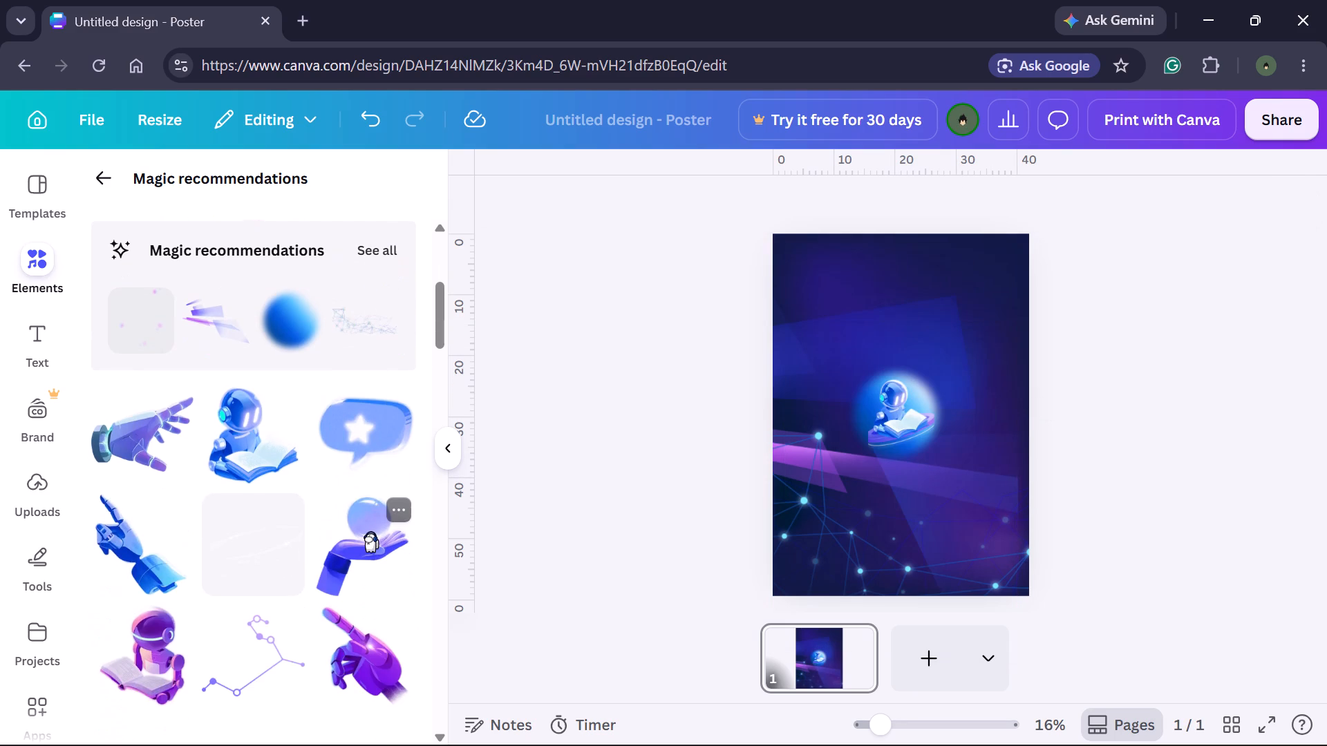
pyautogui.hscroll(3, 370, 531)
pyautogui.scroll(-1, 370, 531)
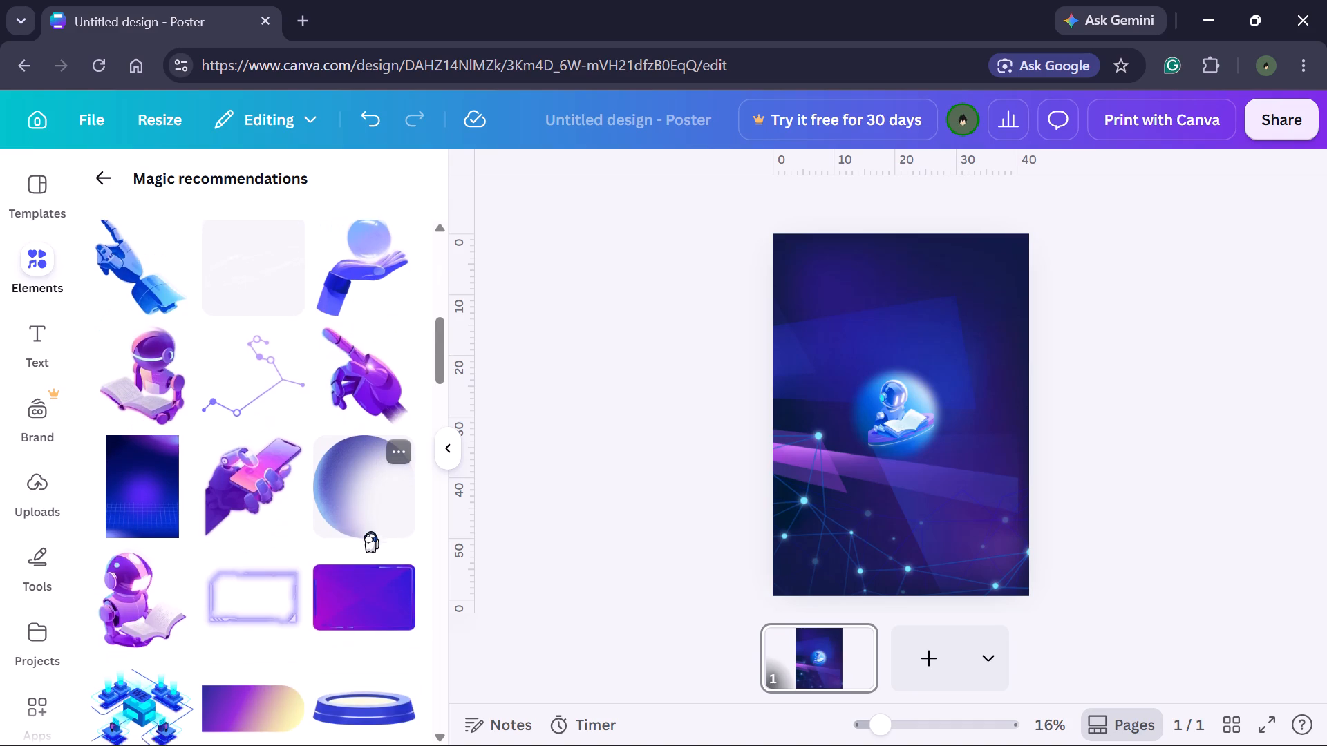
pyautogui.scroll(-2, 370, 531)
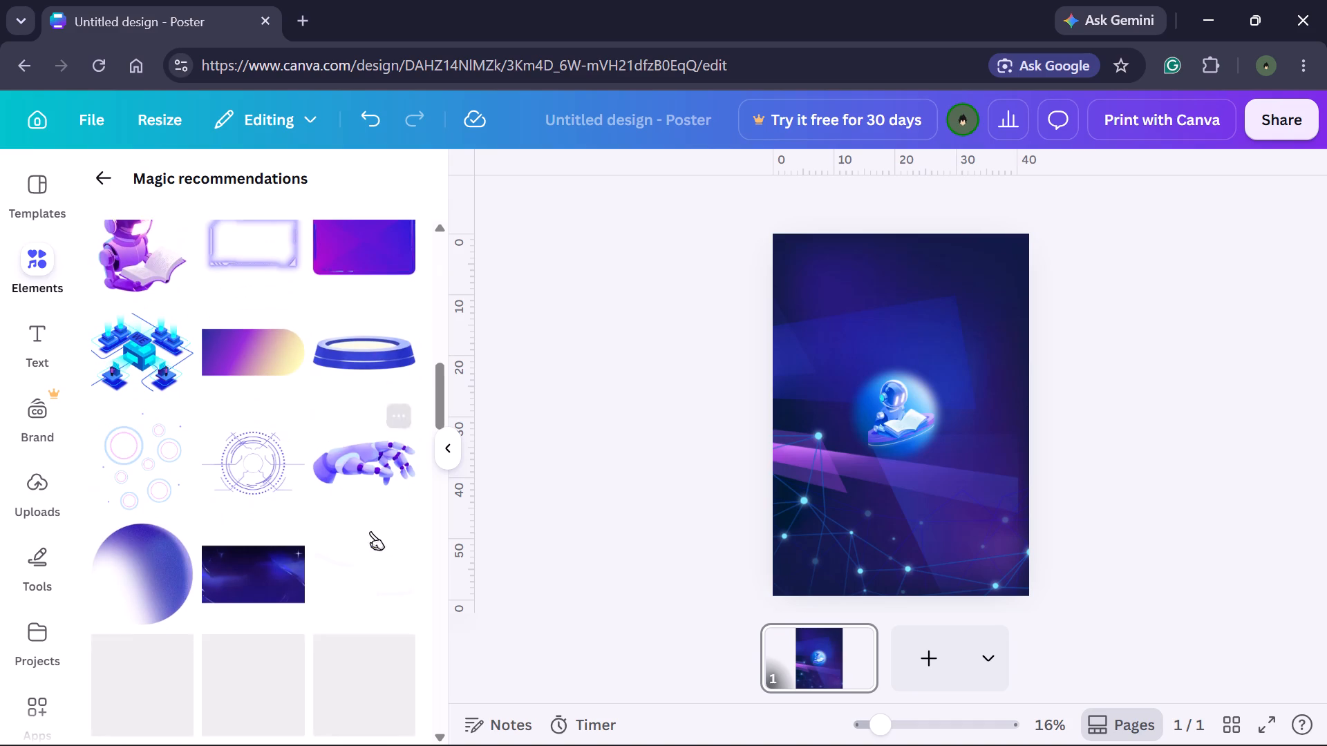
pyautogui.scroll(-1, 370, 531)
pyautogui.hscroll(1, 274, 688)
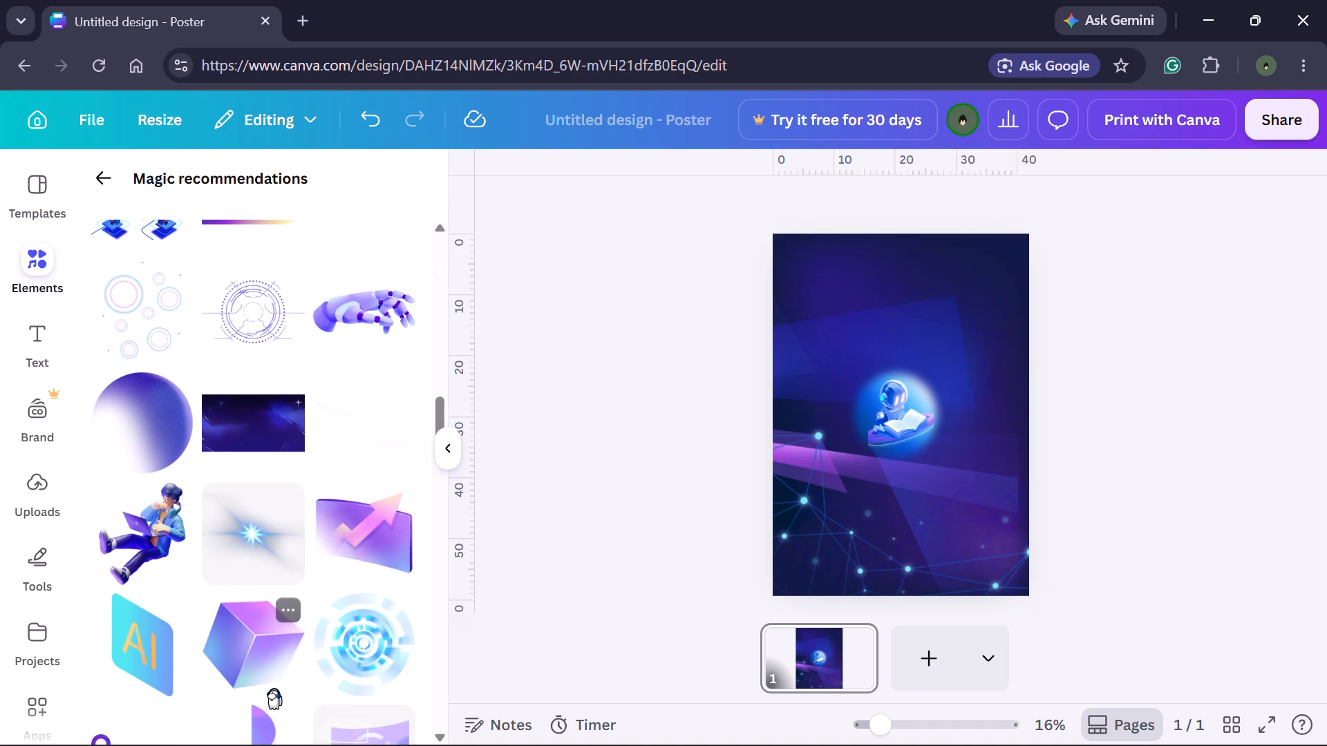
pyautogui.scroll(-1, 274, 688)
pyautogui.scroll(-1, 342, 576)
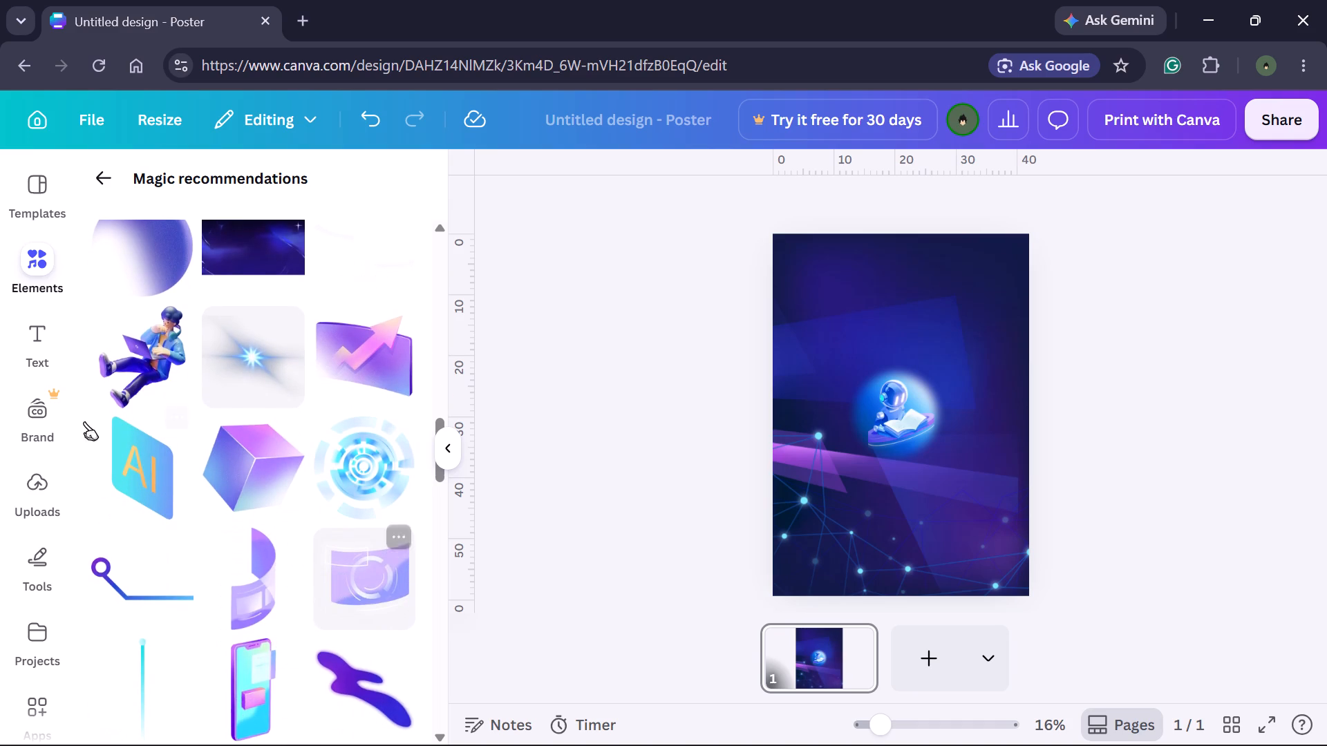
pyautogui.hscroll(1, 140, 489)
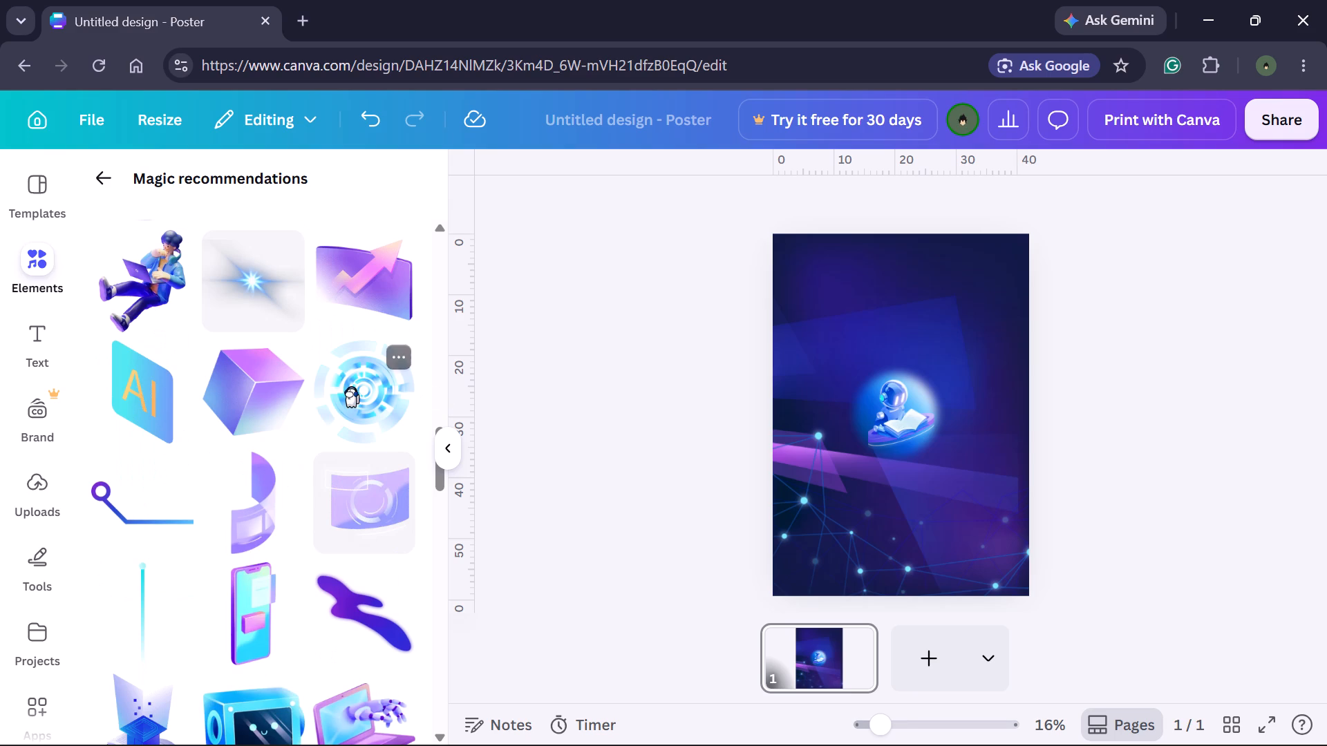
pyautogui.moveTo(355, 397); pyautogui.dragTo(912, 423)
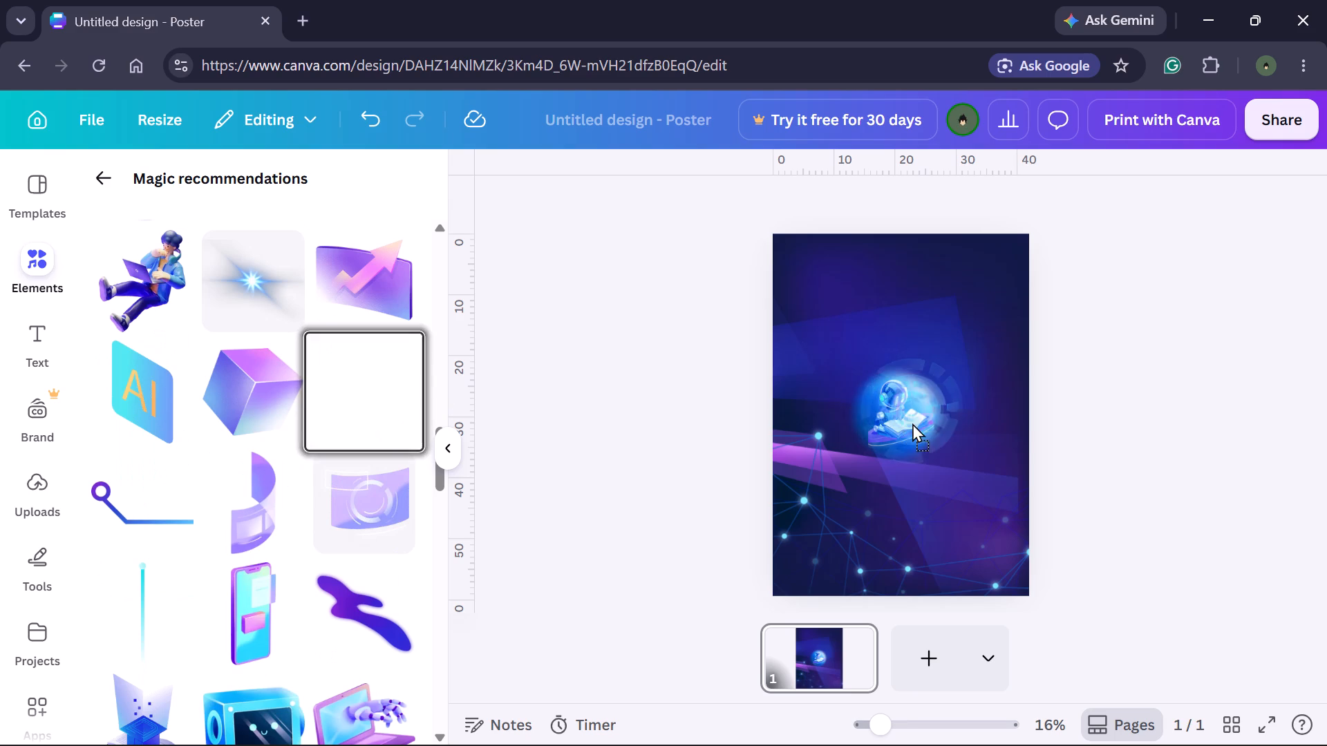
pyautogui.moveTo(912, 423); pyautogui.dragTo(889, 423)
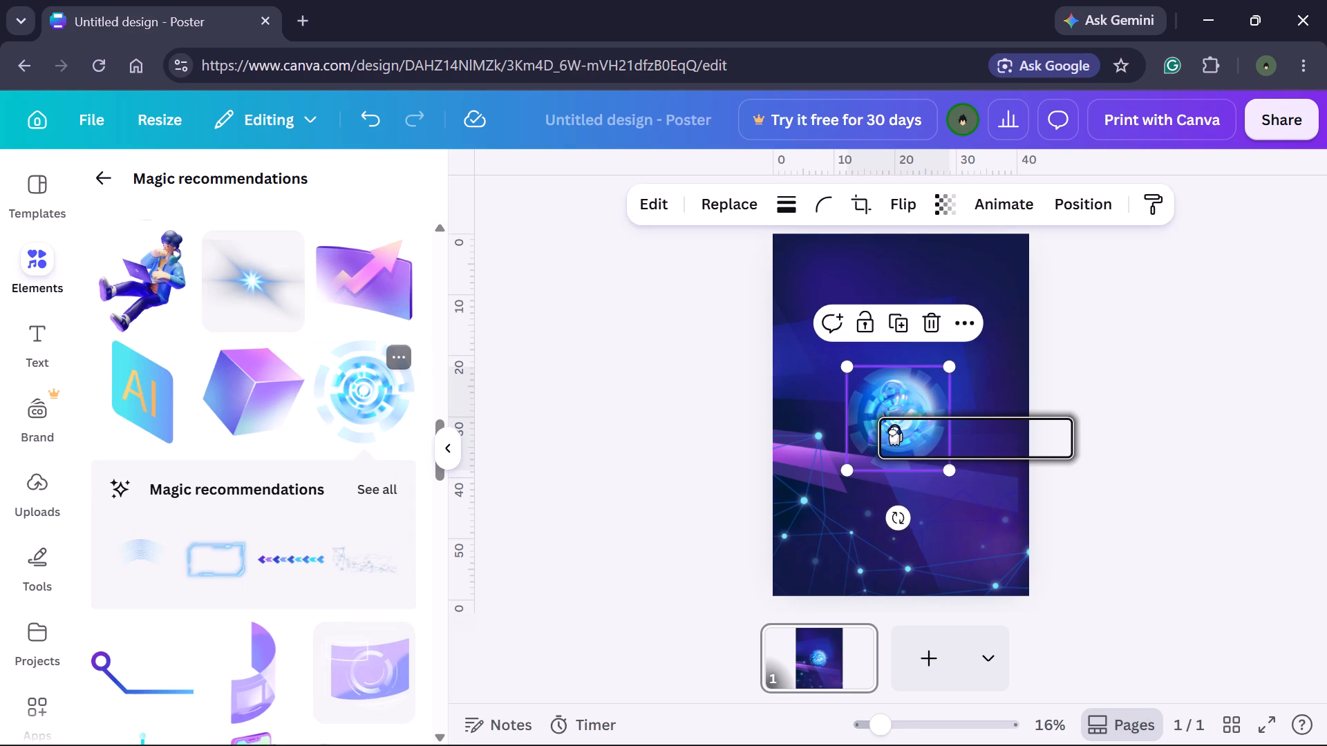
# Make the tech circle semi-transparent, with its transparency value slightly under half, so the robot shows through, and deselect it.
pyautogui.click(1014, 210)
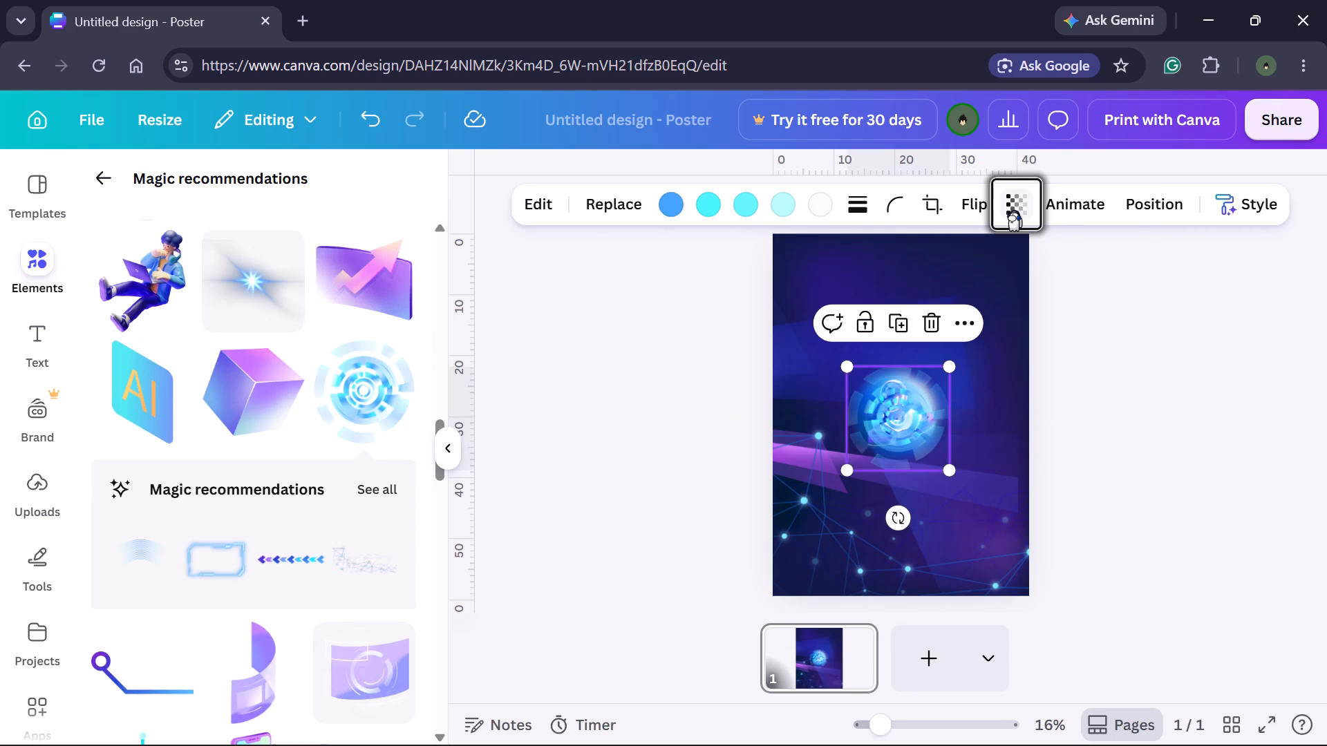
pyautogui.moveTo(1047, 297); pyautogui.dragTo(1004, 311)
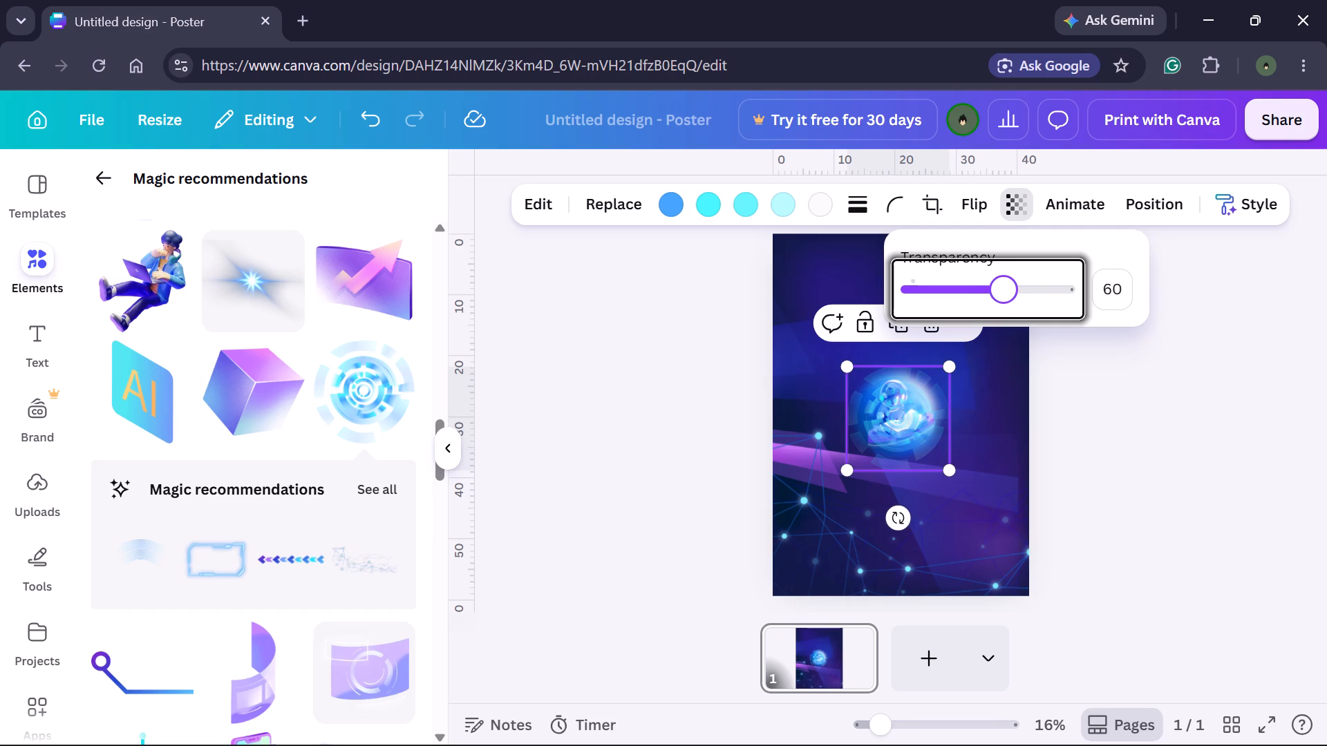
pyautogui.moveTo(1004, 311); pyautogui.dragTo(945, 312)
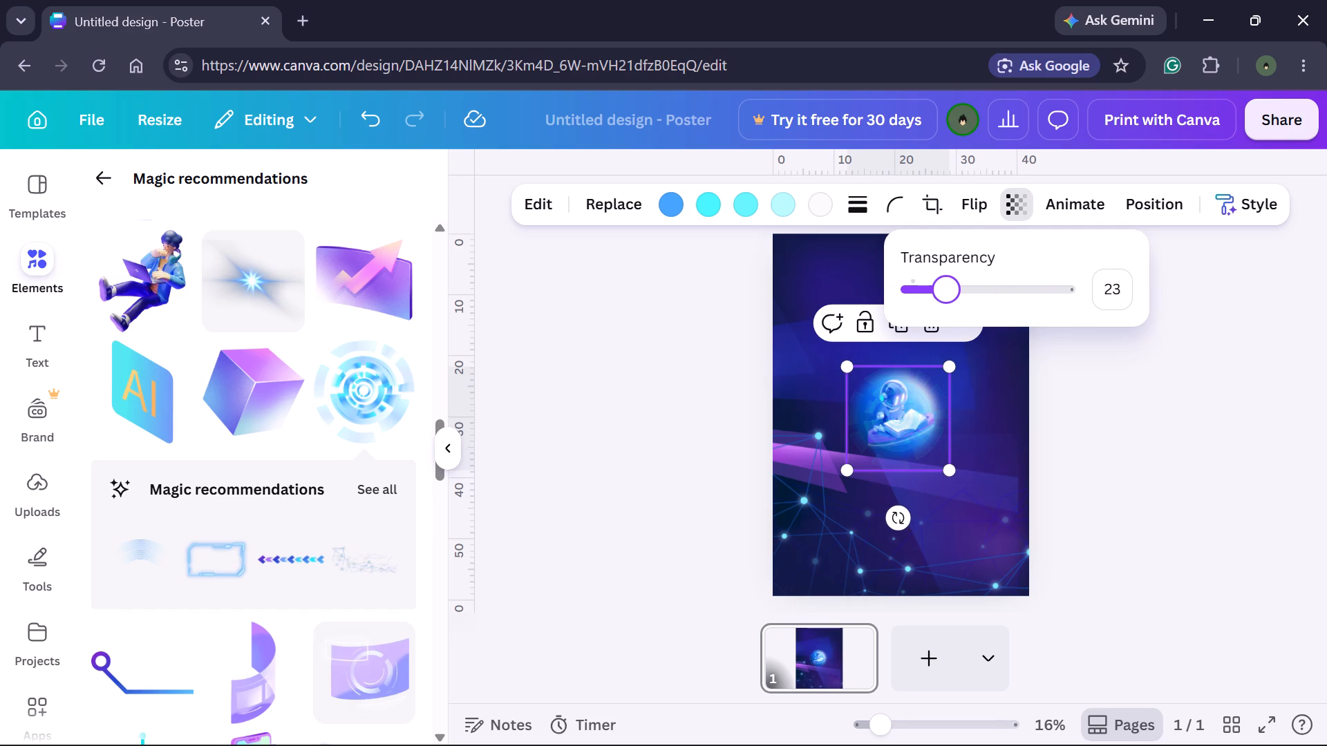
pyautogui.moveTo(945, 312); pyautogui.dragTo(982, 318)
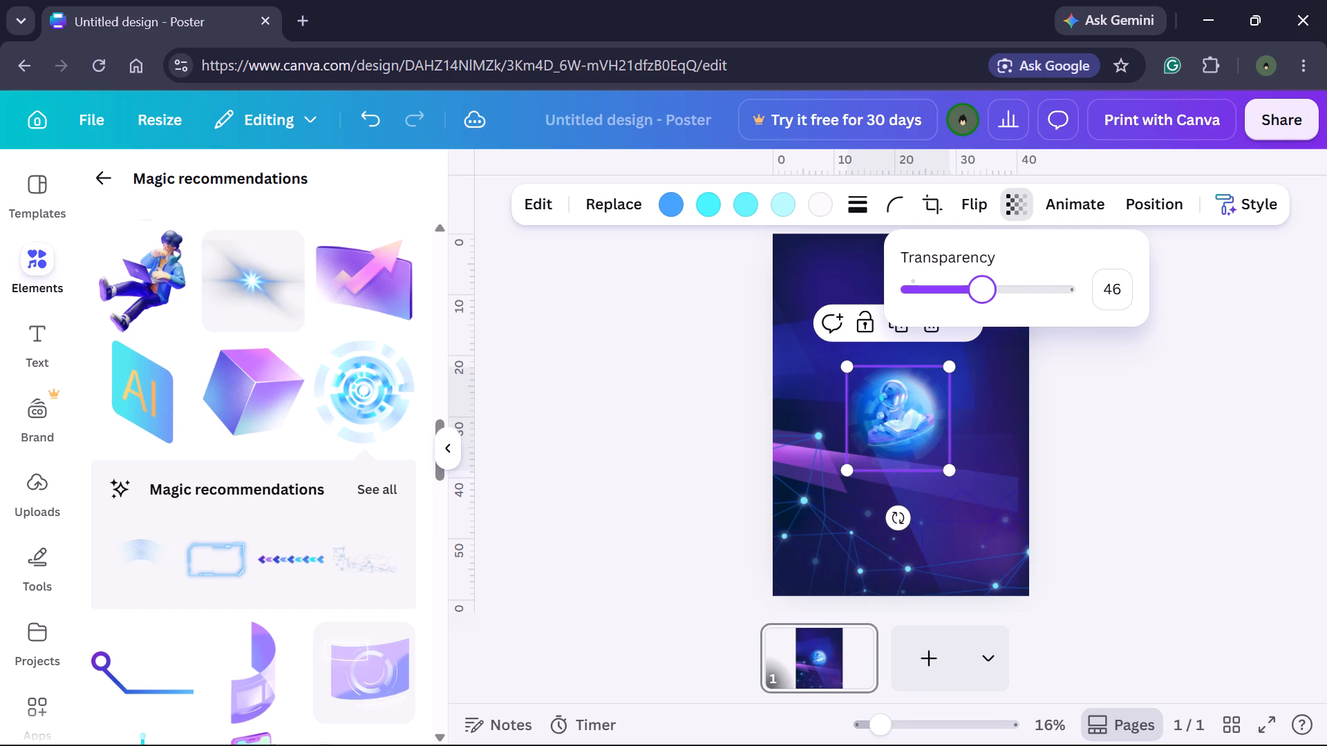
pyautogui.moveTo(982, 318); pyautogui.dragTo(978, 316)
pyautogui.click(1121, 437)
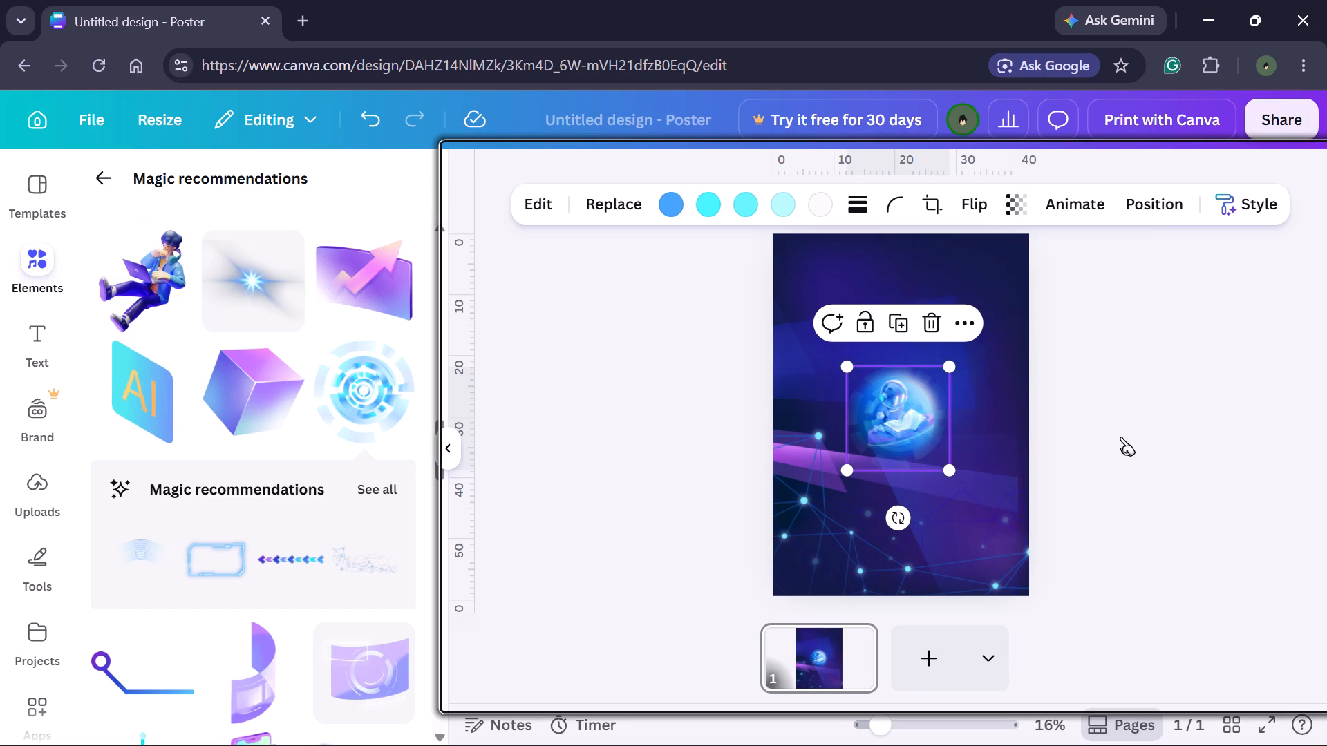
pyautogui.click(1077, 418)
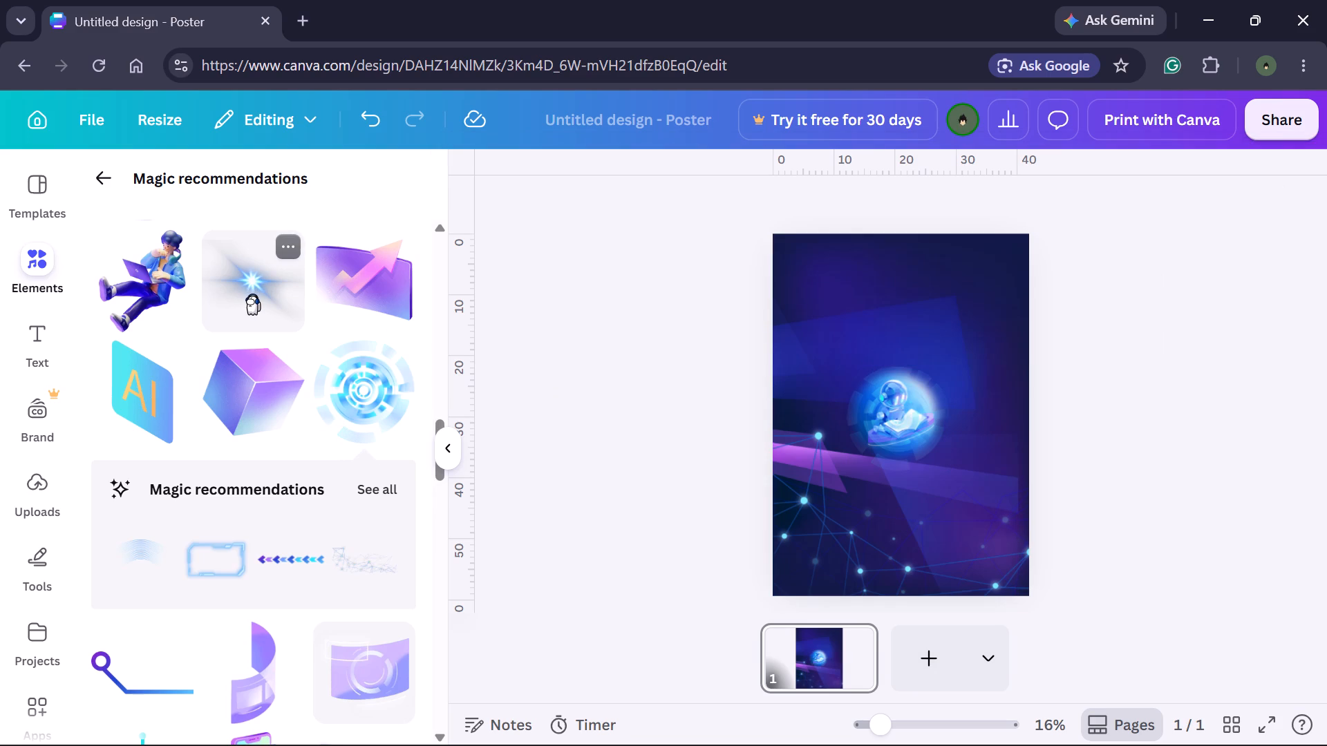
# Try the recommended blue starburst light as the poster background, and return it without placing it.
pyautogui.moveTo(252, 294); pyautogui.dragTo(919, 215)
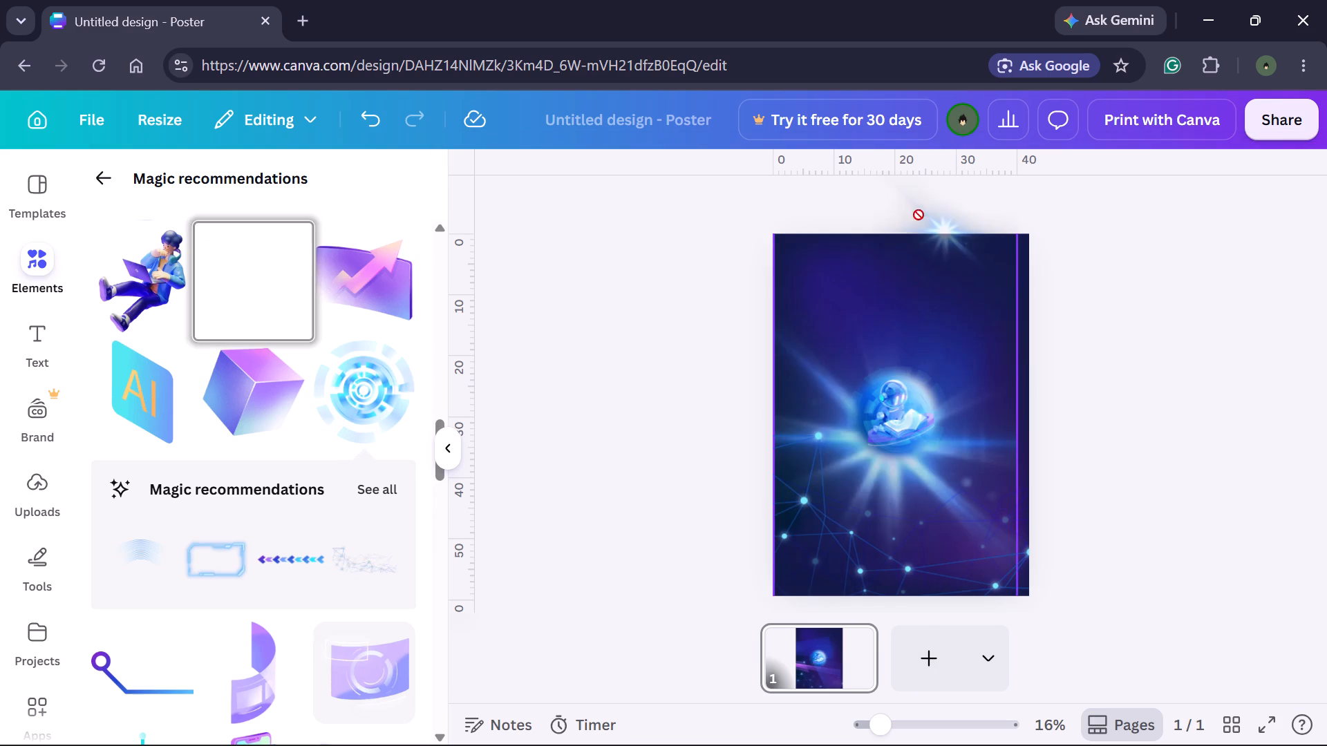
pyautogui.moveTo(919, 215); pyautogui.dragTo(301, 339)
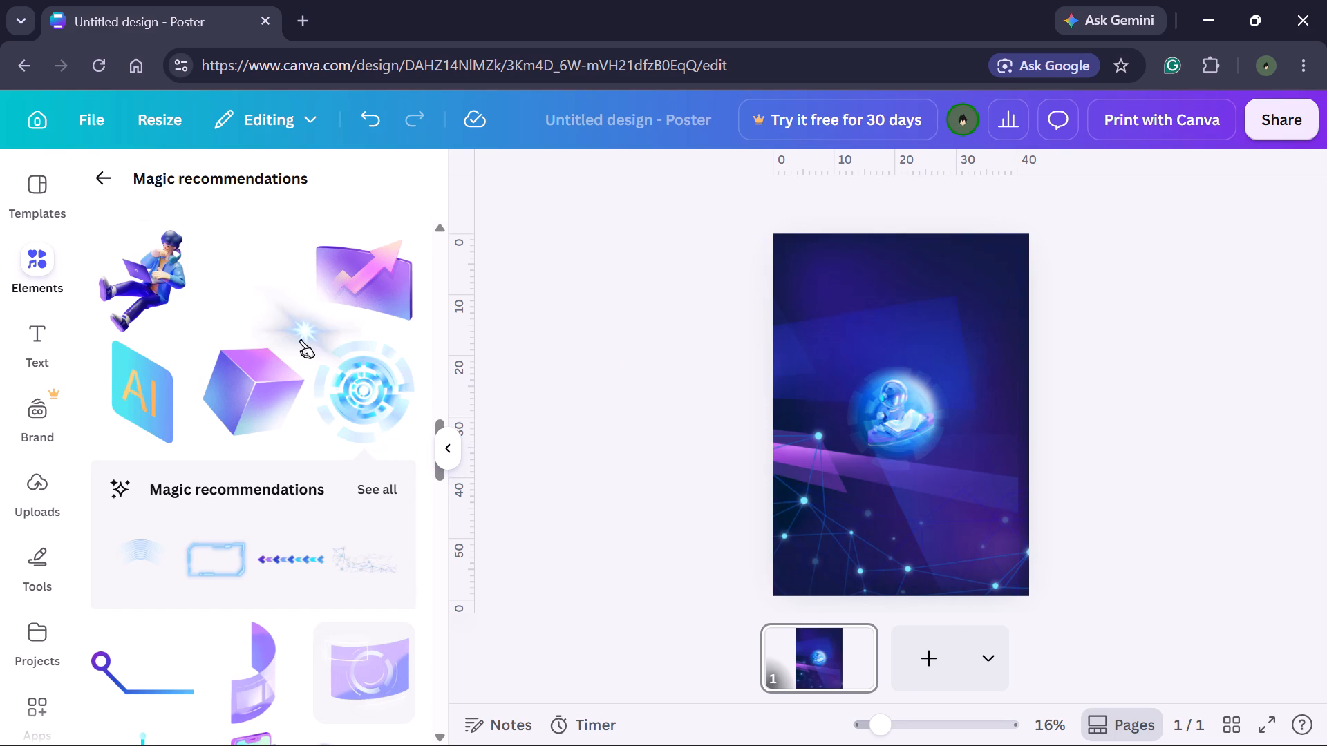
# Look through the rest of the recommended graphics for further elements that suit the AI poster.
pyautogui.hscroll(3, 288, 530)
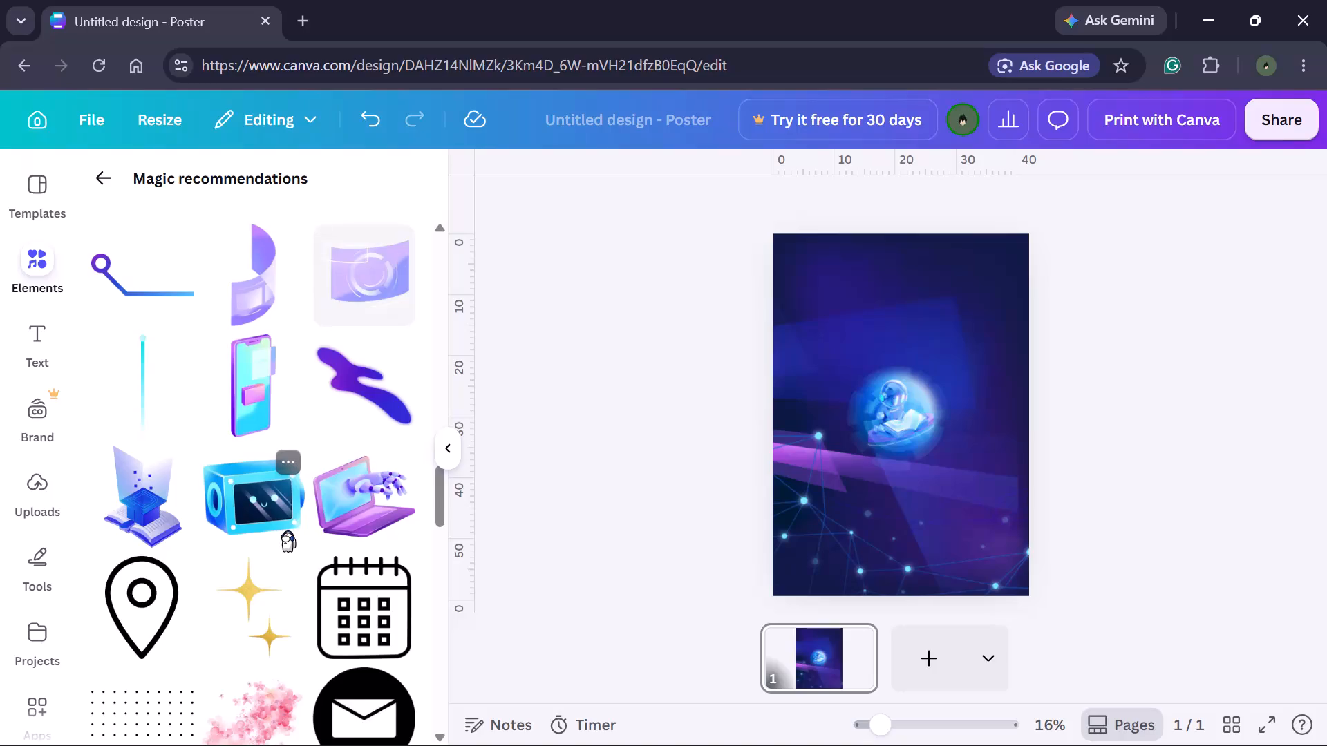
pyautogui.scroll(-1, 288, 530)
pyautogui.hscroll(5, 288, 530)
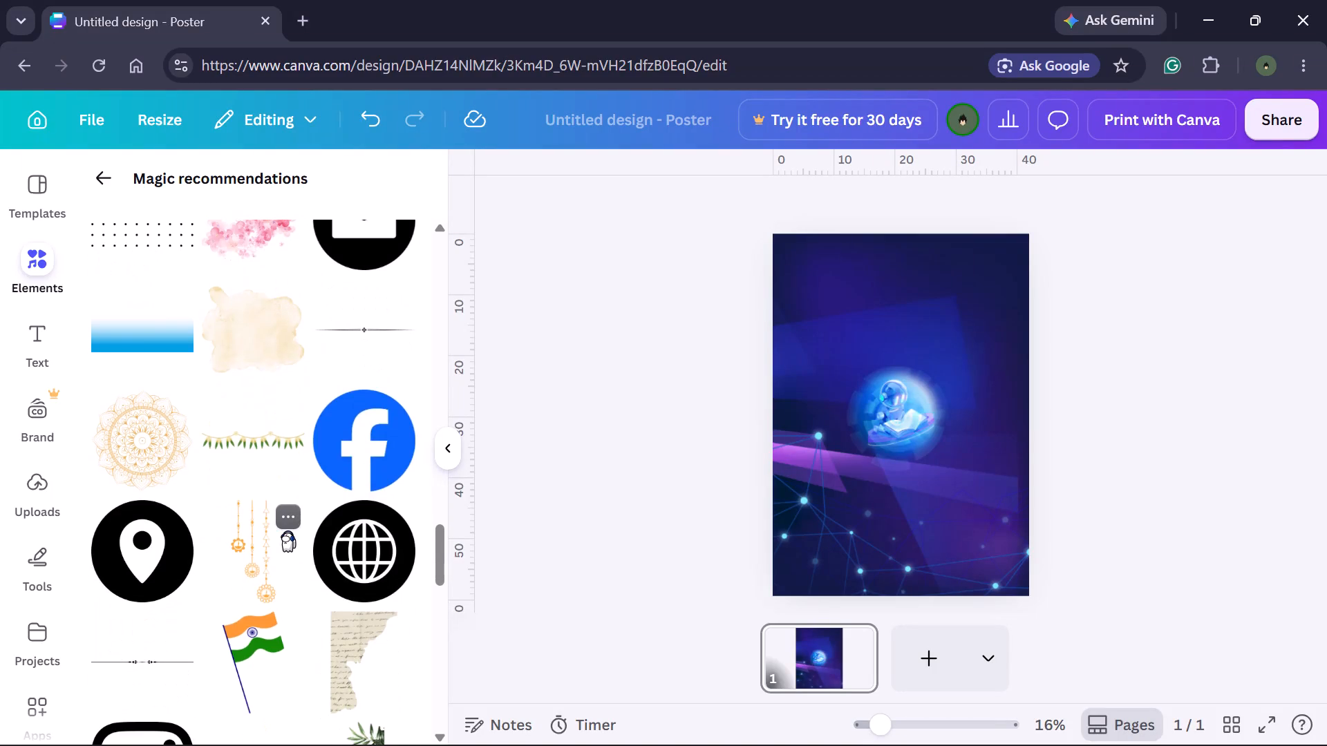
pyautogui.hscroll(4, 288, 530)
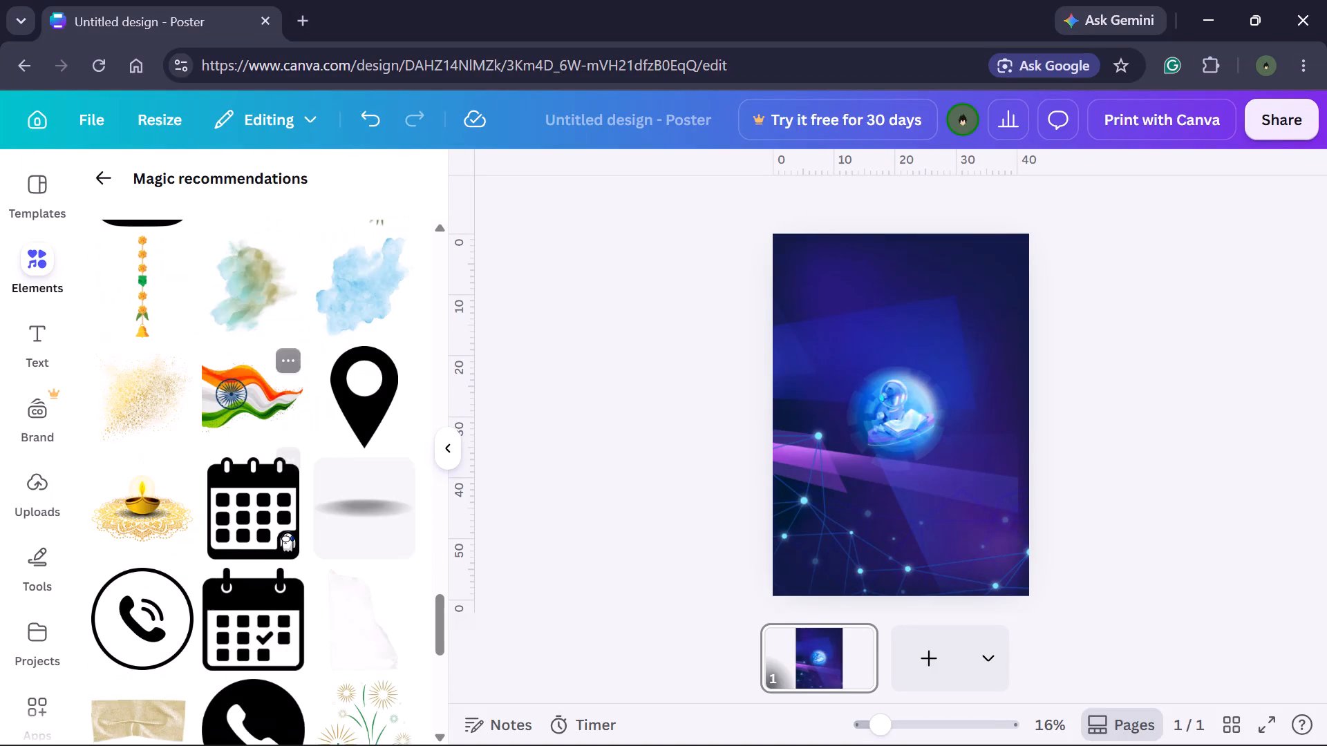
pyautogui.hscroll(1, 288, 530)
pyautogui.scroll(-1, 288, 530)
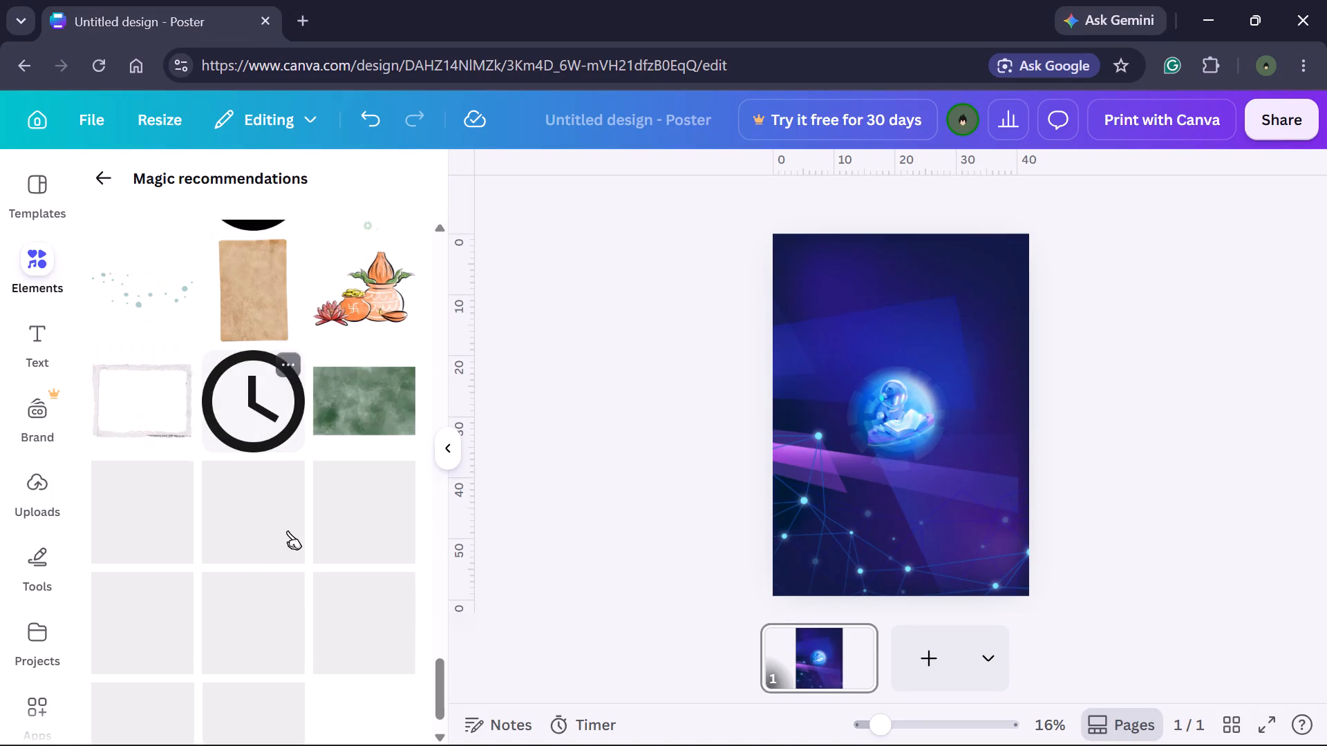
pyautogui.scroll(-2, 288, 530)
pyautogui.scroll(9, 288, 530)
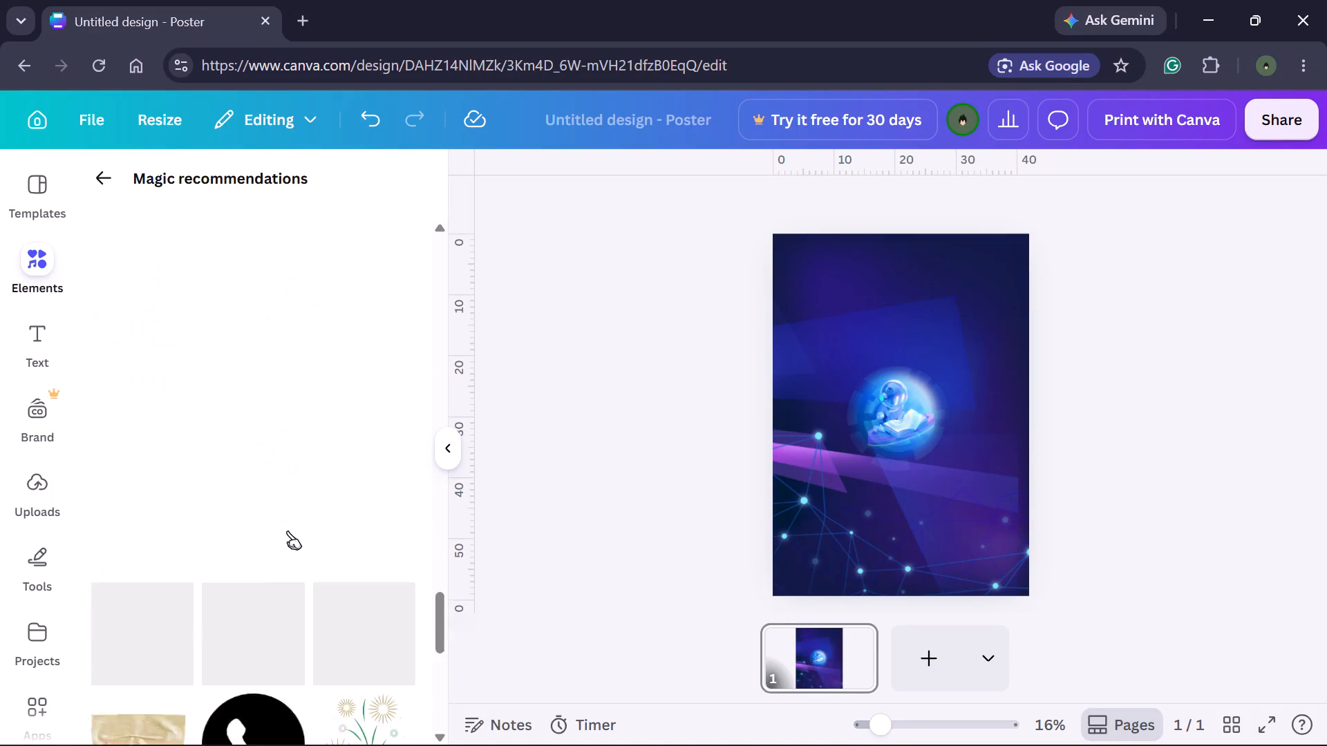
pyautogui.scroll(6, 288, 530)
pyautogui.scroll(-8, 288, 530)
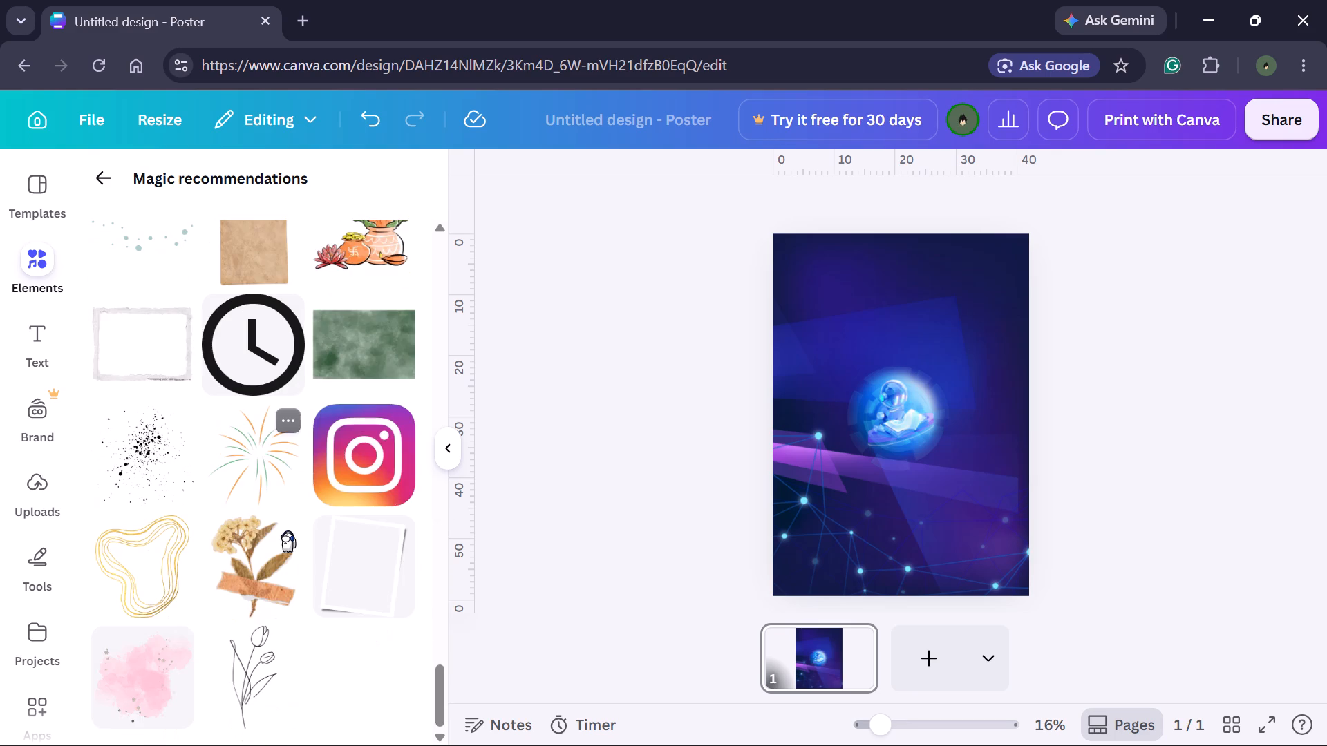
pyautogui.scroll(10, 288, 530)
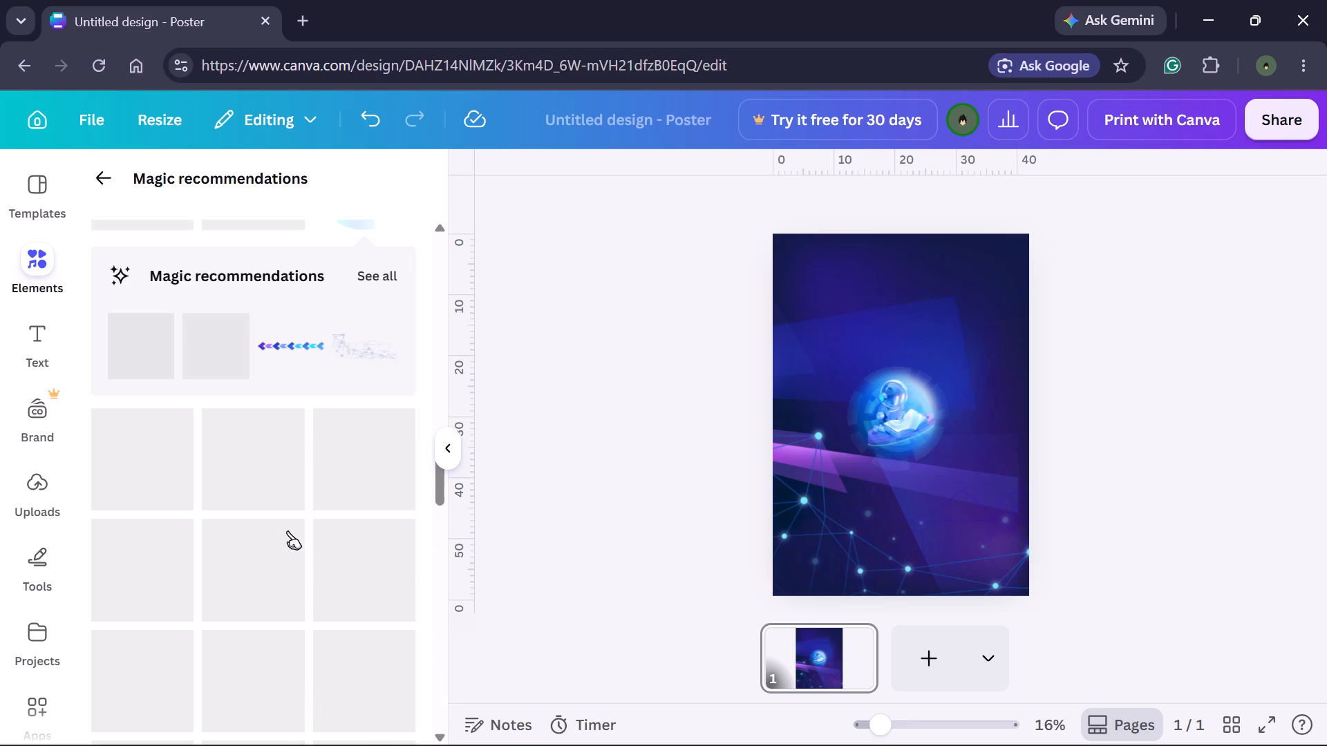
# Find the recommended blue glowing-city graphic, try it as the background, and place it as a separate graphic across the poster's middle.
pyautogui.click(375, 280)
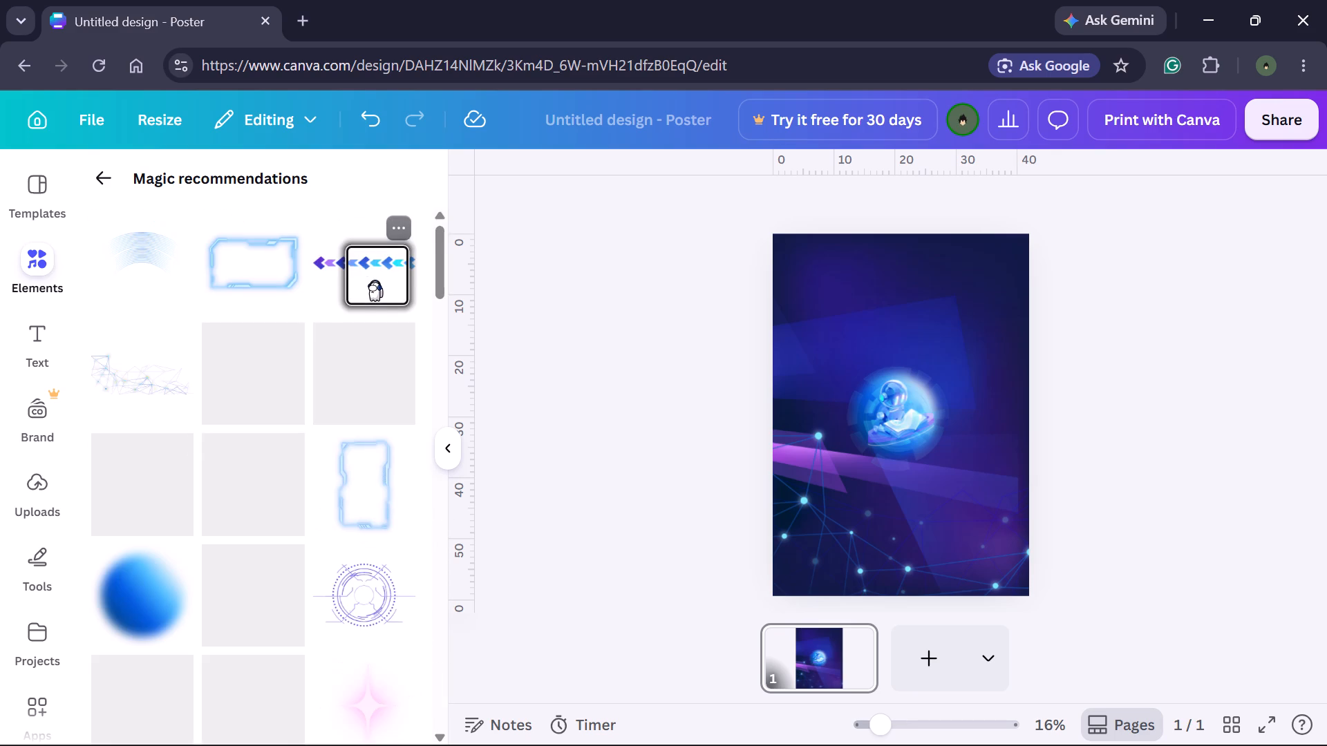
pyautogui.scroll(-1, 329, 560)
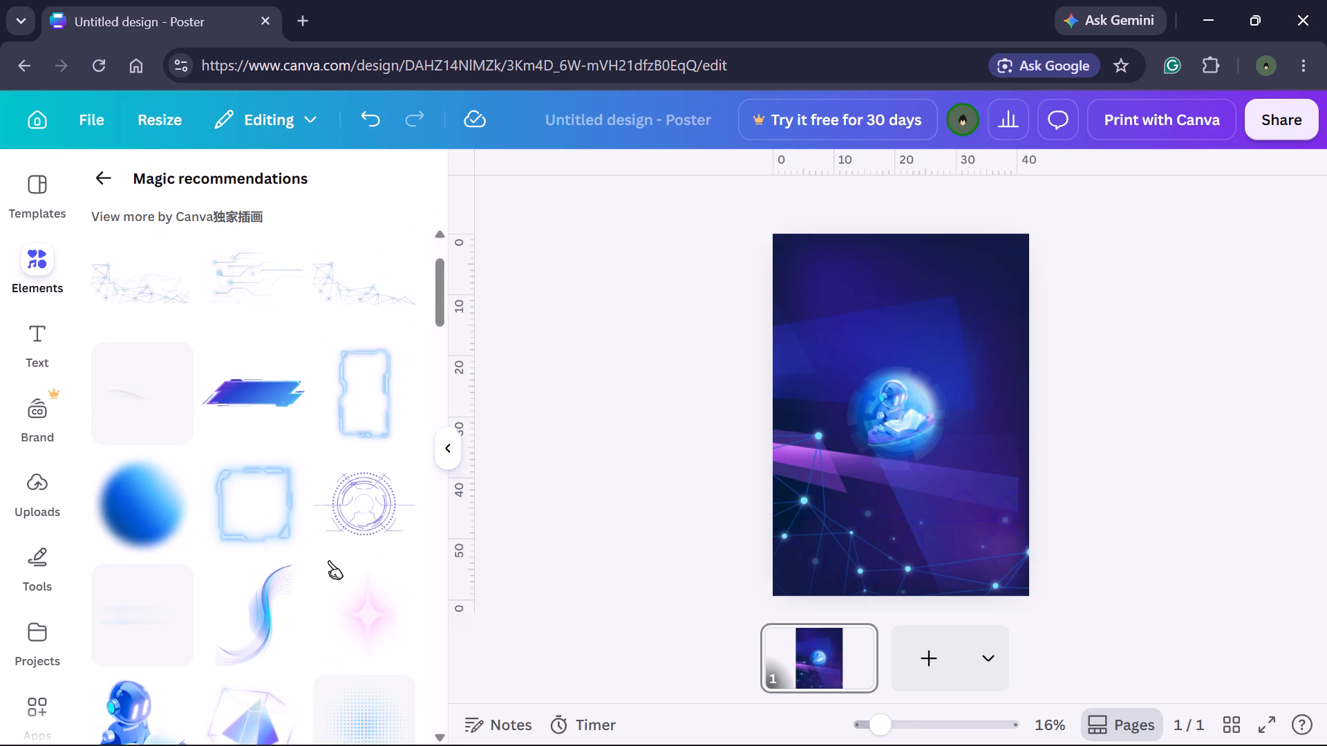
pyautogui.scroll(-3, 329, 560)
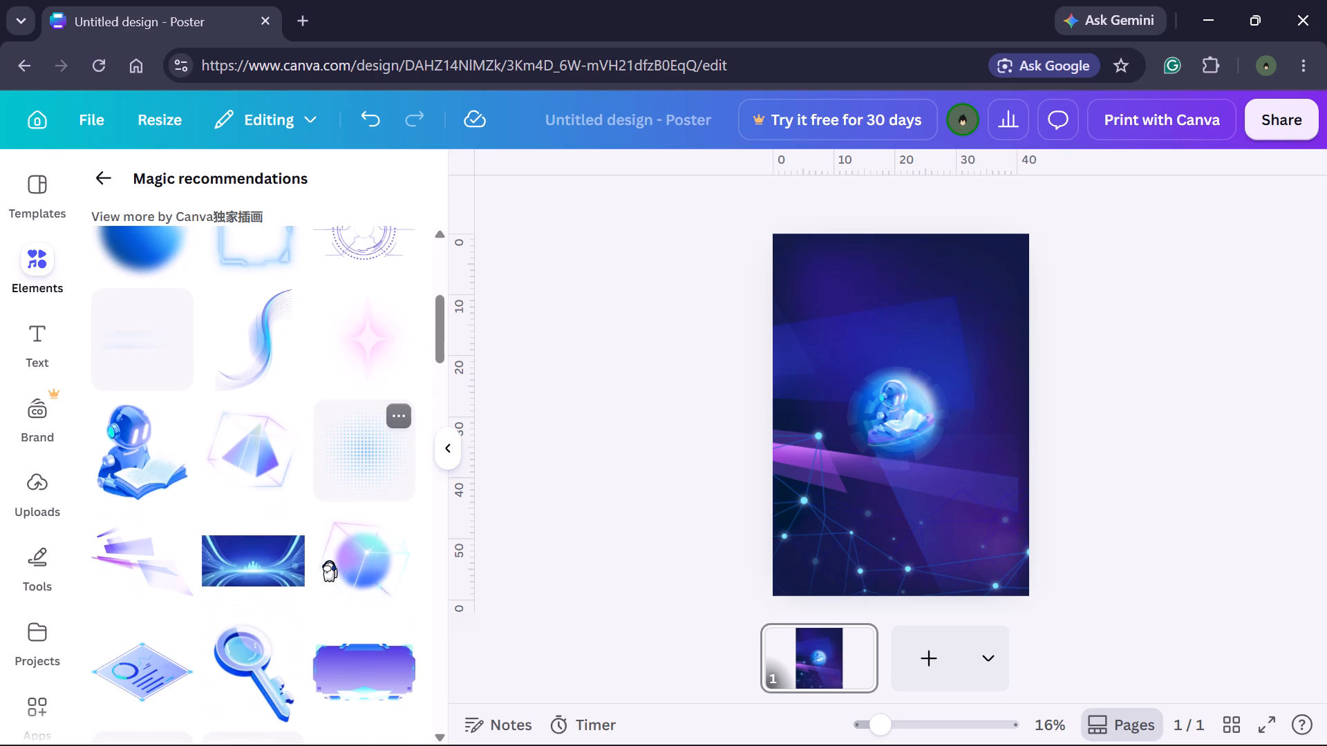
pyautogui.scroll(-1, 329, 560)
pyautogui.moveTo(250, 548); pyautogui.dragTo(921, 275)
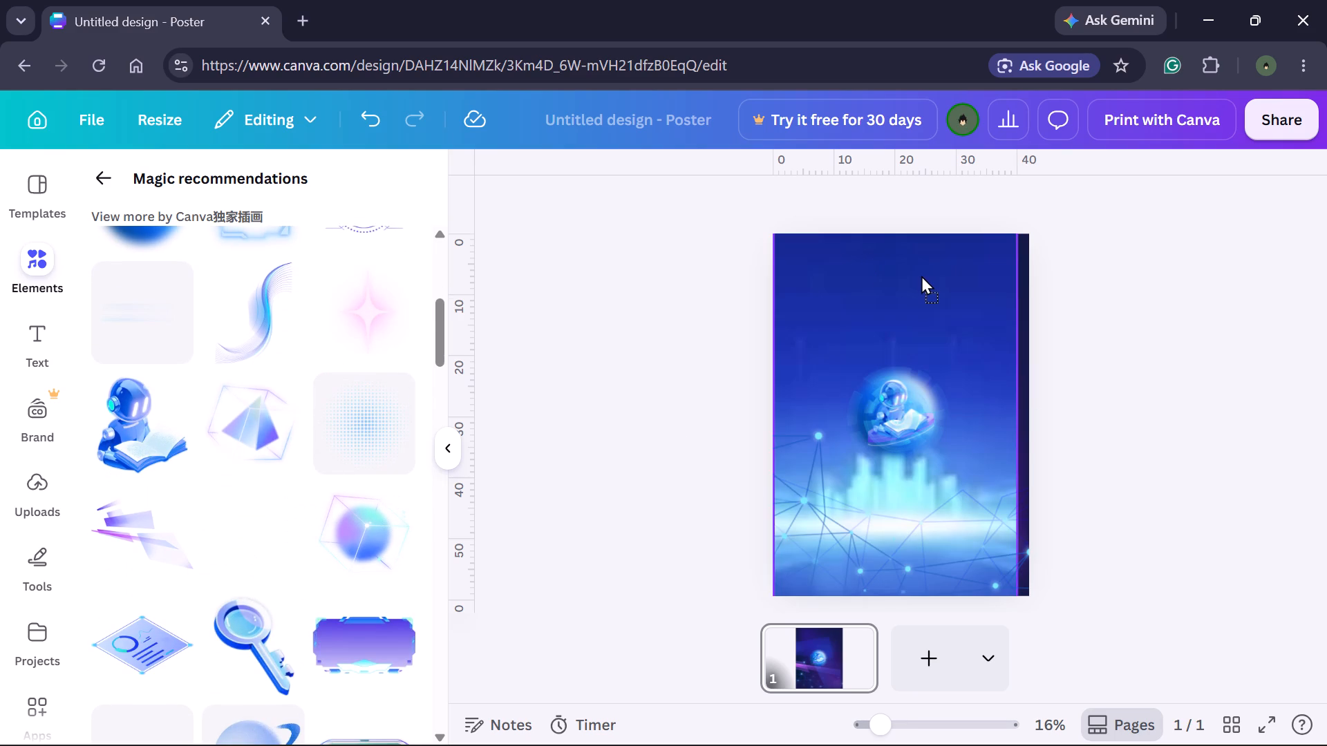
pyautogui.moveTo(921, 275); pyautogui.dragTo(703, 286)
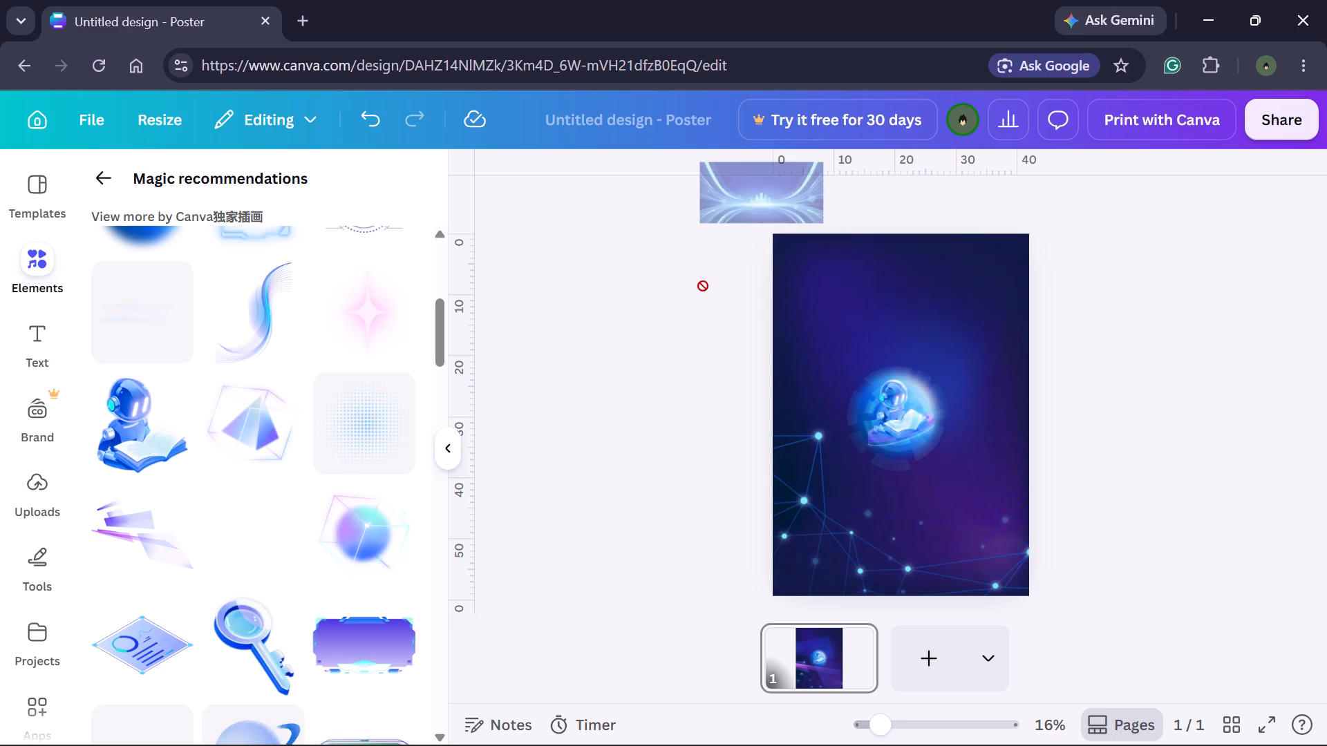
pyautogui.moveTo(703, 286); pyautogui.dragTo(775, 338)
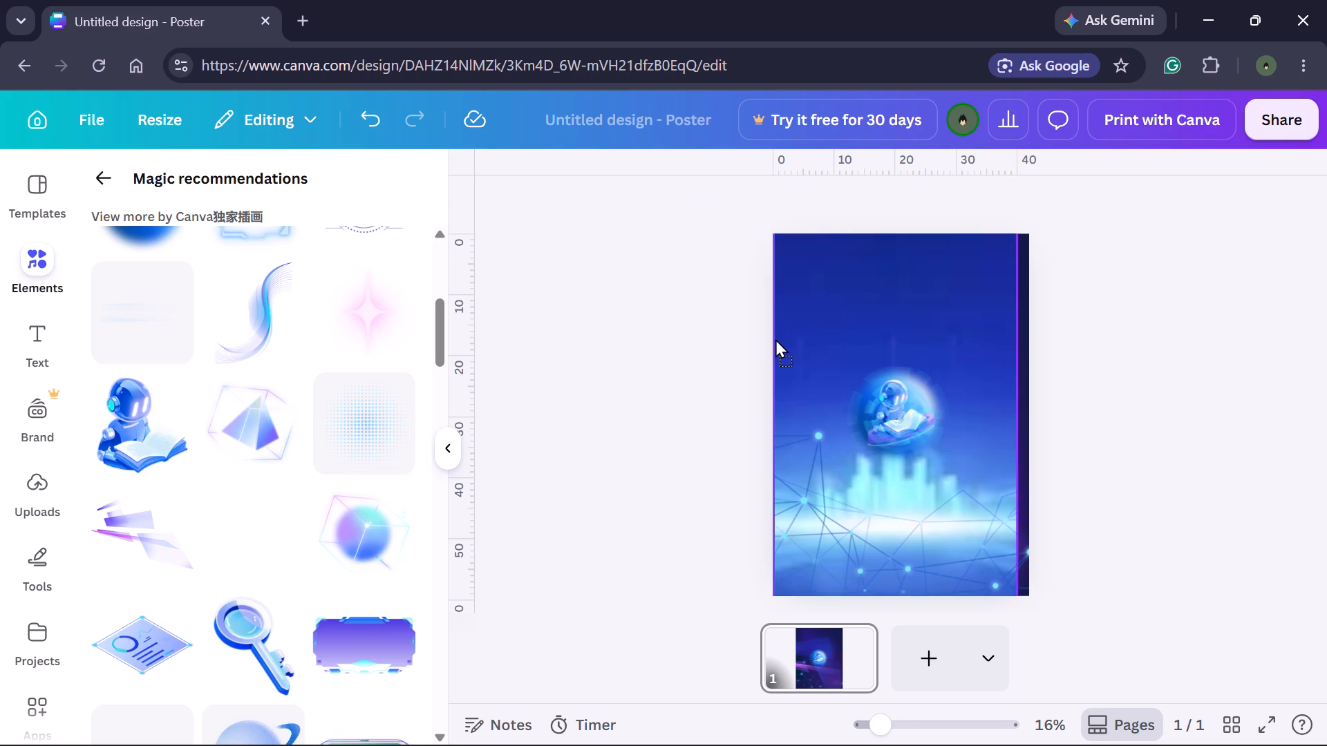
pyautogui.moveTo(775, 338); pyautogui.dragTo(762, 346)
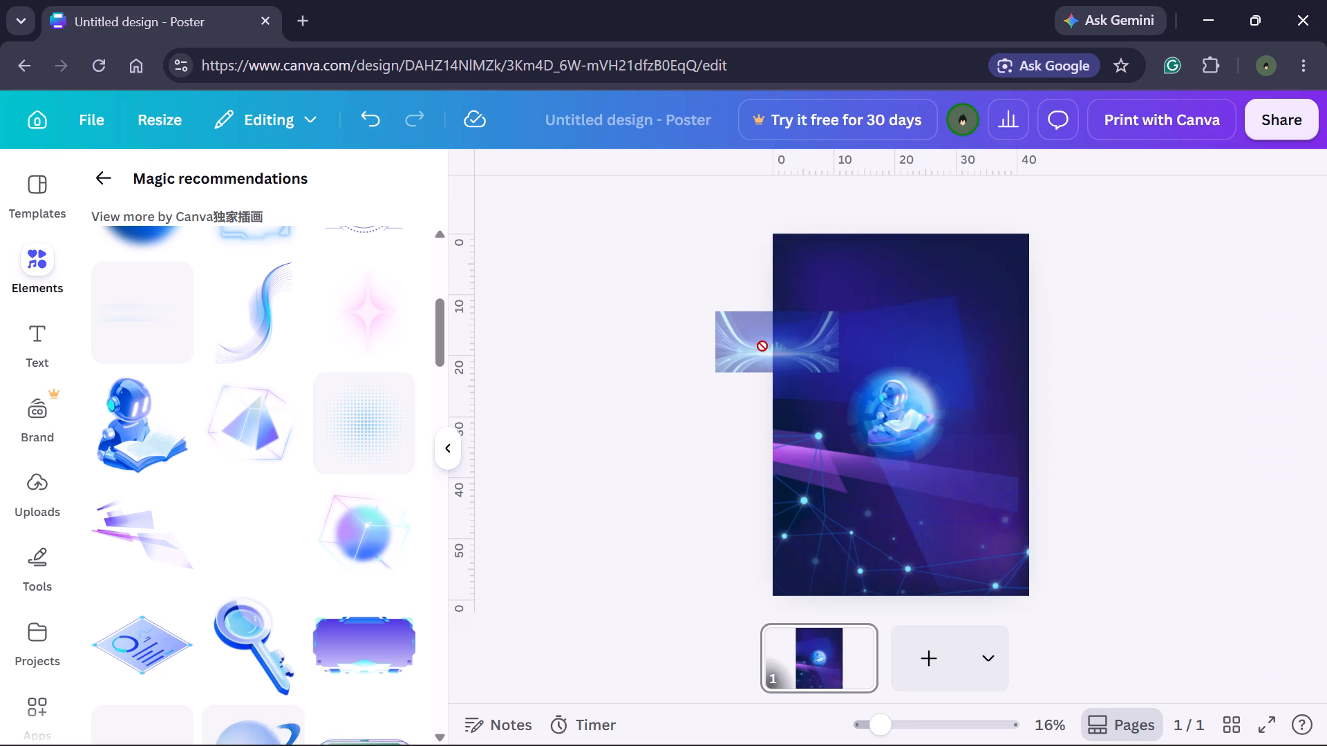
pyautogui.moveTo(762, 346); pyautogui.dragTo(807, 370)
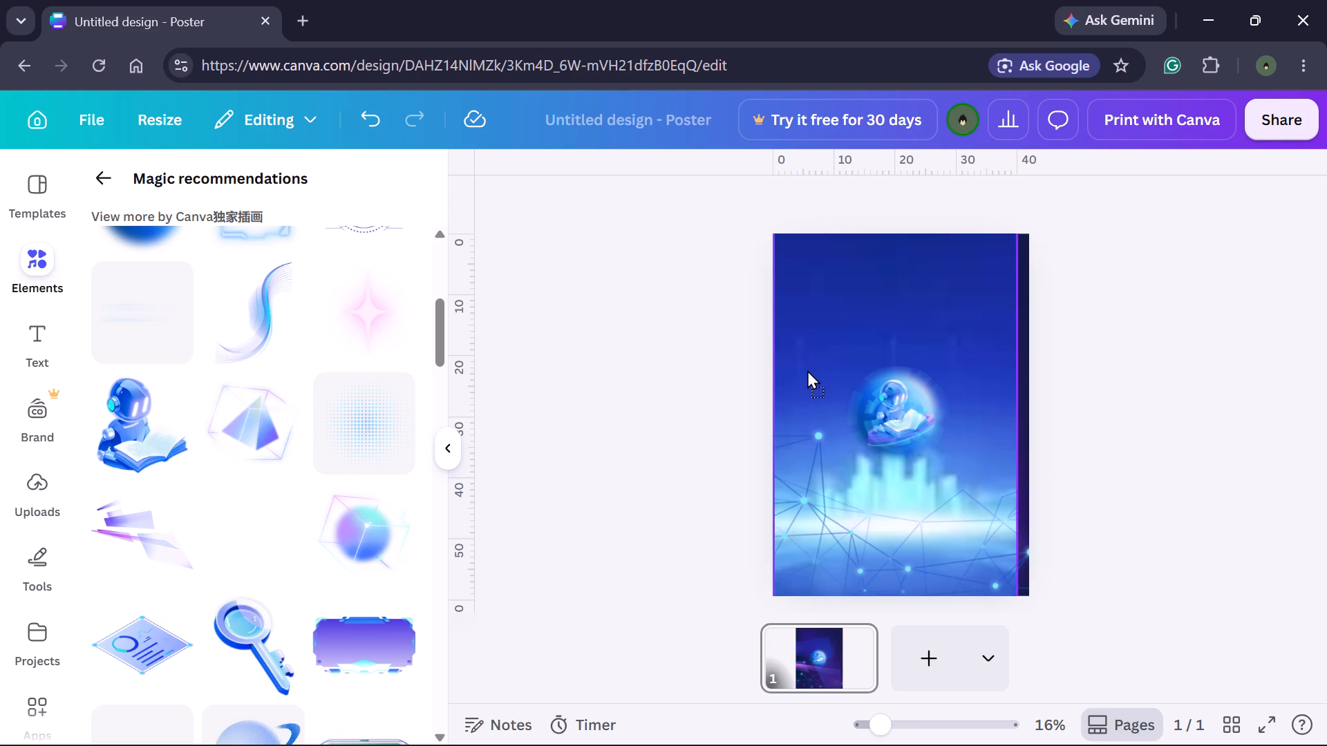
pyautogui.moveTo(807, 370); pyautogui.dragTo(820, 445)
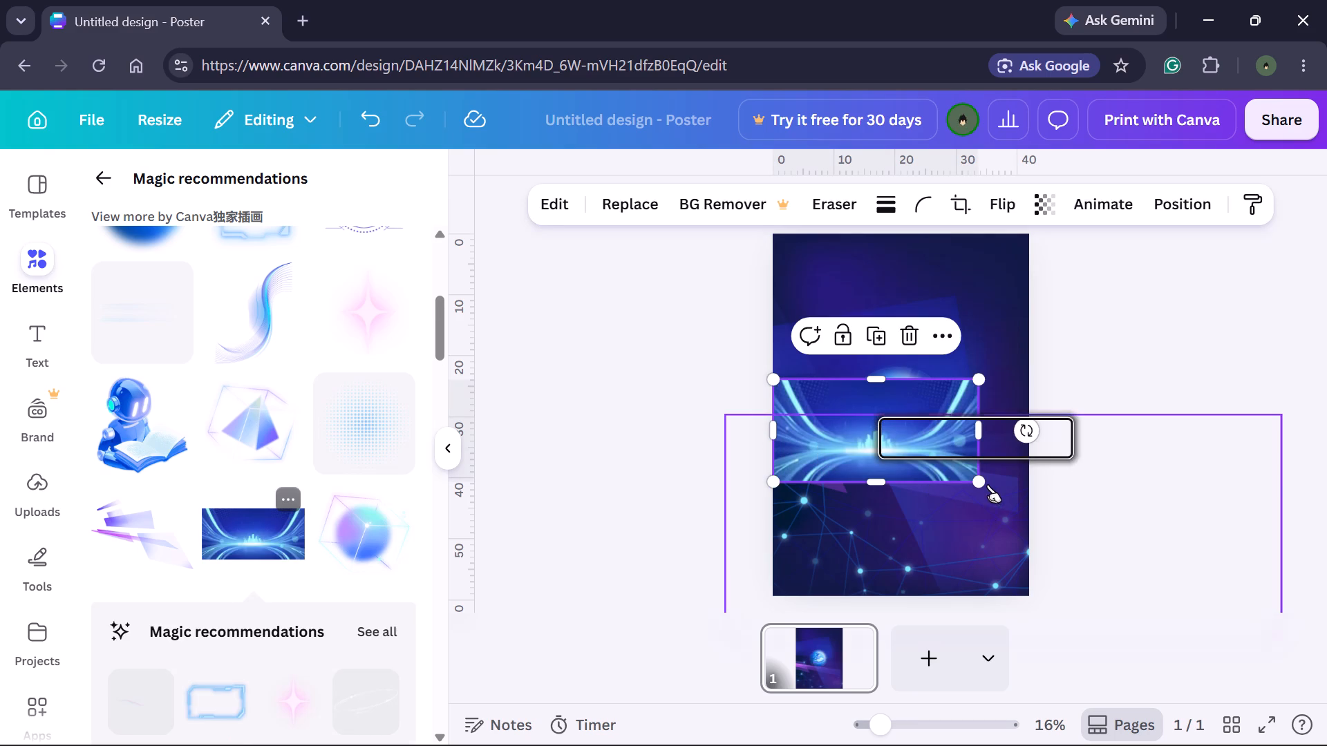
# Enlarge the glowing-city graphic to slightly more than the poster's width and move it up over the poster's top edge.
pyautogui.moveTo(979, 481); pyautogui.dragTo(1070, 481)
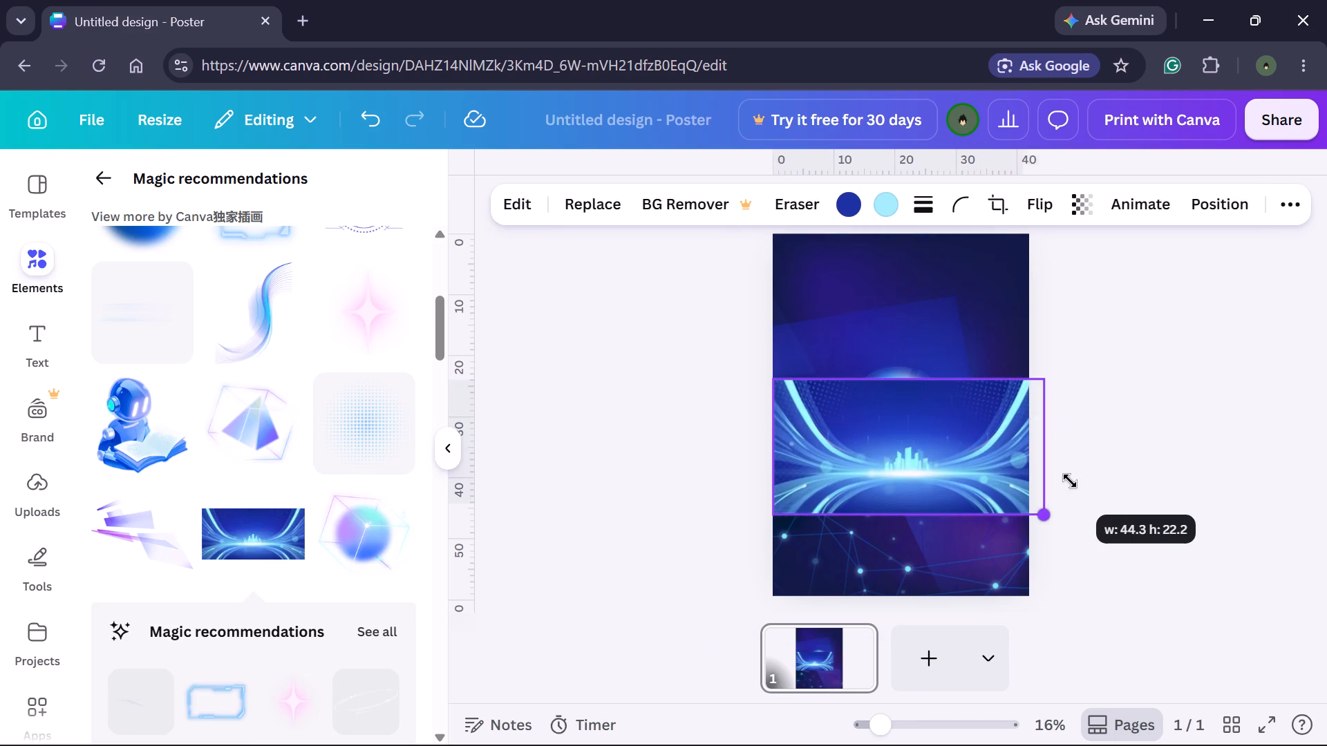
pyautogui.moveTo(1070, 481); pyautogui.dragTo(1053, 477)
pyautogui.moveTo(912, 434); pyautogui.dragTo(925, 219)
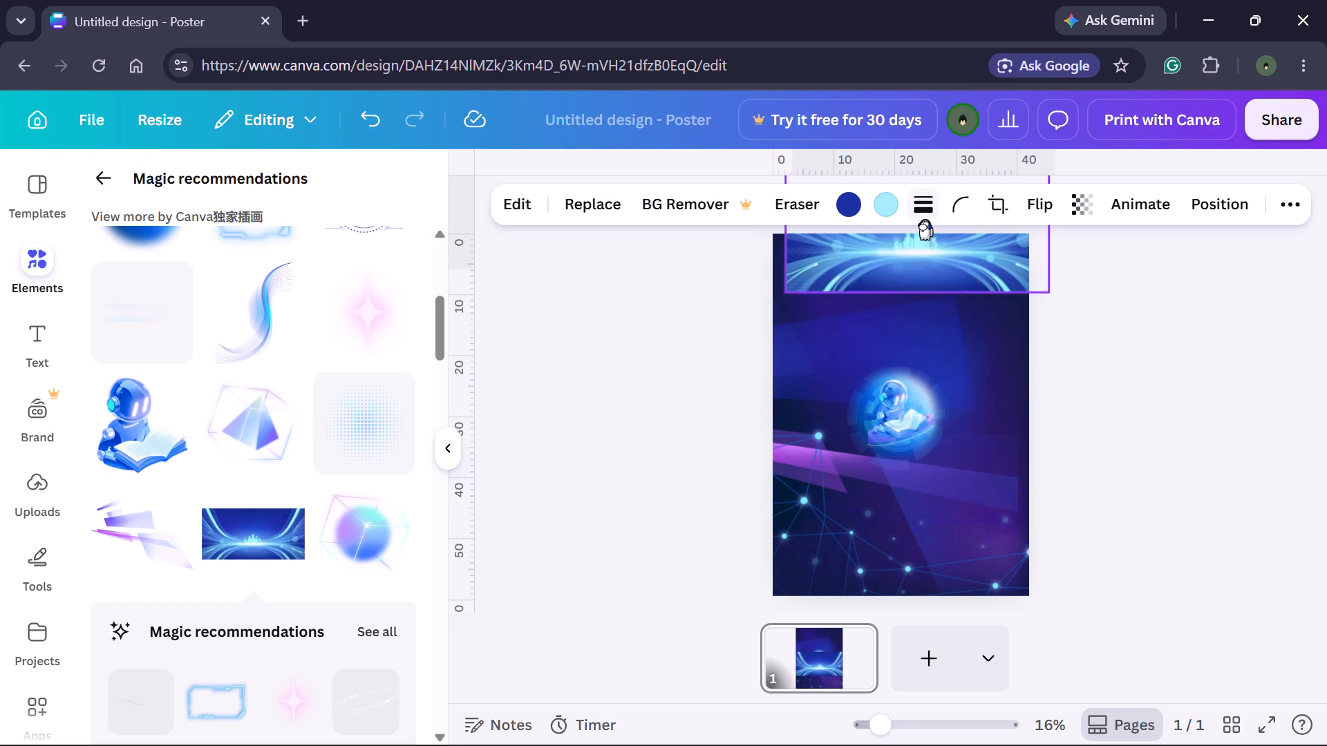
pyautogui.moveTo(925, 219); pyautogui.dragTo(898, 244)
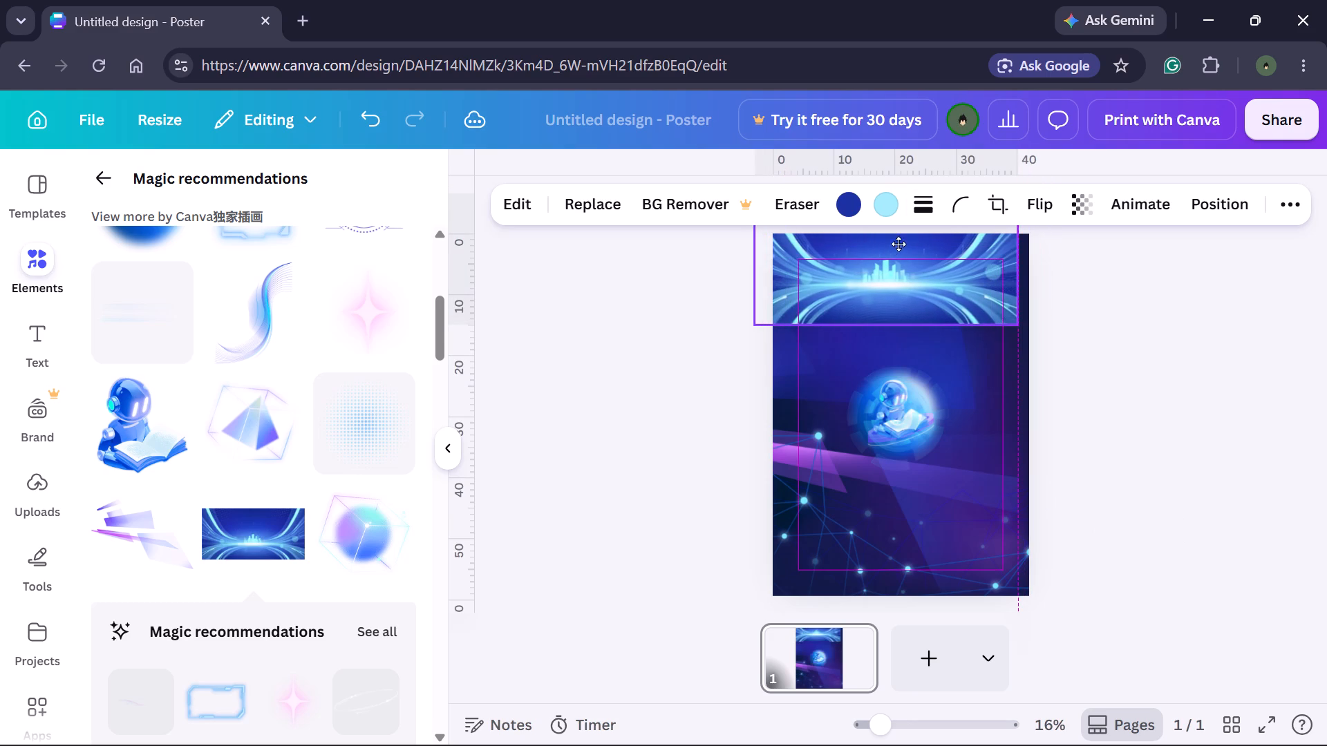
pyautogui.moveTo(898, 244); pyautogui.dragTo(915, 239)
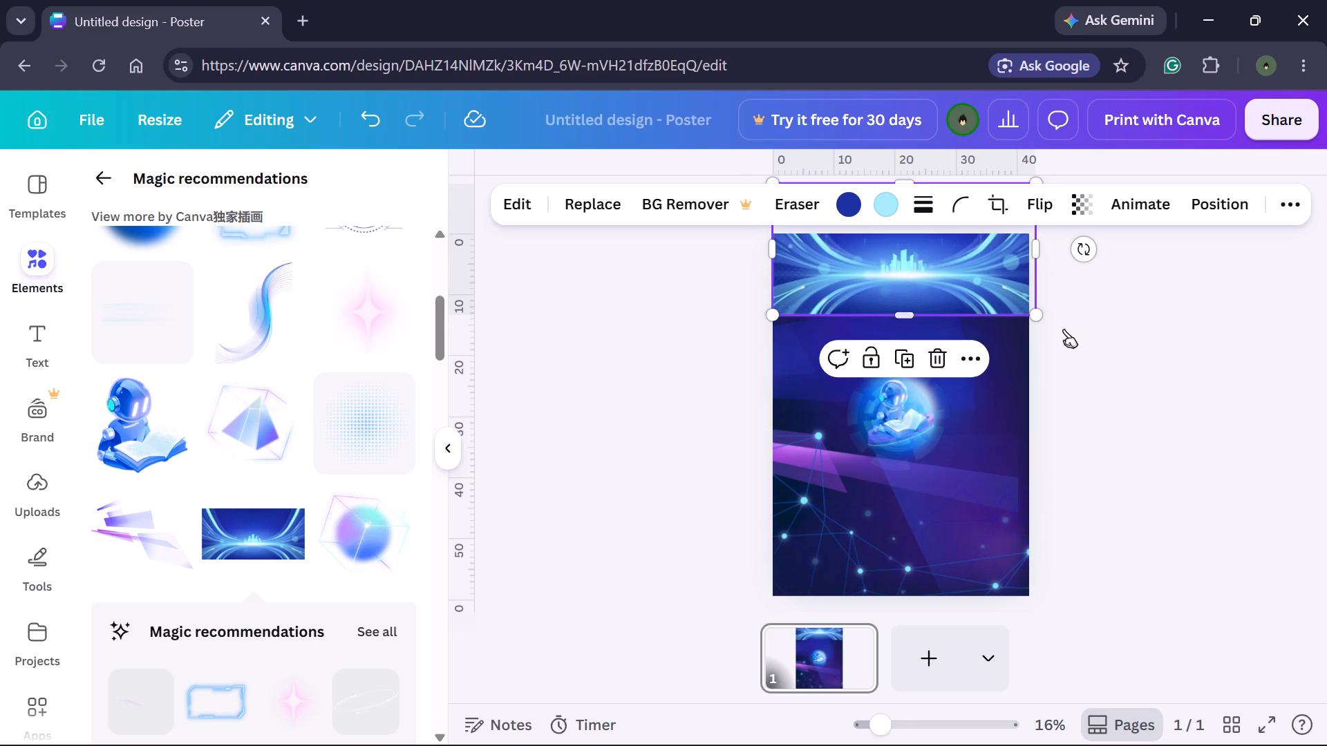
# Tilt the glowing-city graphic a few degrees counter-clockwise and shift it to cover the poster's full width at the top.
pyautogui.moveTo(1078, 259); pyautogui.dragTo(1076, 254)
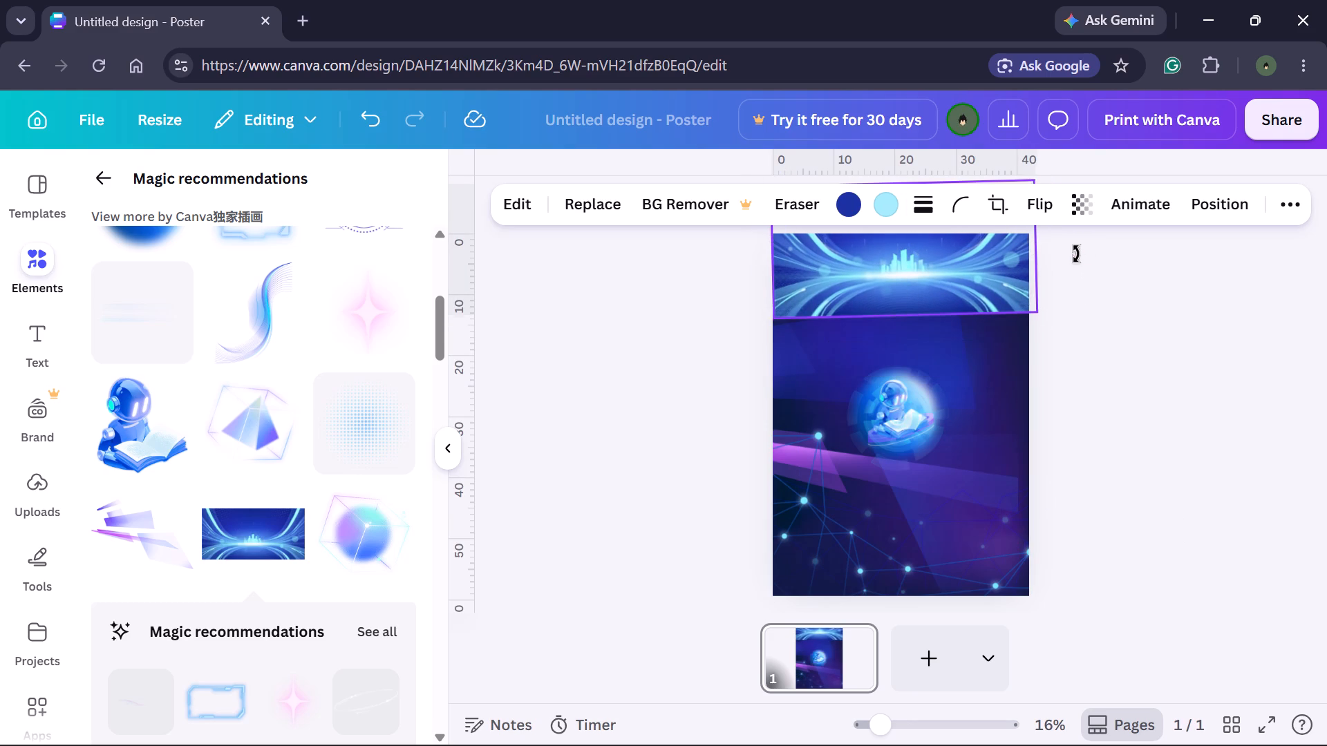
pyautogui.moveTo(1076, 254); pyautogui.dragTo(1077, 238)
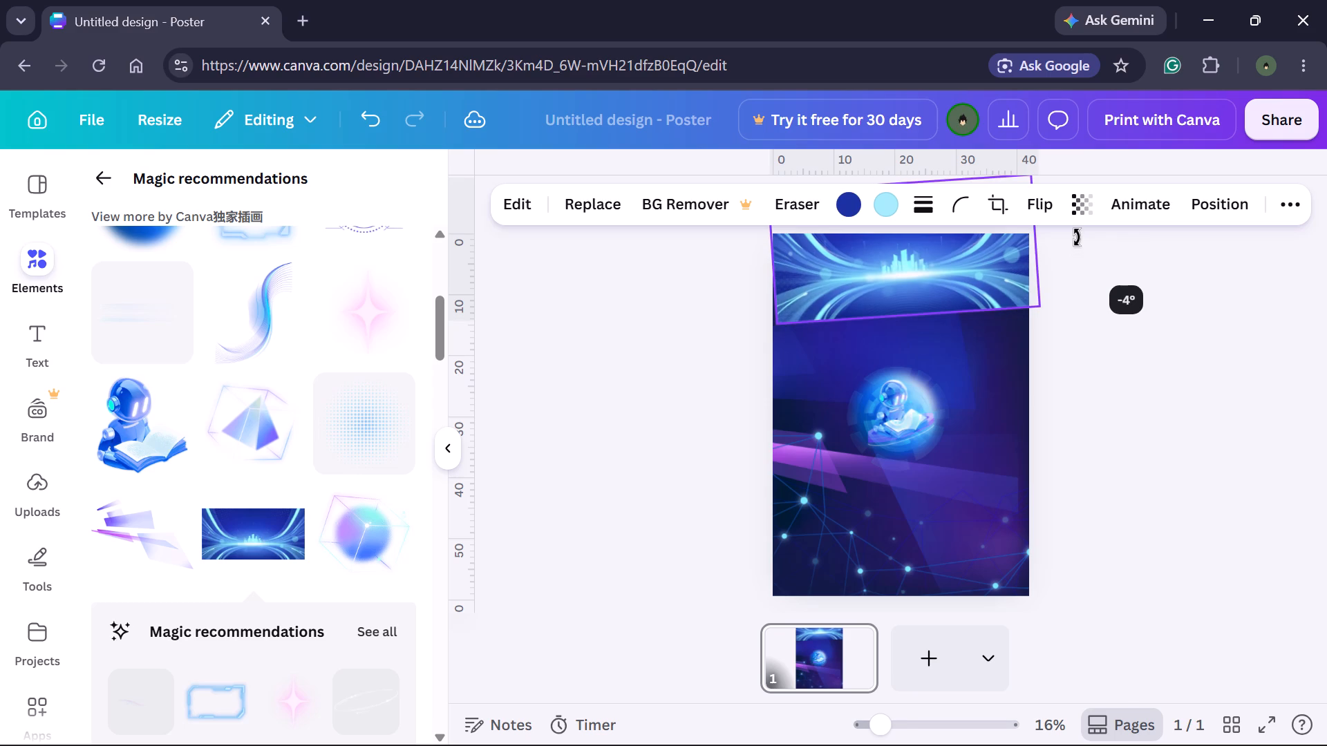
pyautogui.moveTo(1077, 238); pyautogui.dragTo(1076, 245)
pyautogui.moveTo(959, 278); pyautogui.dragTo(957, 278)
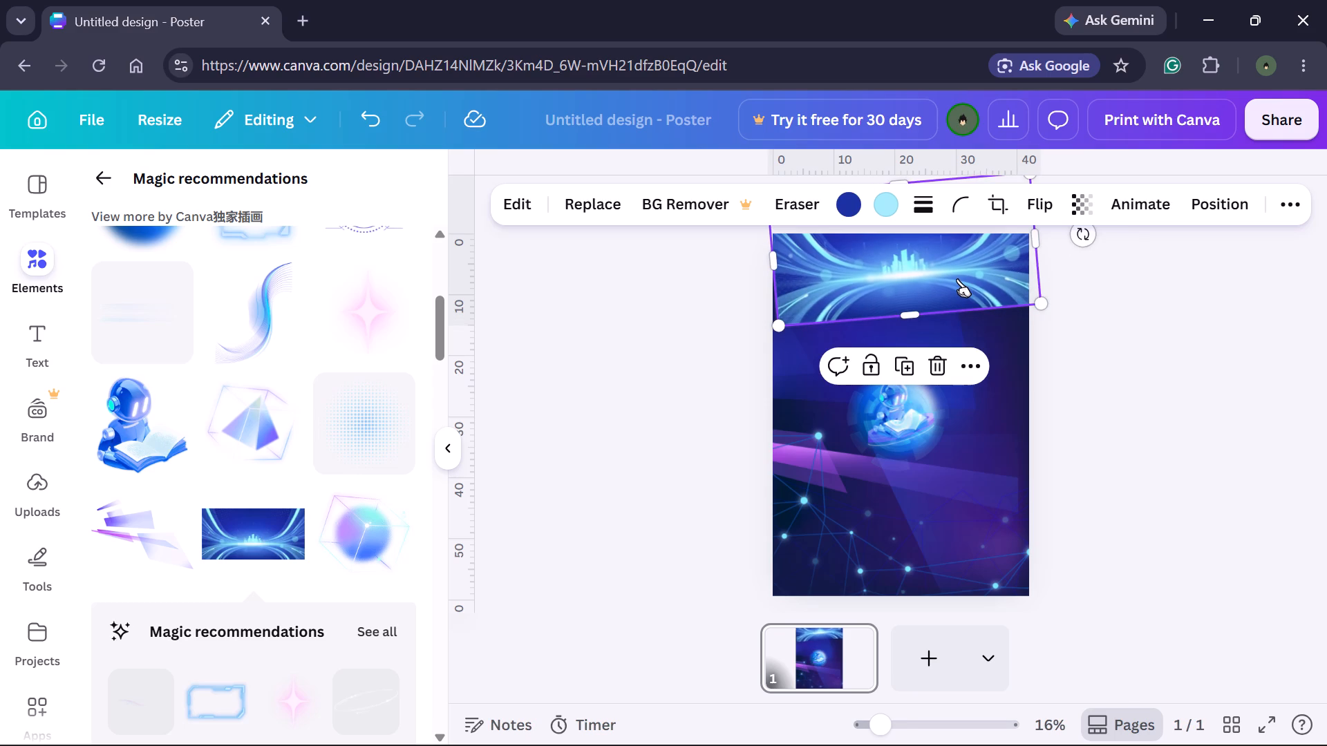
pyautogui.moveTo(957, 278); pyautogui.dragTo(958, 280)
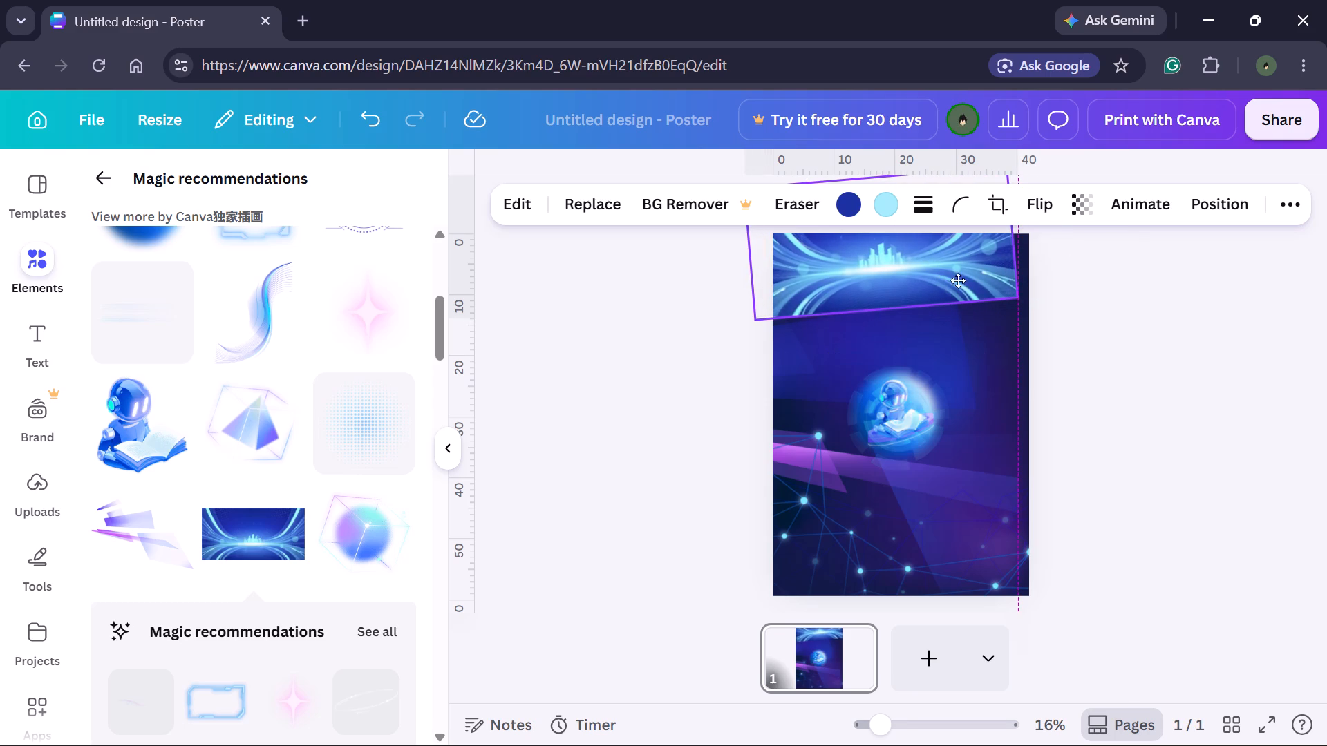
pyautogui.moveTo(958, 280); pyautogui.dragTo(951, 257)
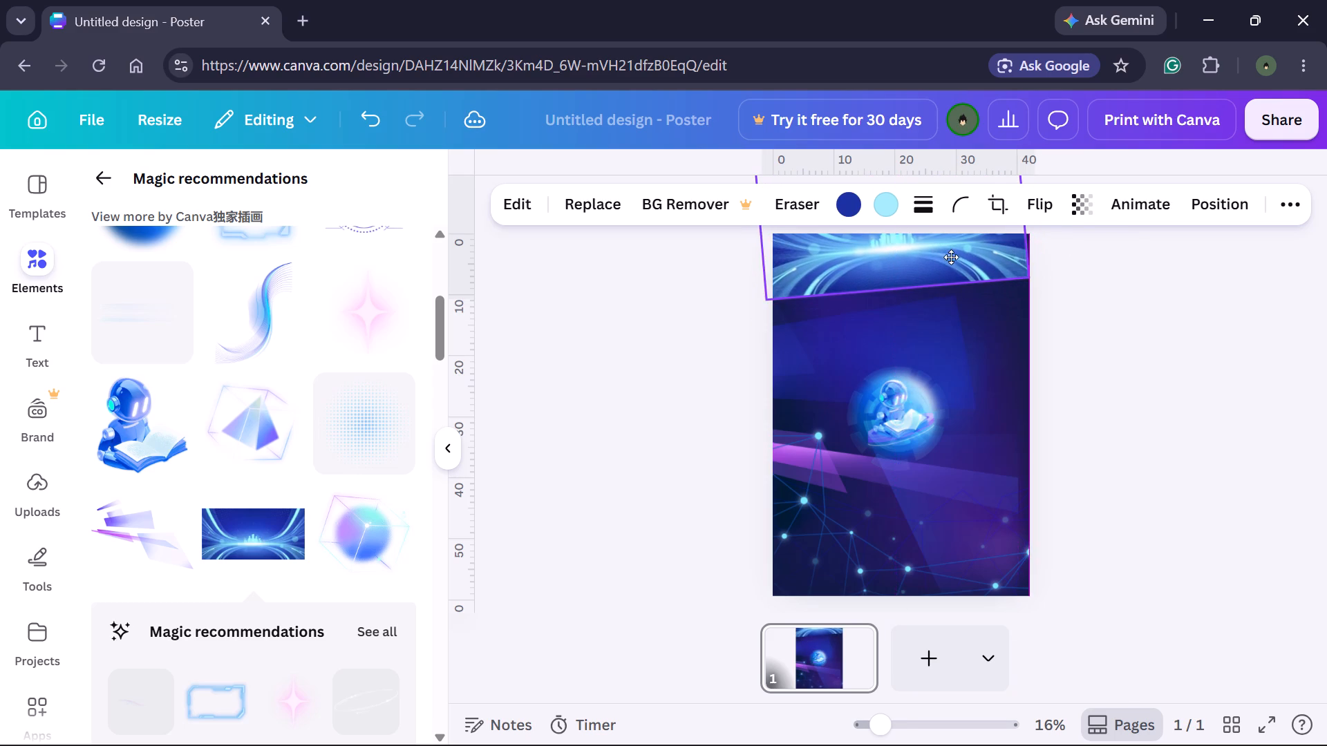
# Extend the tilted city graphic's lower edge downward, to a height slightly above 23.1, and deselect it.
pyautogui.moveTo(920, 298); pyautogui.dragTo(920, 315)
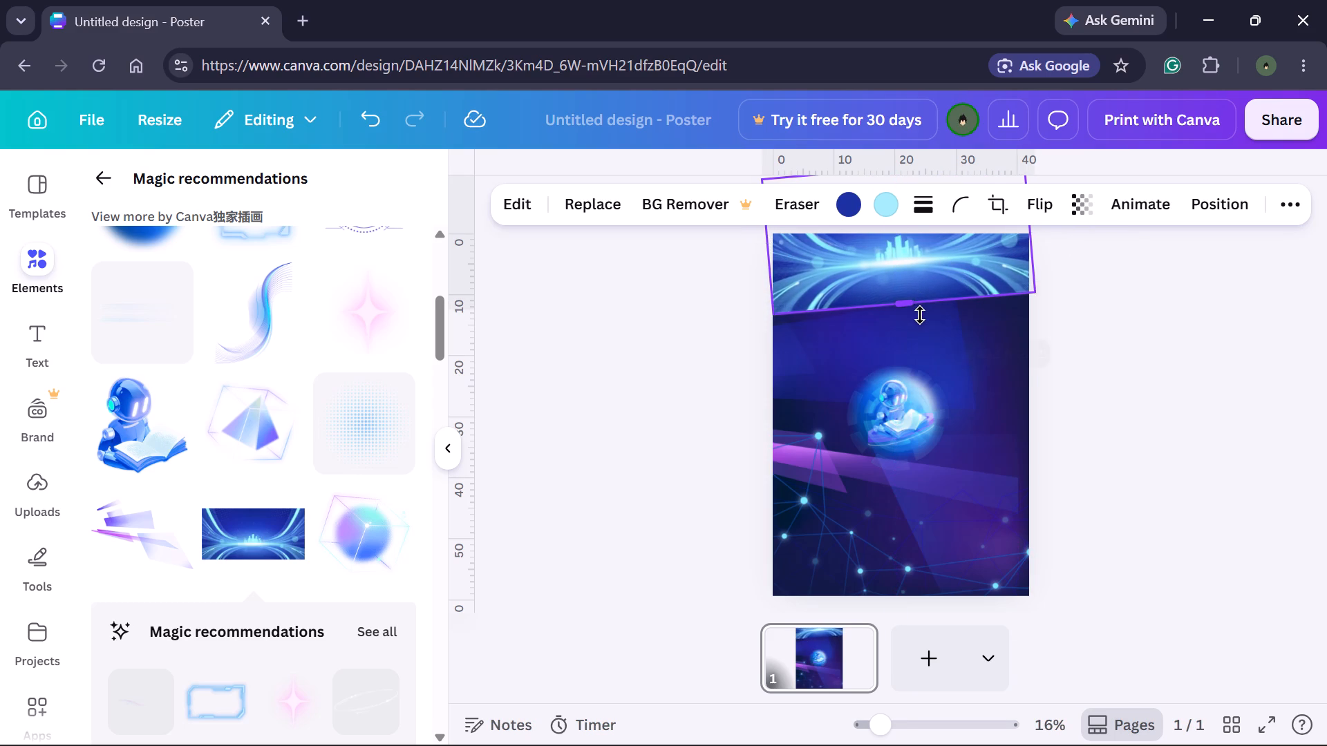
pyautogui.moveTo(920, 315); pyautogui.dragTo(920, 307)
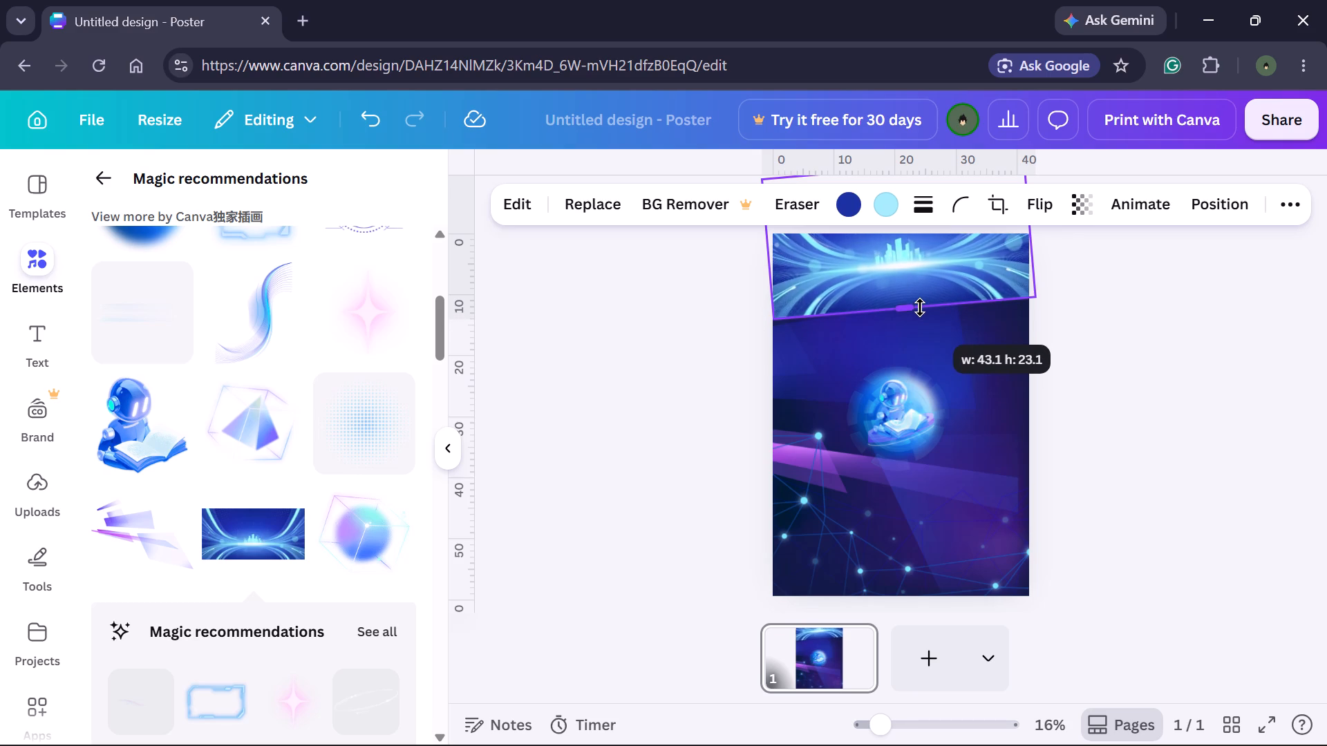
pyautogui.moveTo(920, 307); pyautogui.dragTo(920, 313)
pyautogui.click(1150, 364)
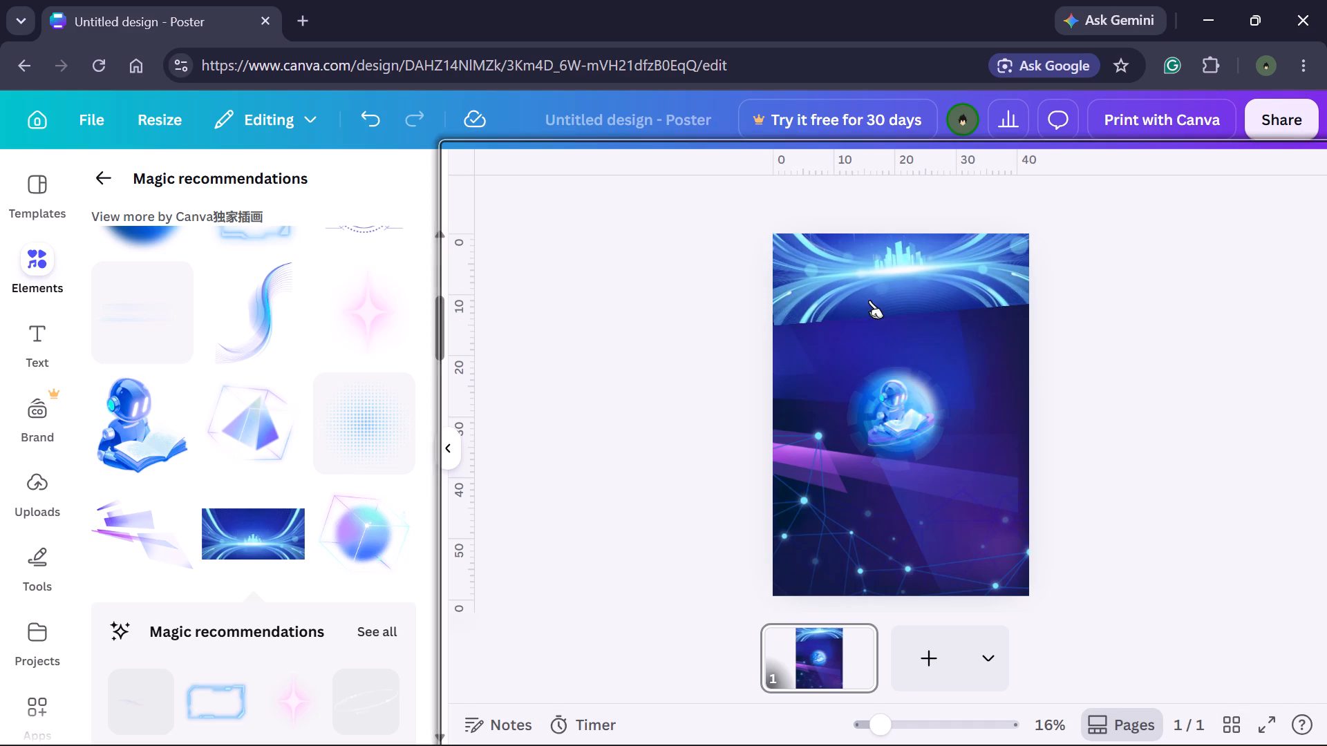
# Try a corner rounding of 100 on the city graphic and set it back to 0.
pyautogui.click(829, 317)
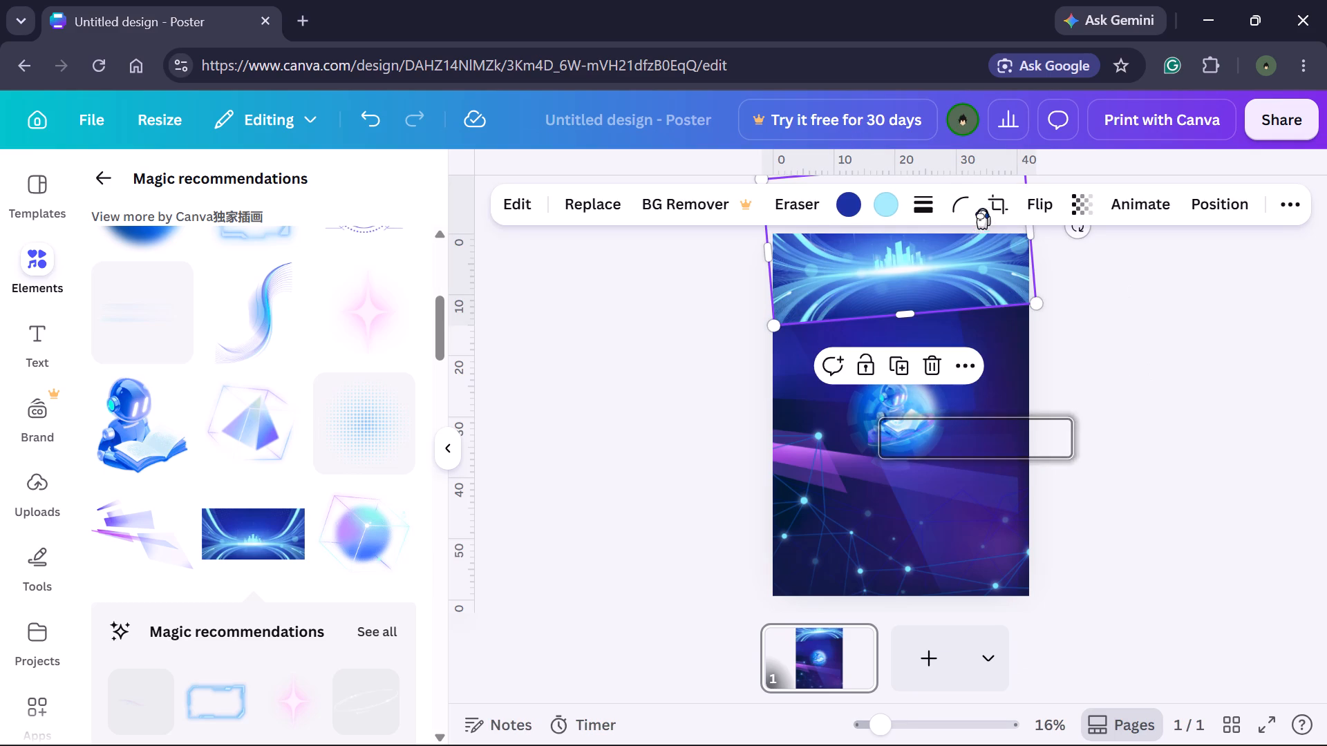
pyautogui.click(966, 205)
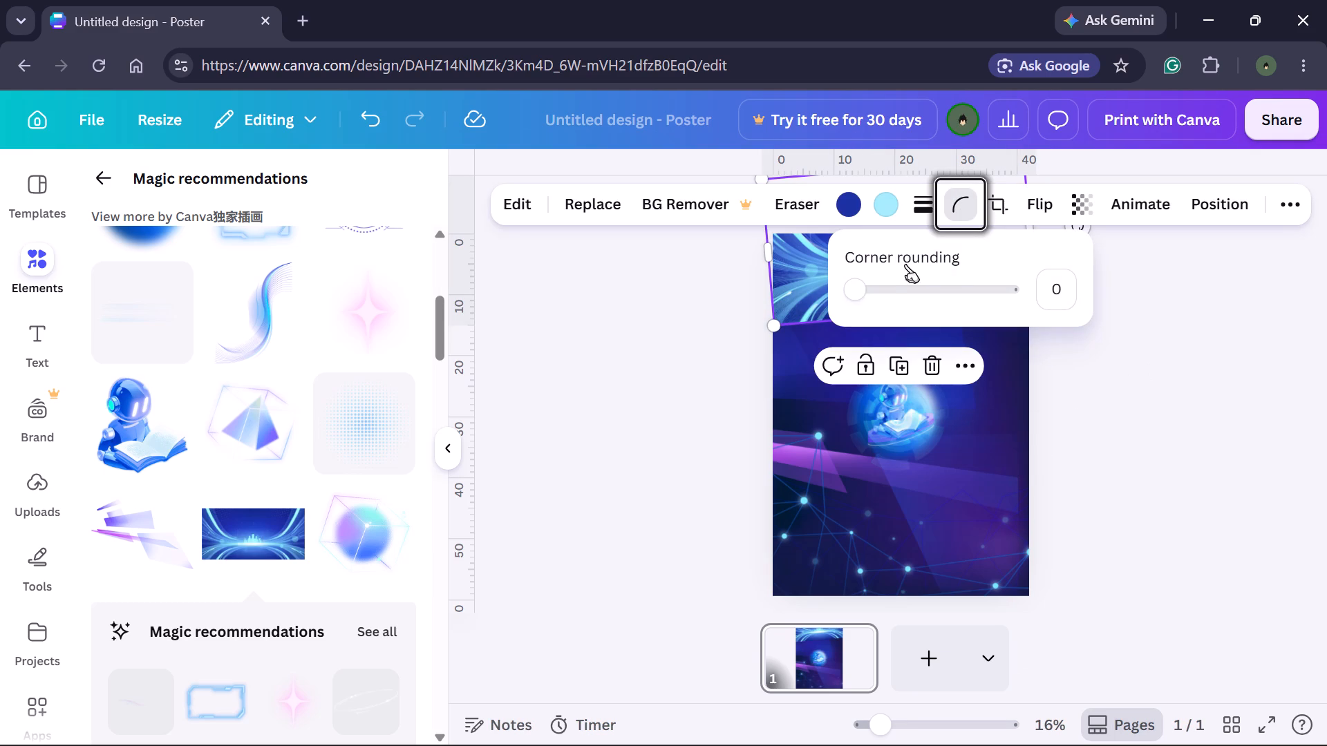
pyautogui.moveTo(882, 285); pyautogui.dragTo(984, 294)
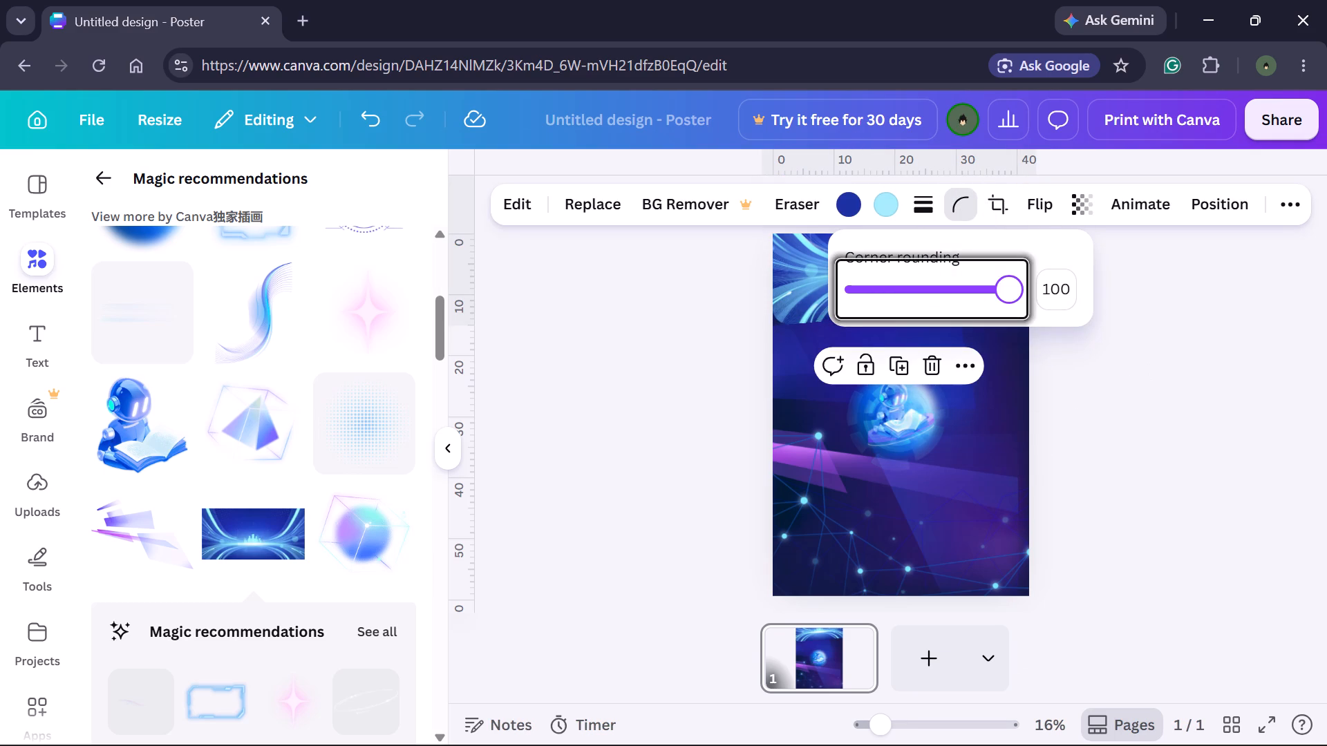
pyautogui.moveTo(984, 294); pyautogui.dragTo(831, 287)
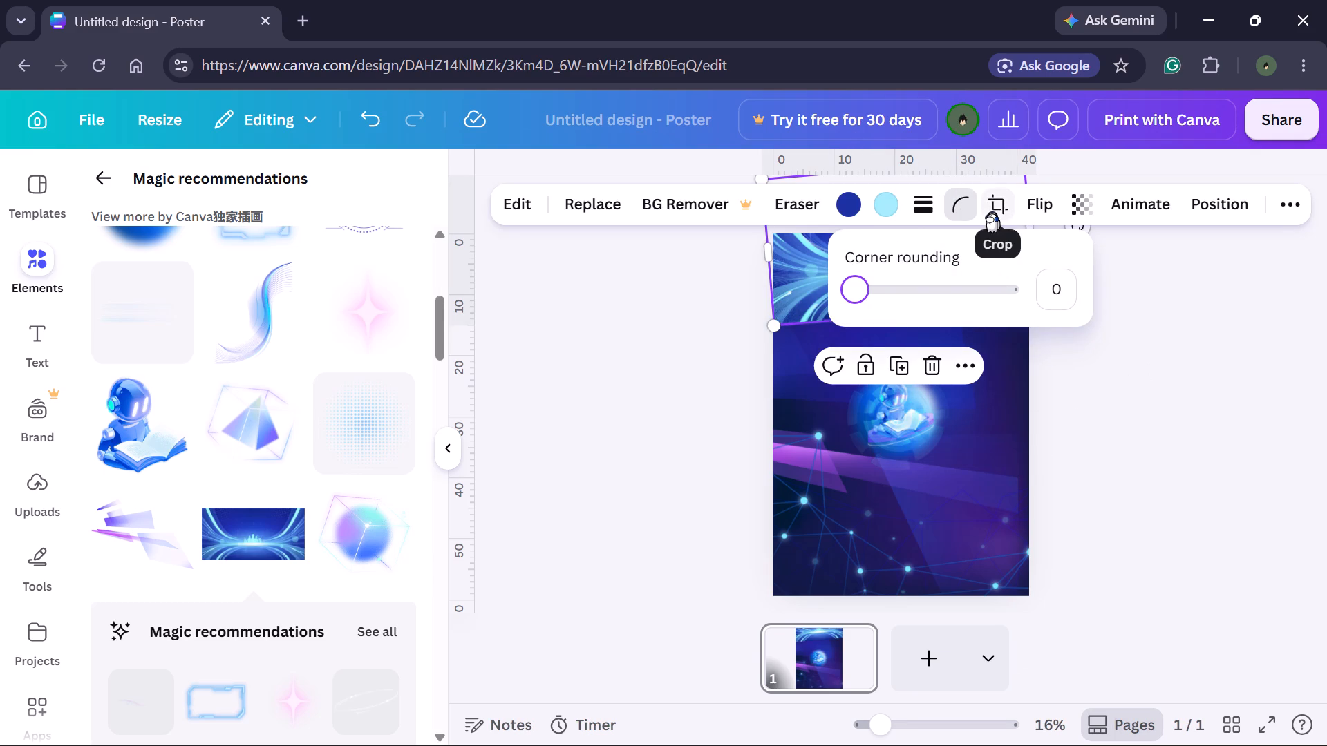
# Crop the city graphic very slightly at its lower-right corner, apply the crop and deselect it.
pyautogui.click(1003, 208)
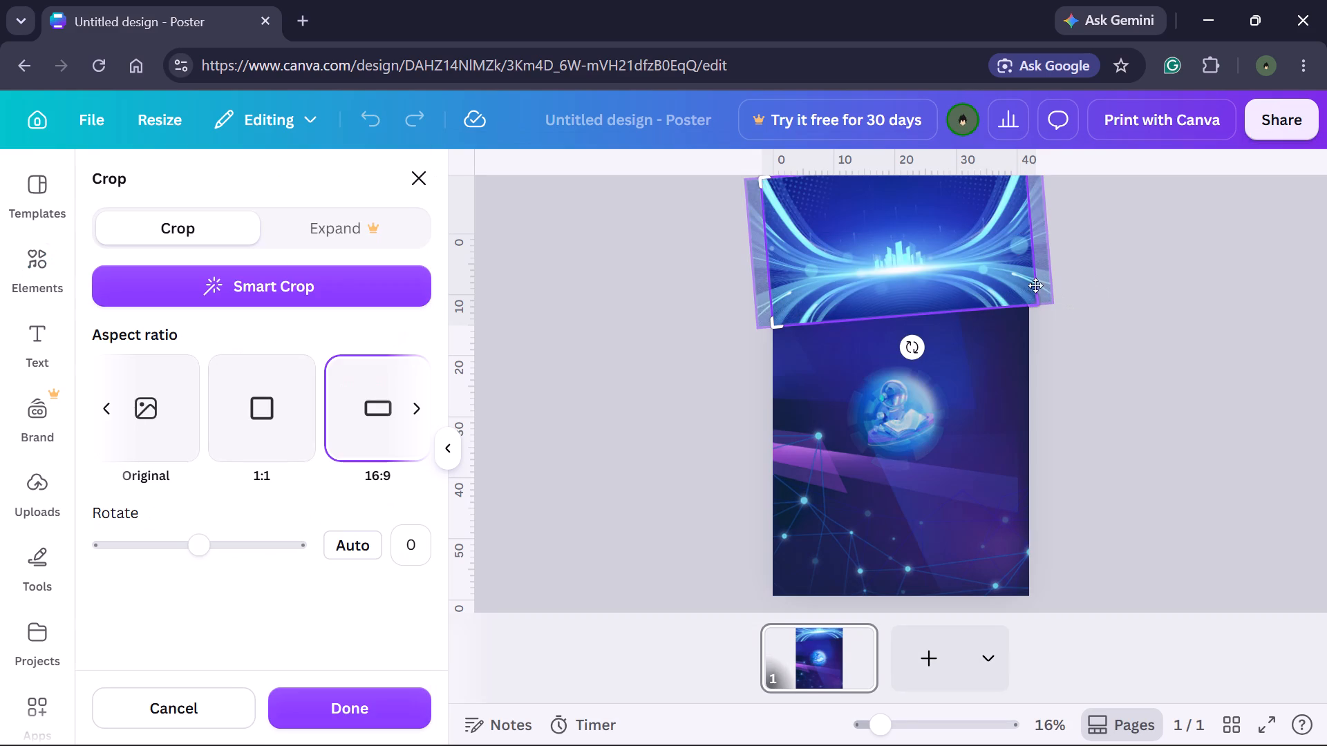
pyautogui.moveTo(1036, 303); pyautogui.dragTo(1031, 309)
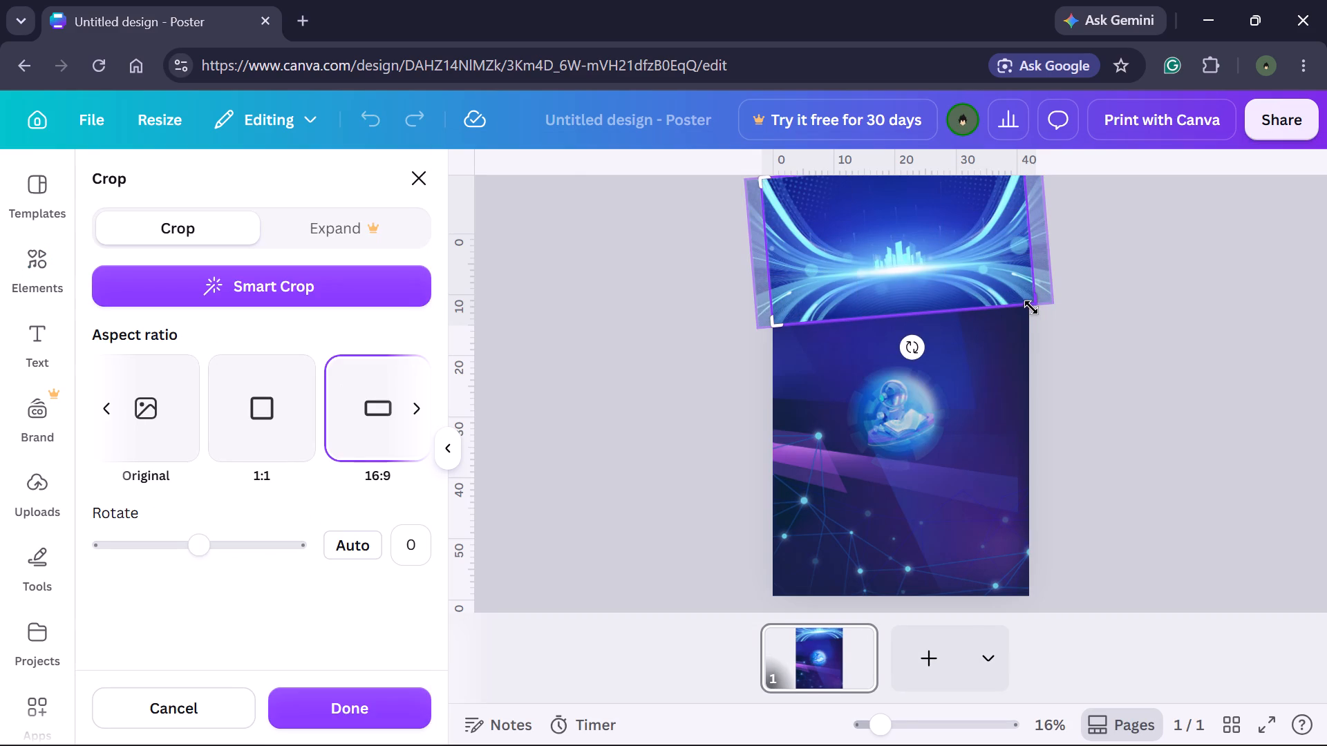
pyautogui.click(1136, 329)
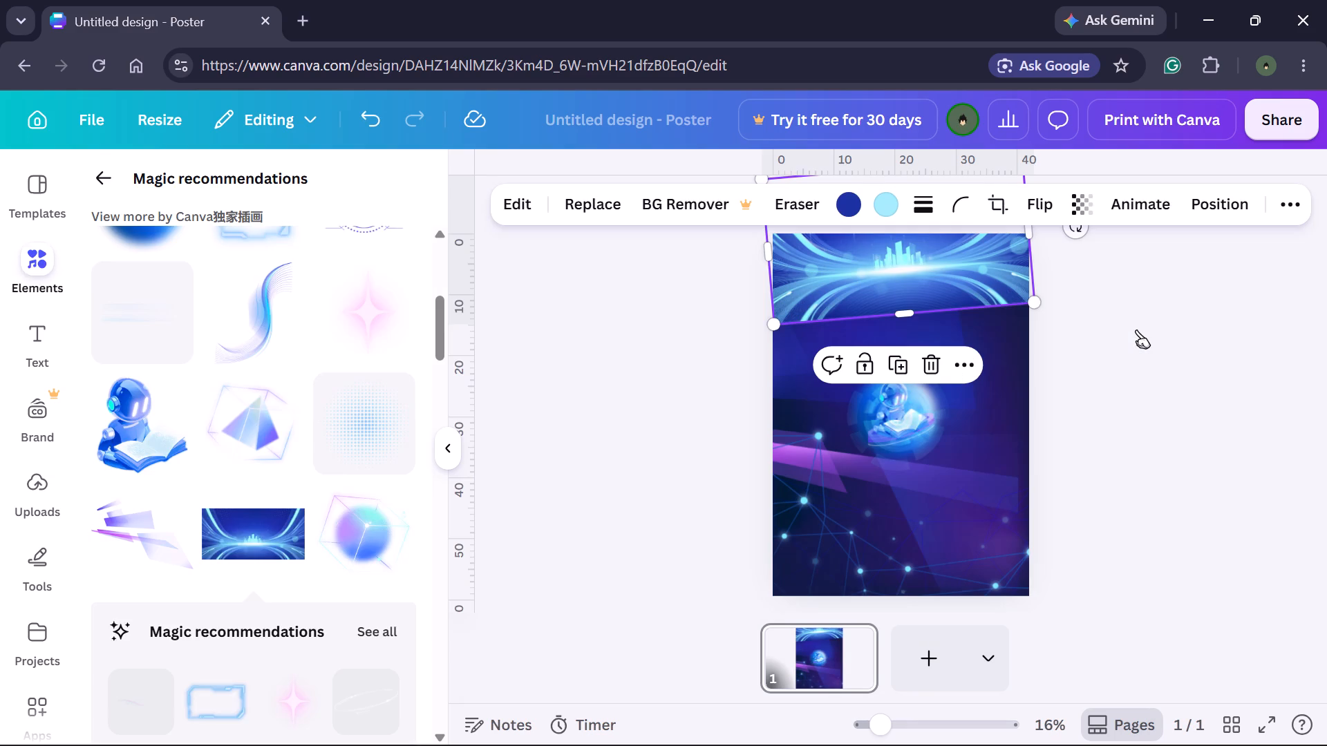
pyautogui.click(1147, 405)
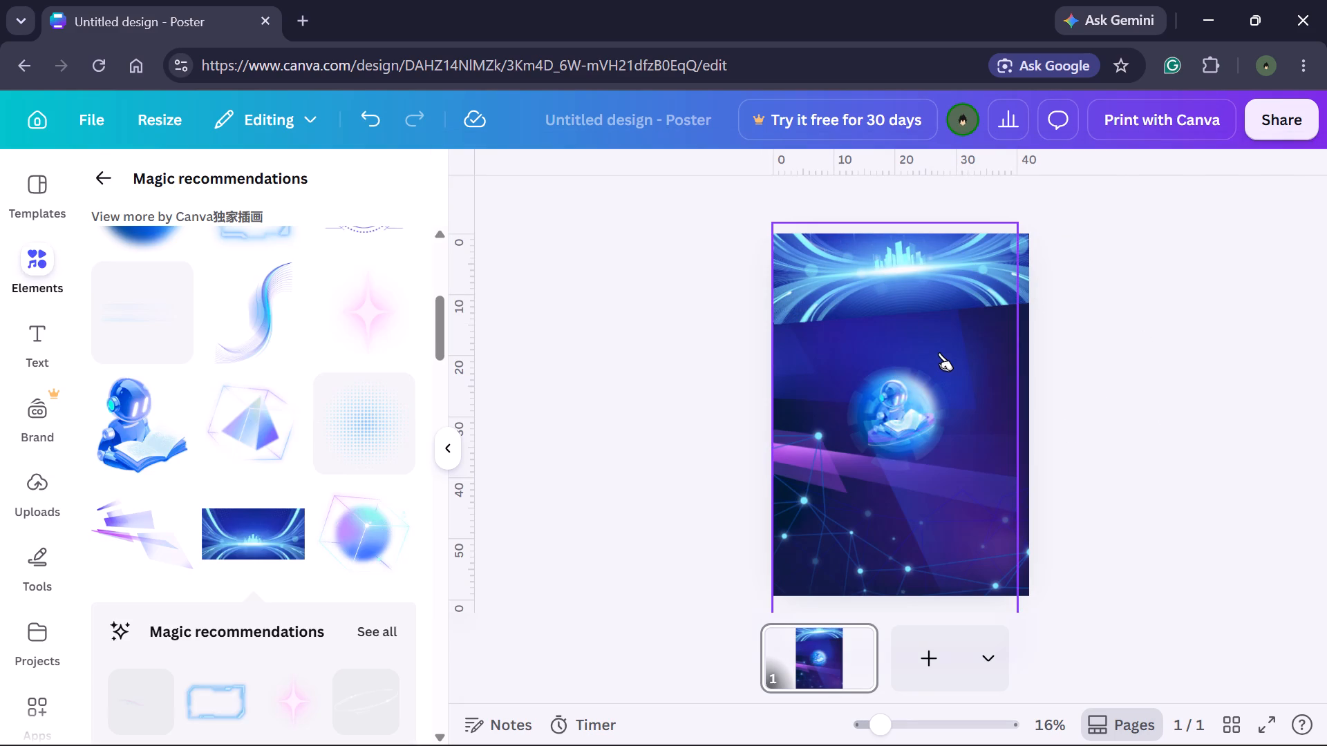
# Move the city graphic down so its lower edge sits just above the sphere and reading robot, and deselect it.
pyautogui.moveTo(928, 284); pyautogui.dragTo(925, 315)
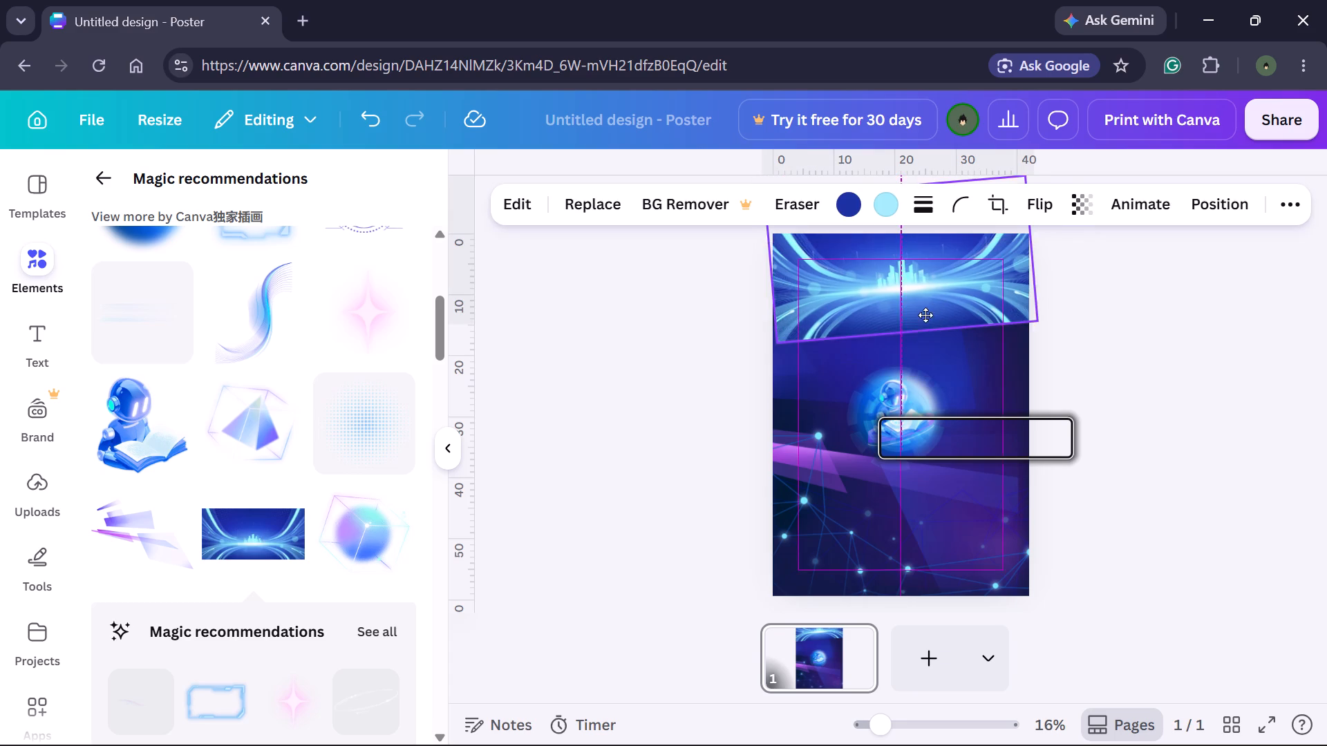
pyautogui.moveTo(925, 315); pyautogui.dragTo(932, 339)
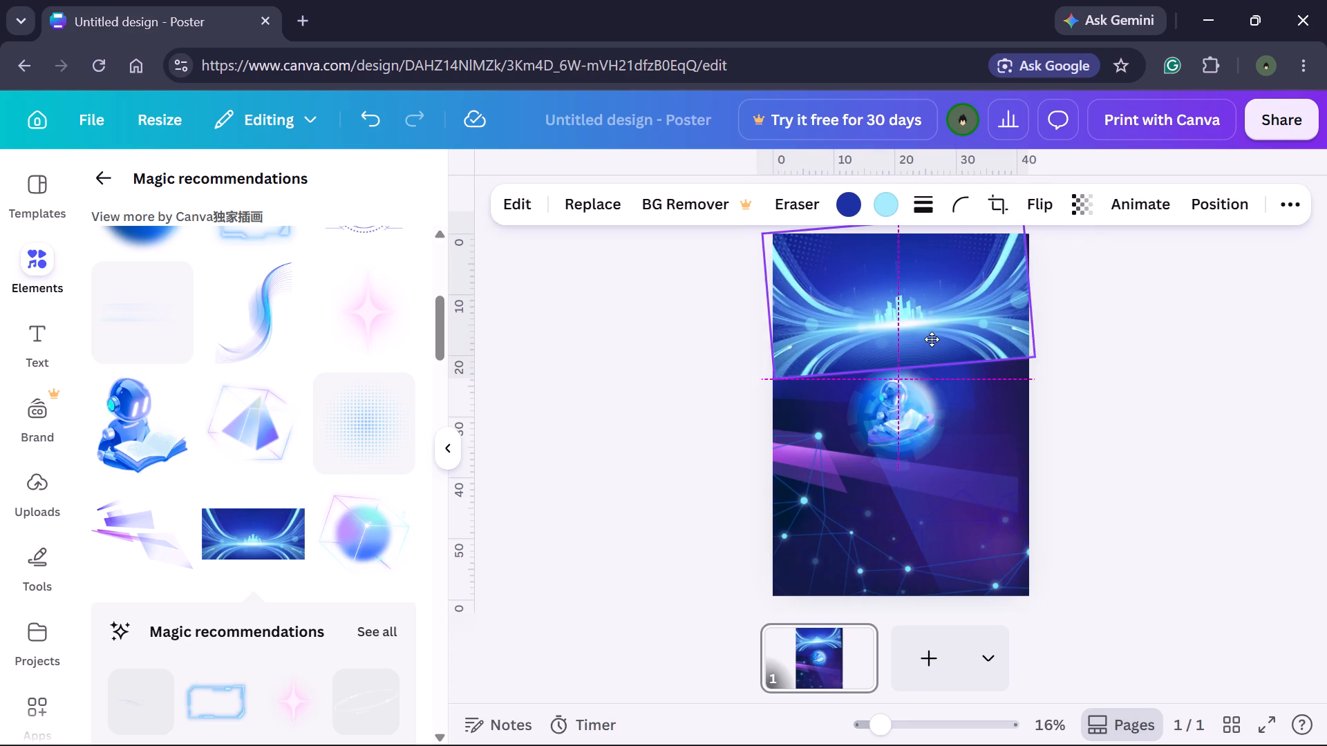
pyautogui.moveTo(932, 339); pyautogui.dragTo(934, 337)
pyautogui.click(1120, 384)
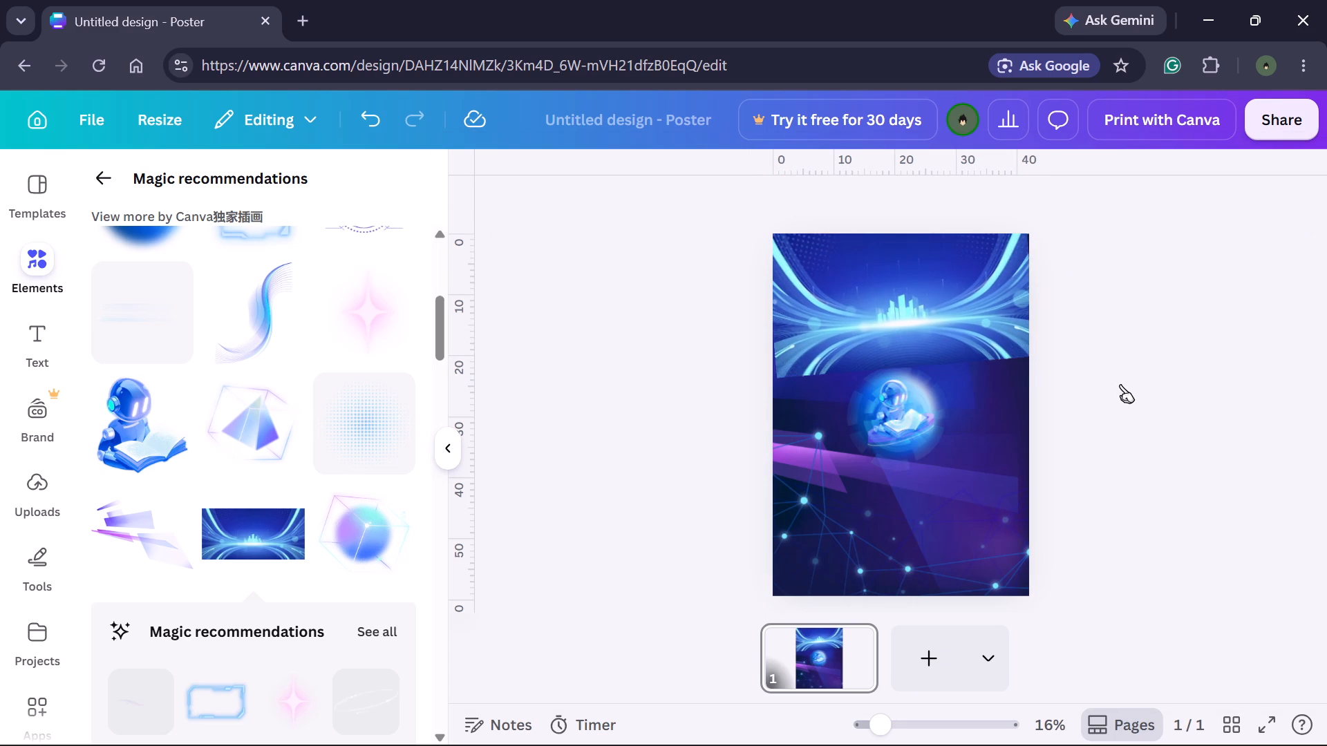
# Shrink the city graphic proportionally to a small tile in the poster's upper-left corner, less than 13 wide.
pyautogui.click(950, 329)
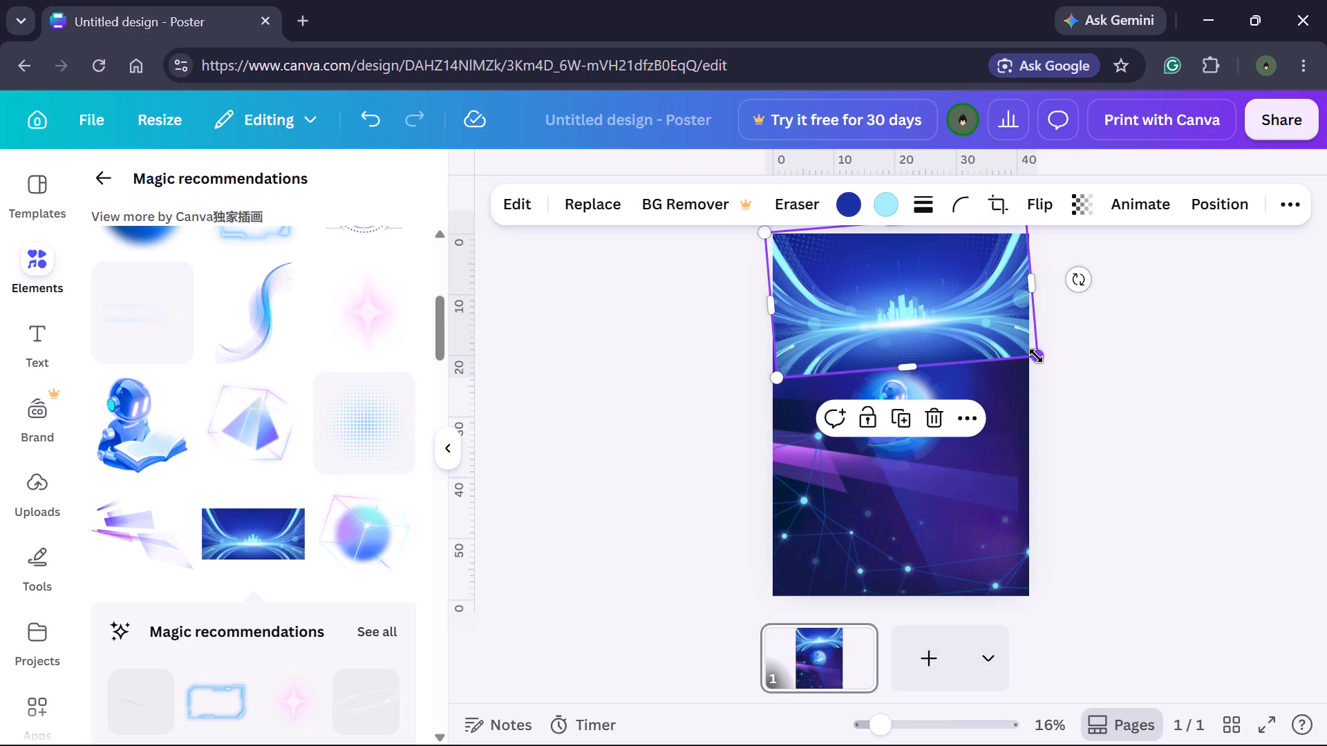
pyautogui.moveTo(1035, 355); pyautogui.dragTo(838, 264)
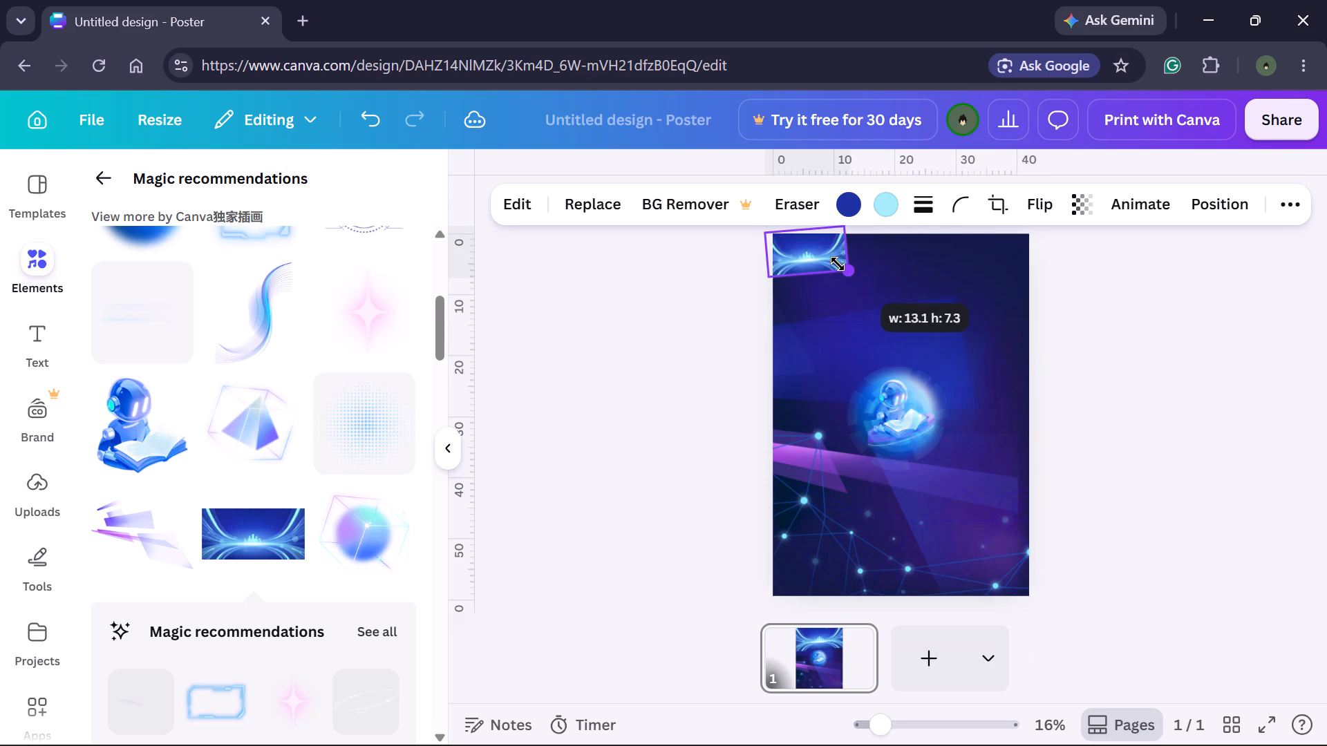
pyautogui.moveTo(838, 264); pyautogui.dragTo(825, 257)
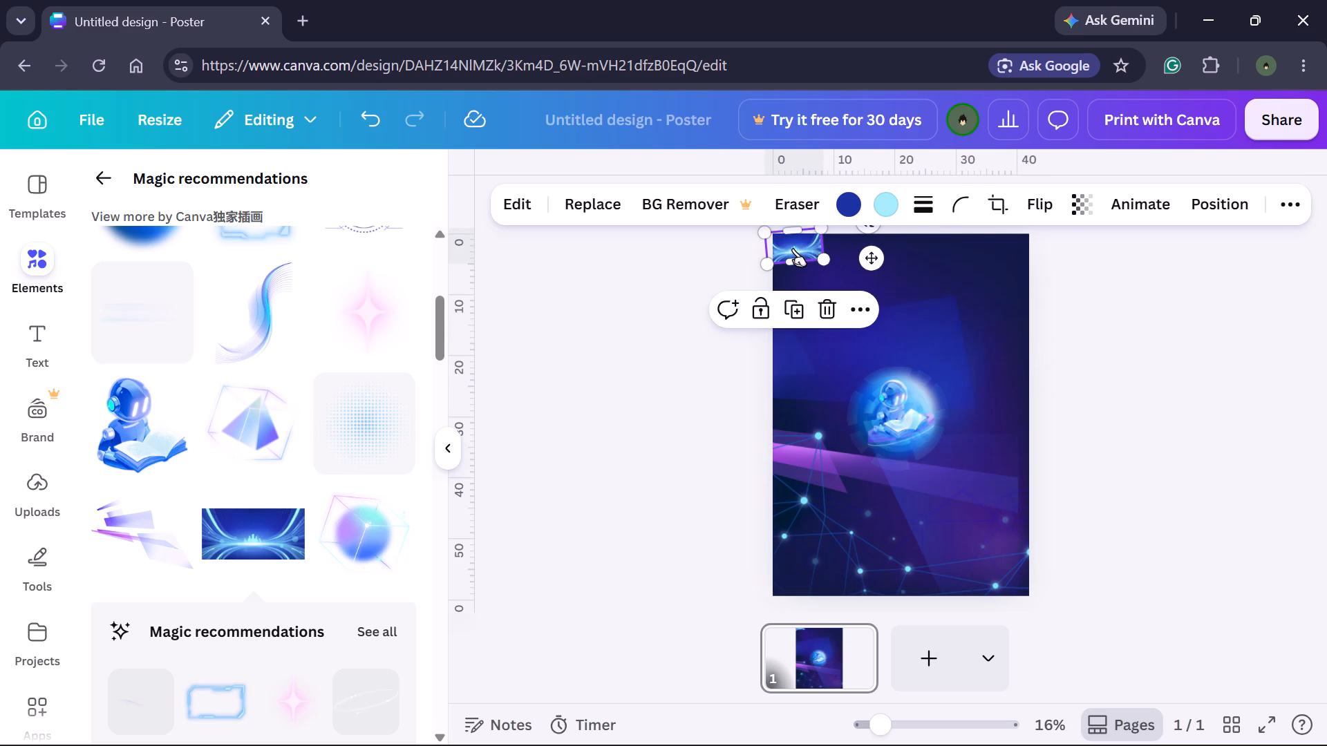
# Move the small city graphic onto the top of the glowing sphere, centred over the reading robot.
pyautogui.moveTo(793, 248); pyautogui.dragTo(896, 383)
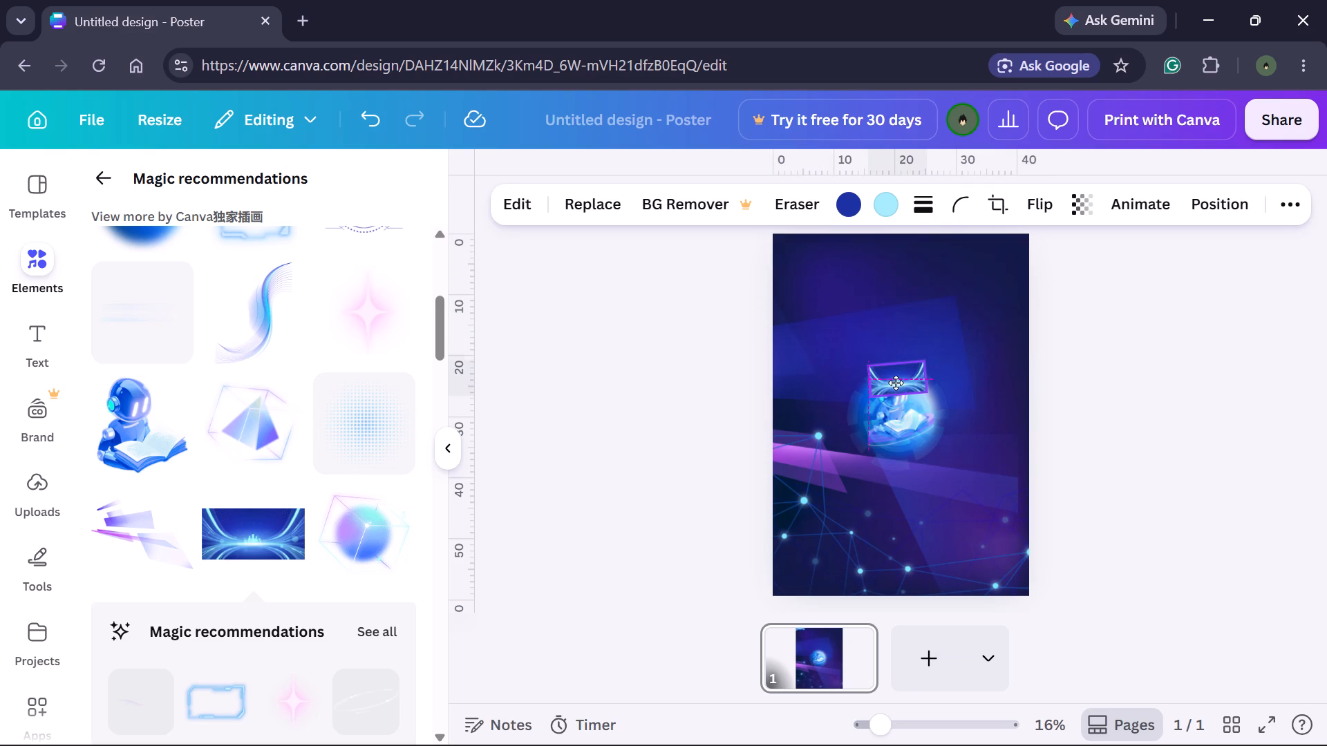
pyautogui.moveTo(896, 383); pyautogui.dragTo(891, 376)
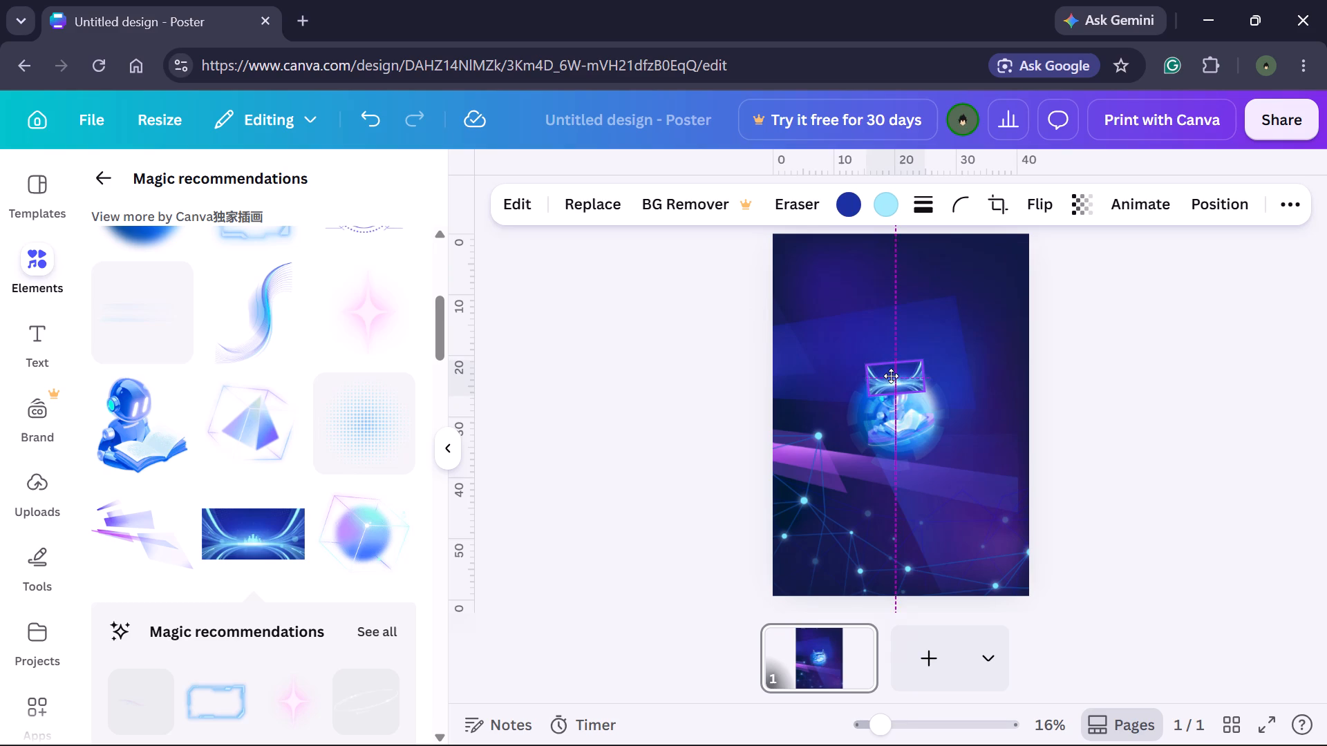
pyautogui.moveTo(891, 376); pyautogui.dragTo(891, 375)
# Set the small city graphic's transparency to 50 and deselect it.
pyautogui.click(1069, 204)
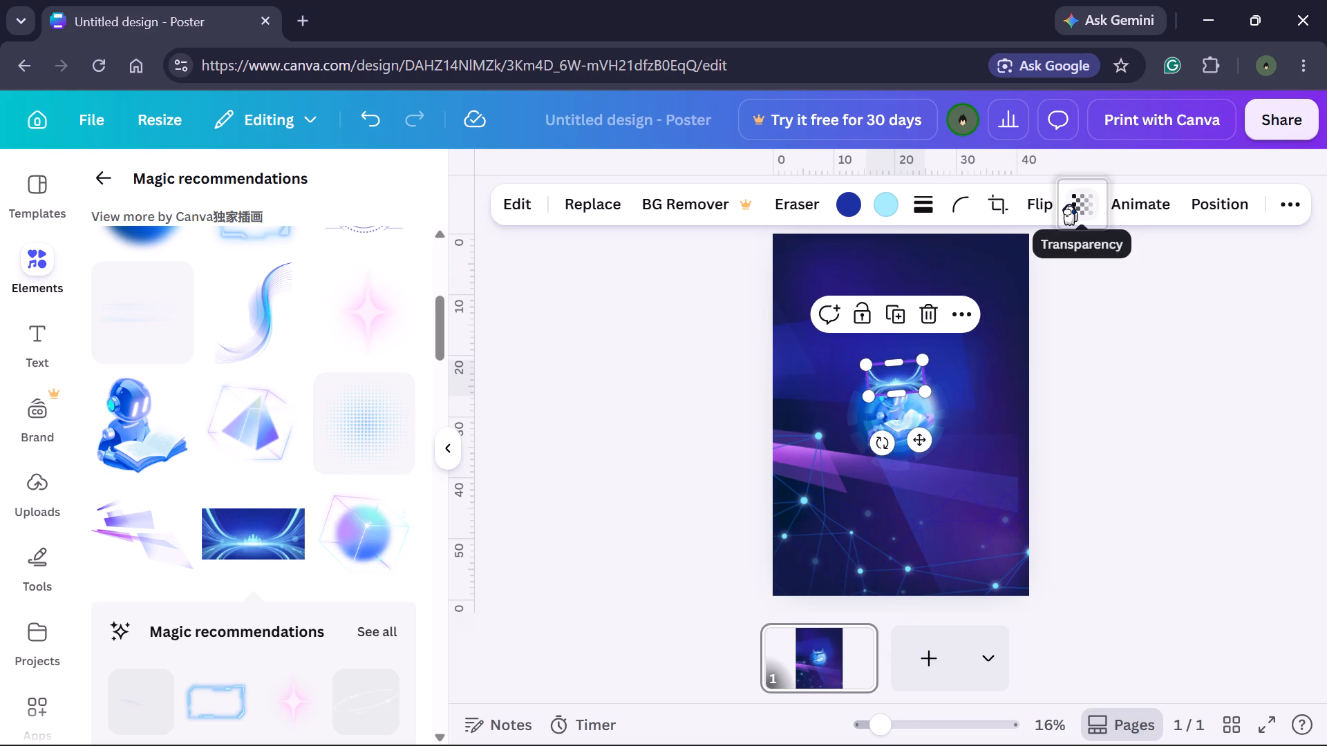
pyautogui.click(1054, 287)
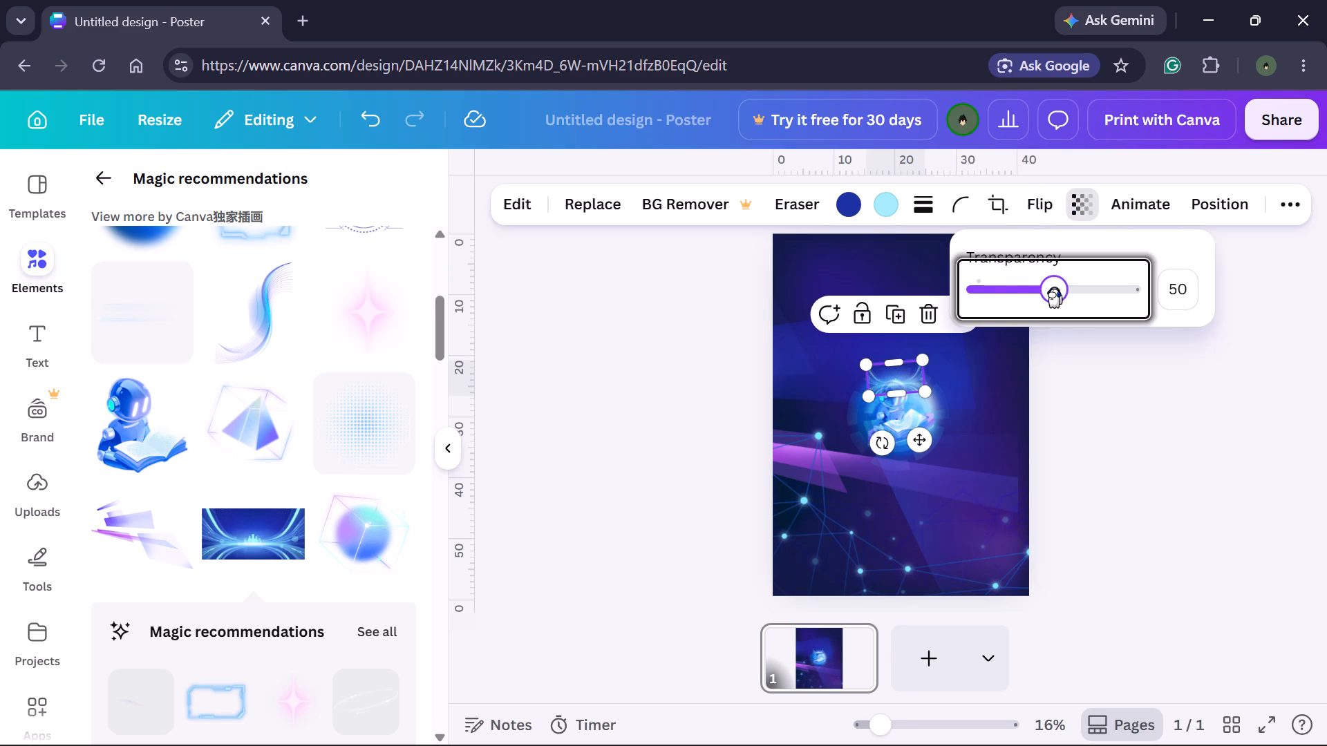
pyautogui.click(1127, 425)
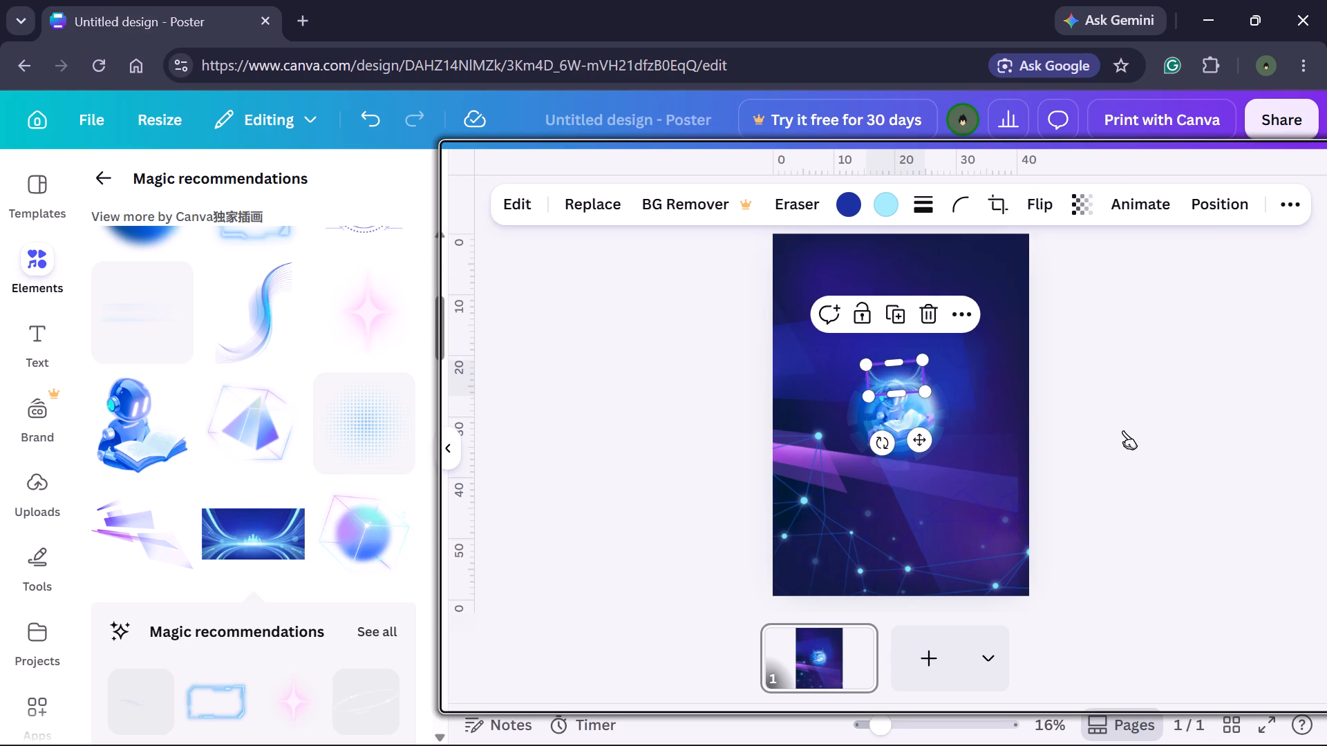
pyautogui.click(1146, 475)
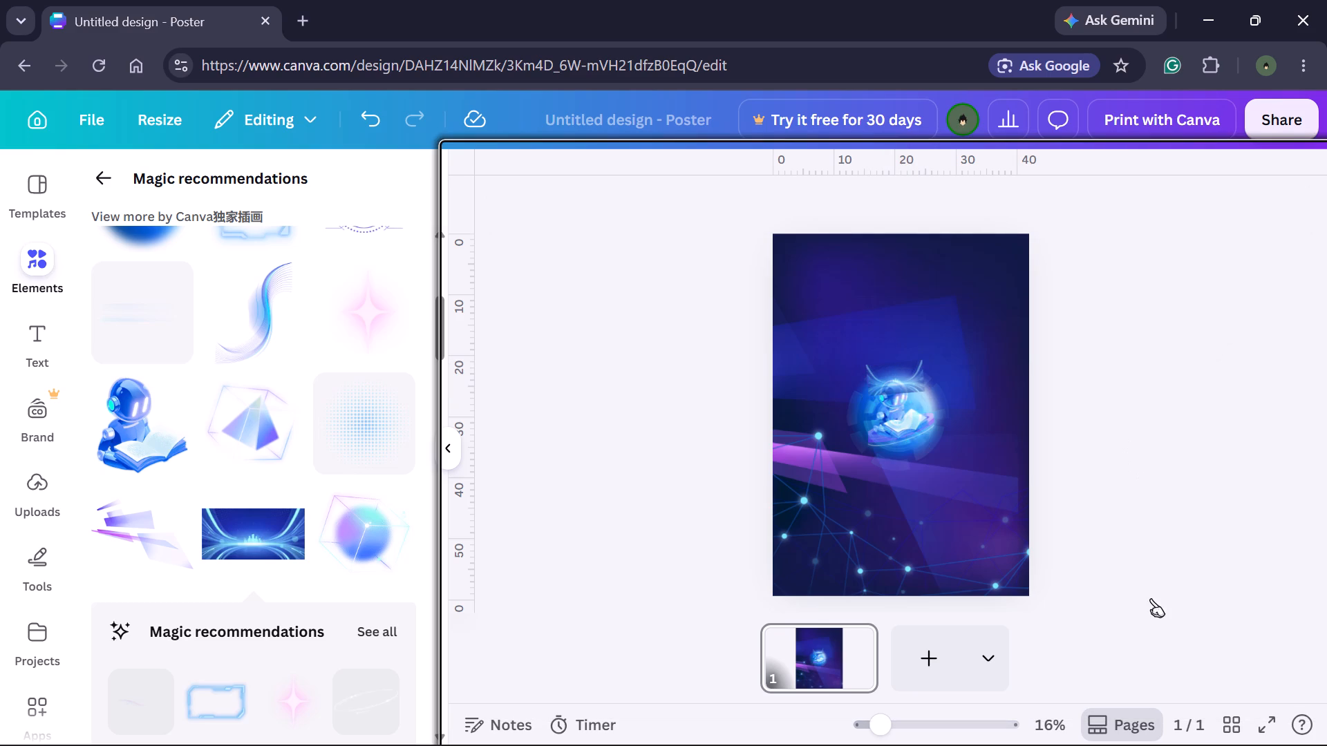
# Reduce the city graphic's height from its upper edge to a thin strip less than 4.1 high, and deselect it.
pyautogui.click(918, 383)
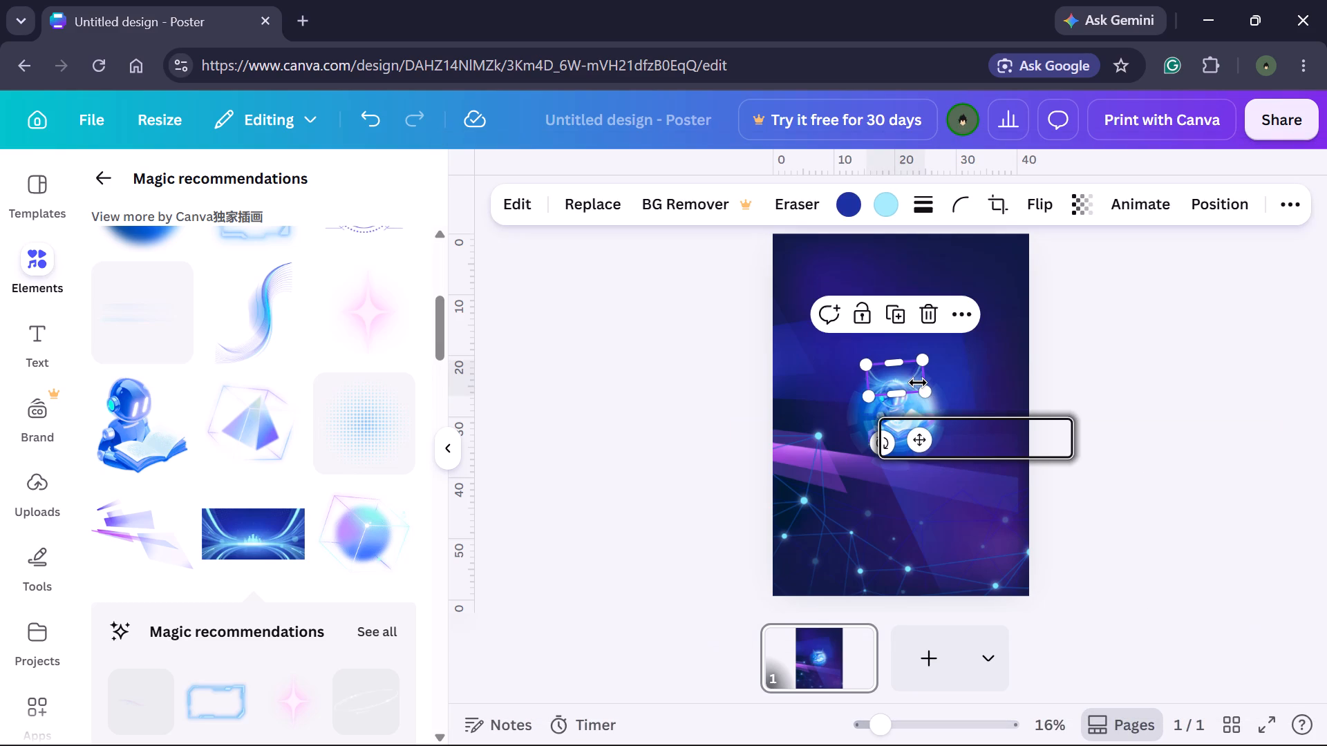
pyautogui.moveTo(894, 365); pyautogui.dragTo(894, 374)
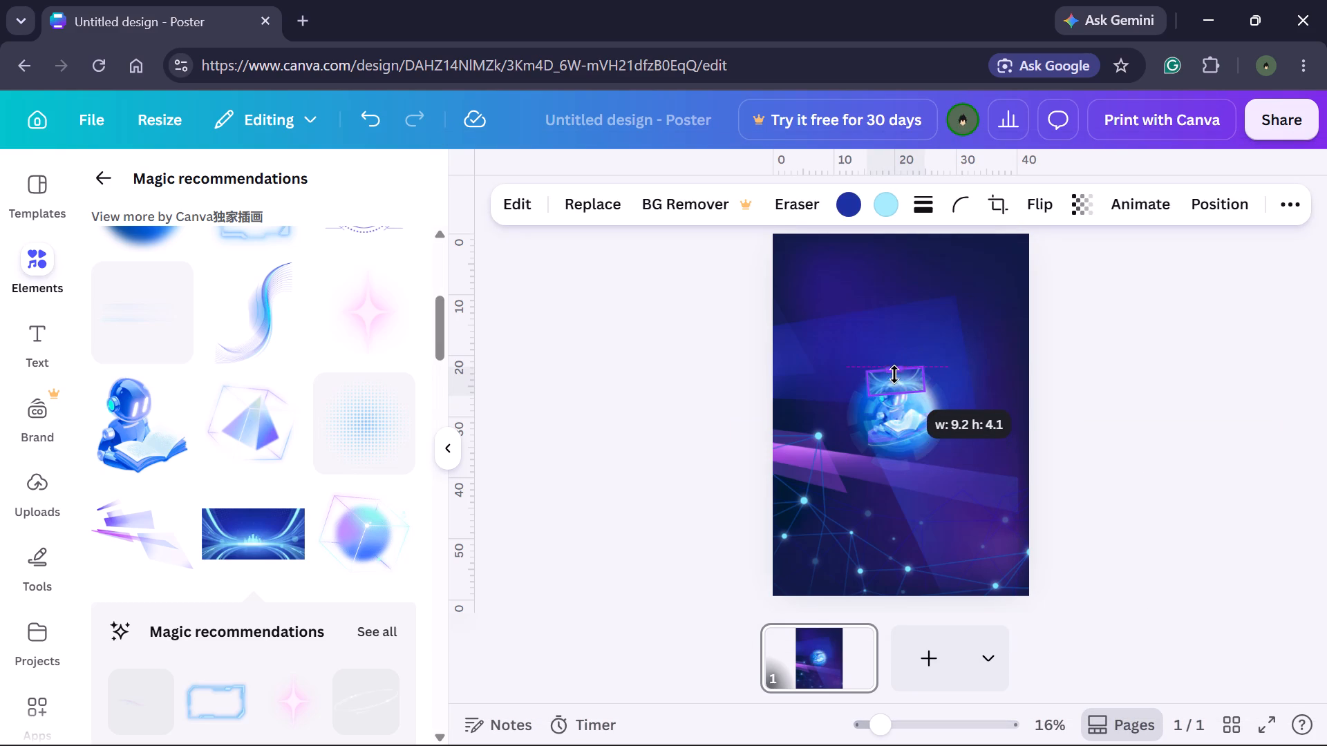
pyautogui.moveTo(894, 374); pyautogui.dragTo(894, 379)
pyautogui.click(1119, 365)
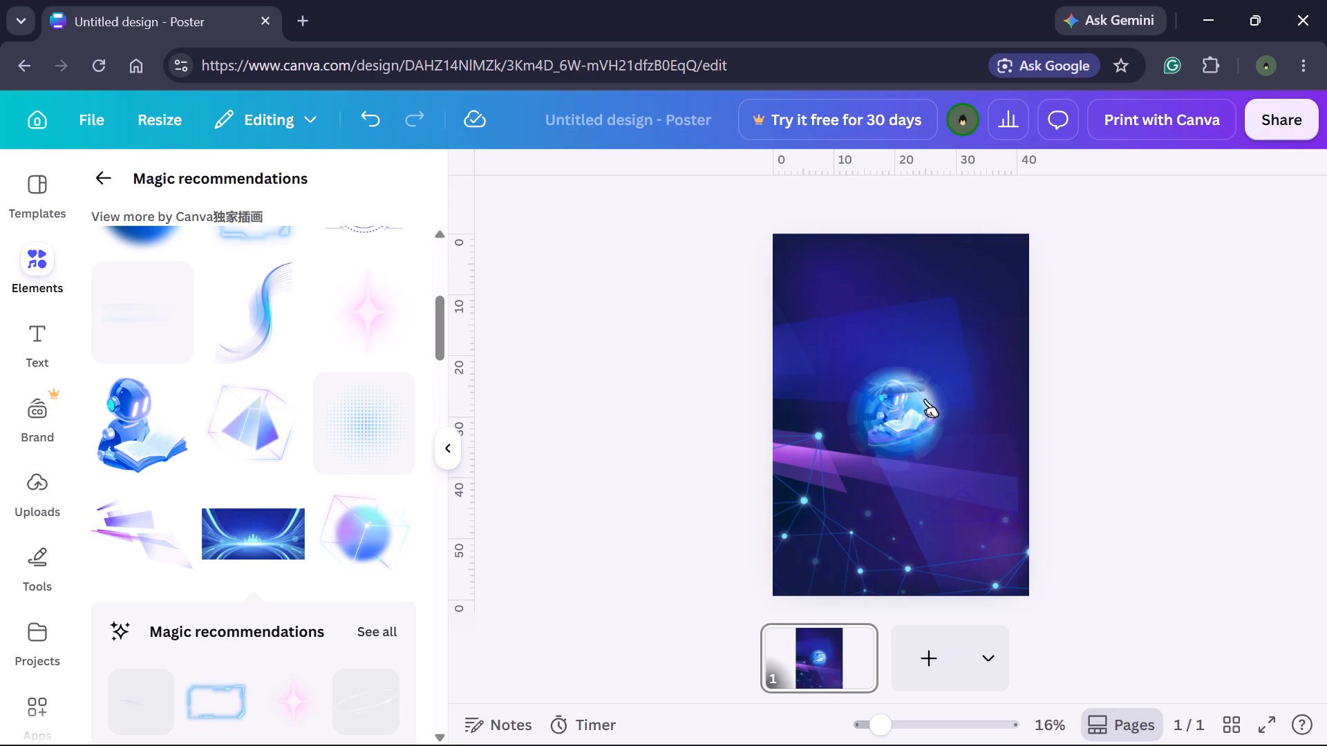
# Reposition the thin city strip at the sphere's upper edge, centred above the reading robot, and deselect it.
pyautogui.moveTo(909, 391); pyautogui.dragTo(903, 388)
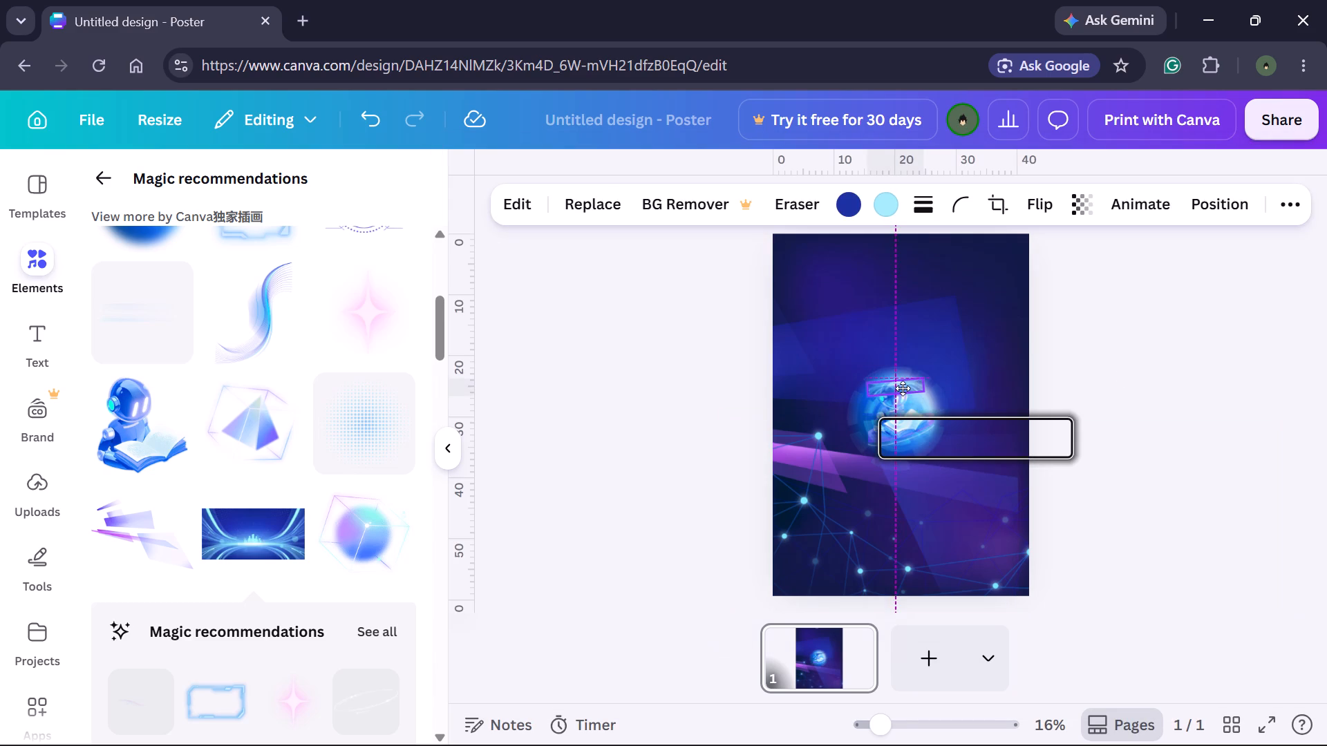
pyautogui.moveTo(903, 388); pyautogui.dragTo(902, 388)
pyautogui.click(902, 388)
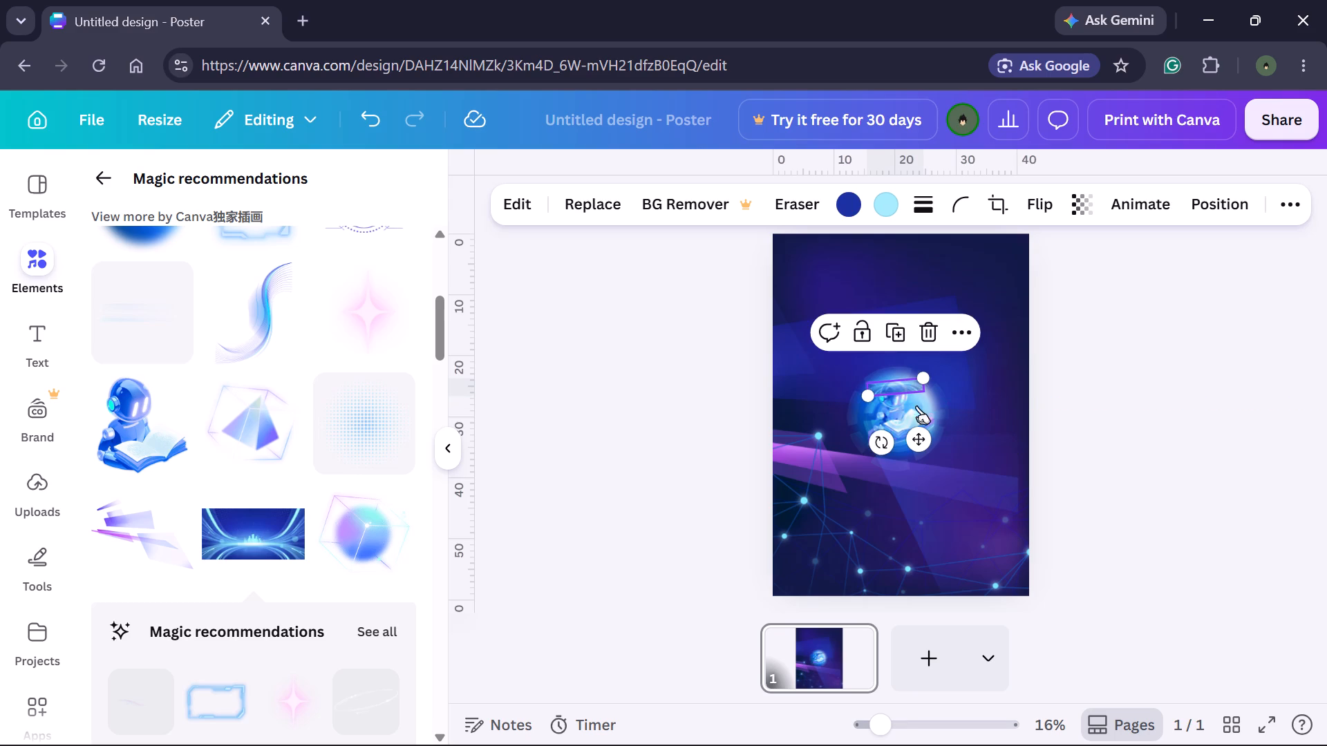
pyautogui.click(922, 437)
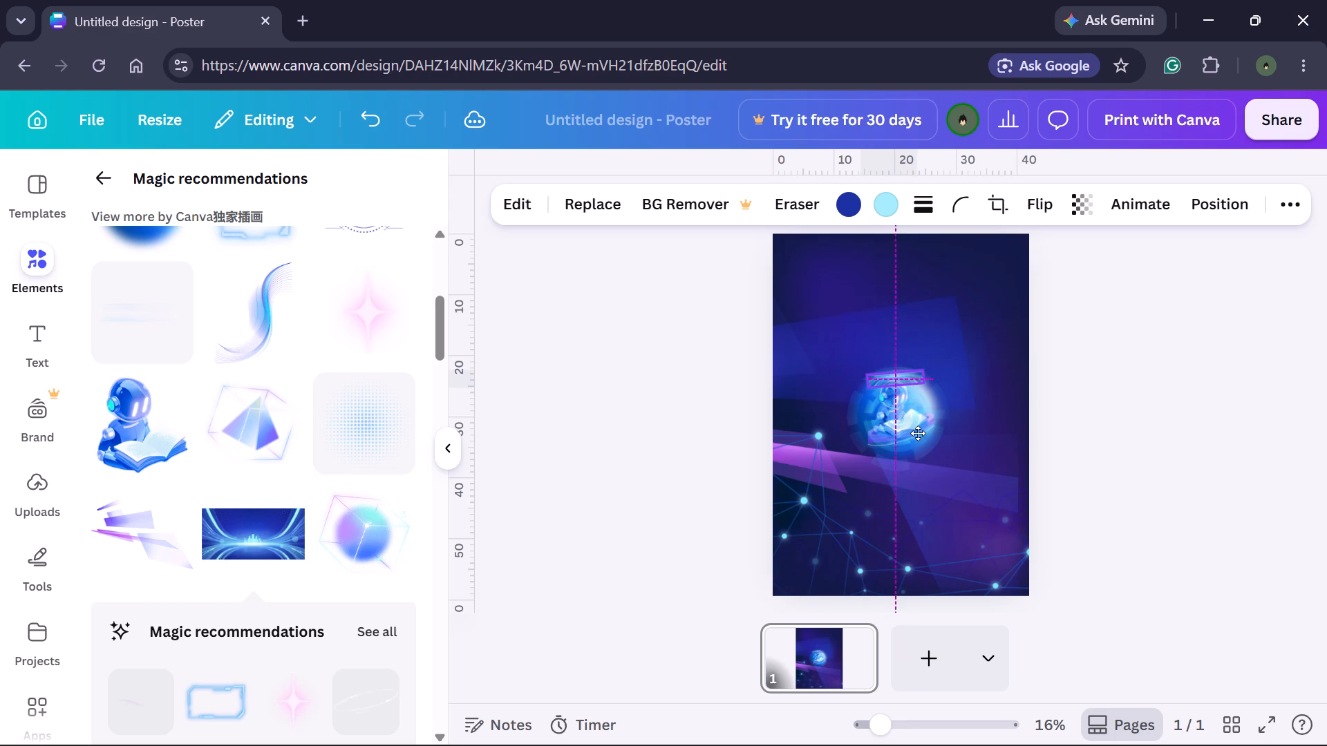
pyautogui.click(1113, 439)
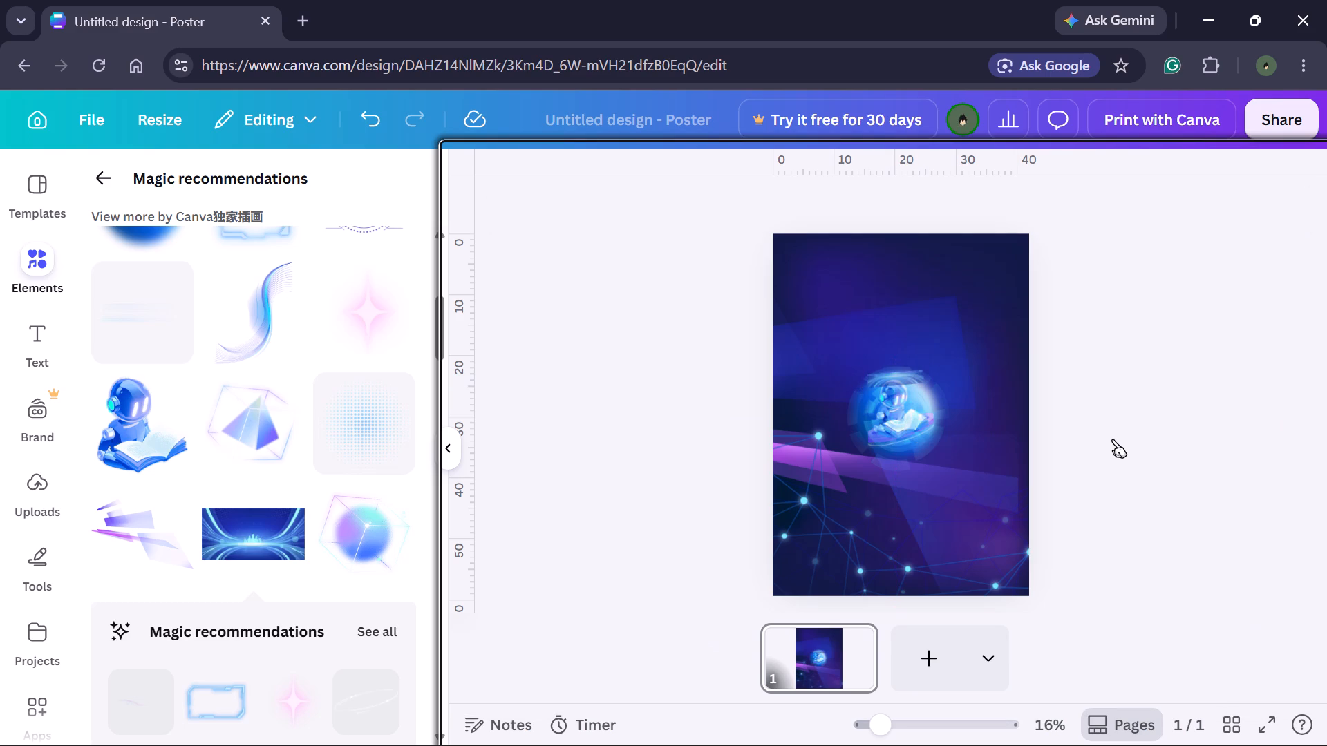
# Delete the thin city strip from the top of the sphere.
pyautogui.click(911, 379)
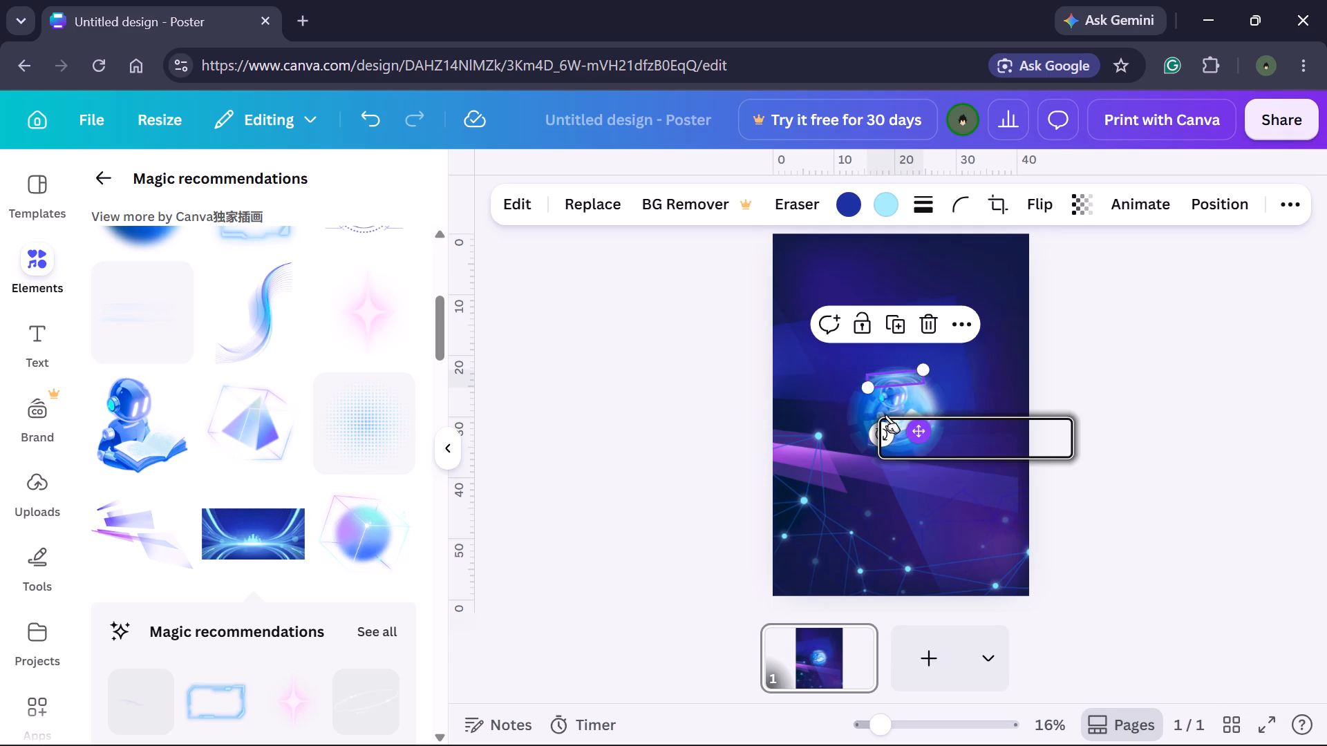
pyautogui.click(931, 320)
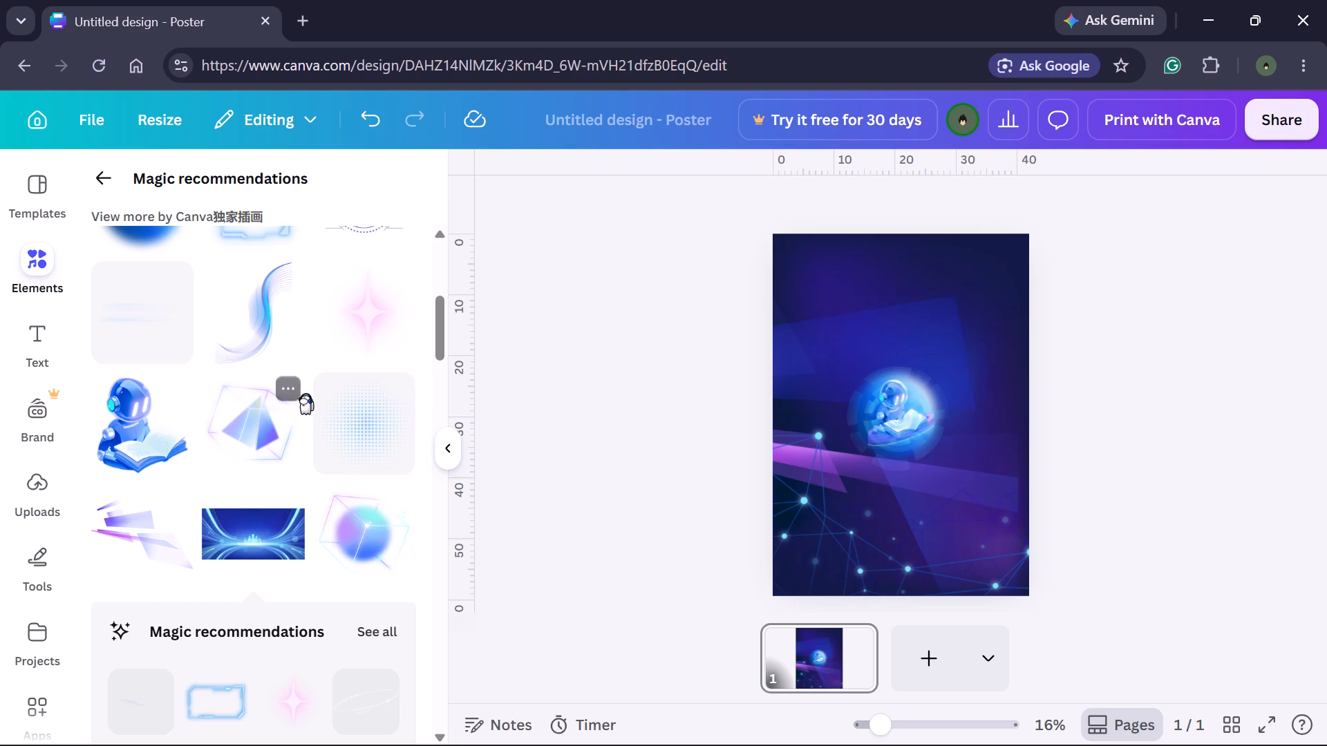
# Look through the magic recommendations and the recently used elements for another graphic to add.
pyautogui.scroll(2, 314, 392)
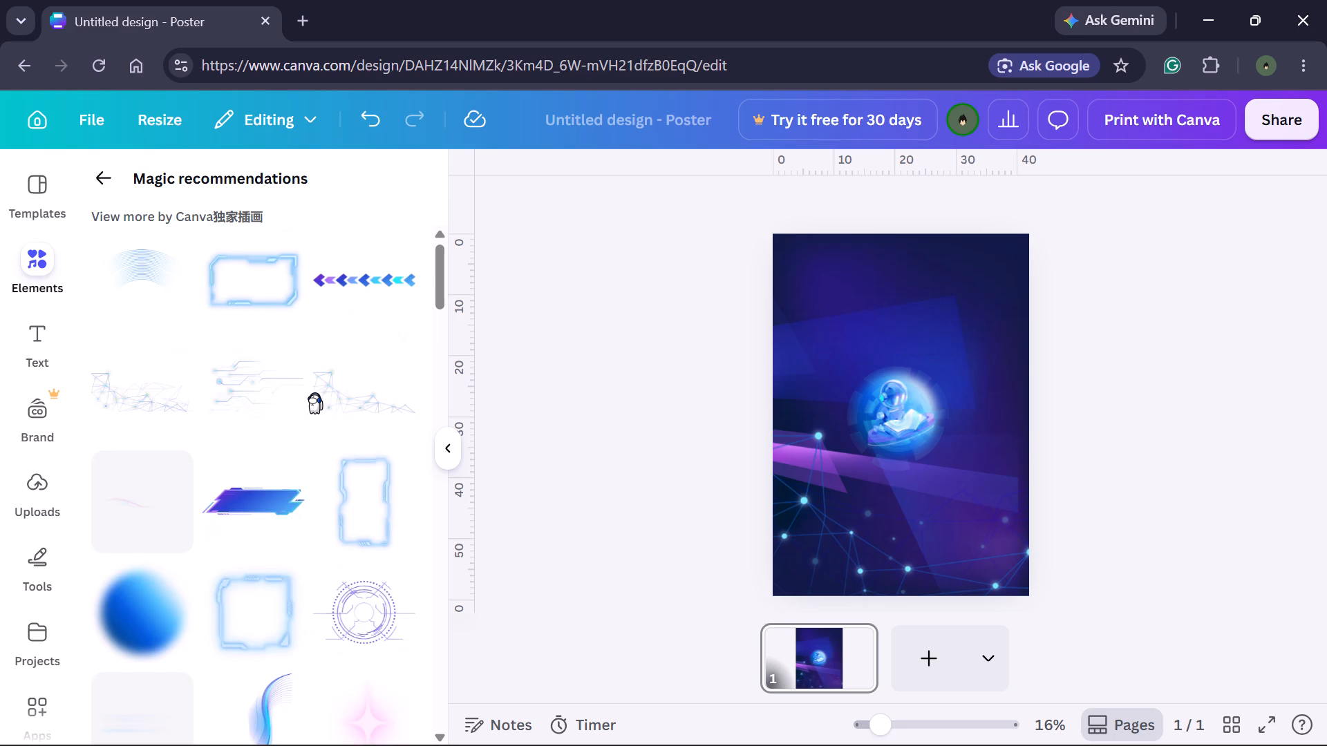
pyautogui.scroll(2, 314, 392)
pyautogui.click(101, 173)
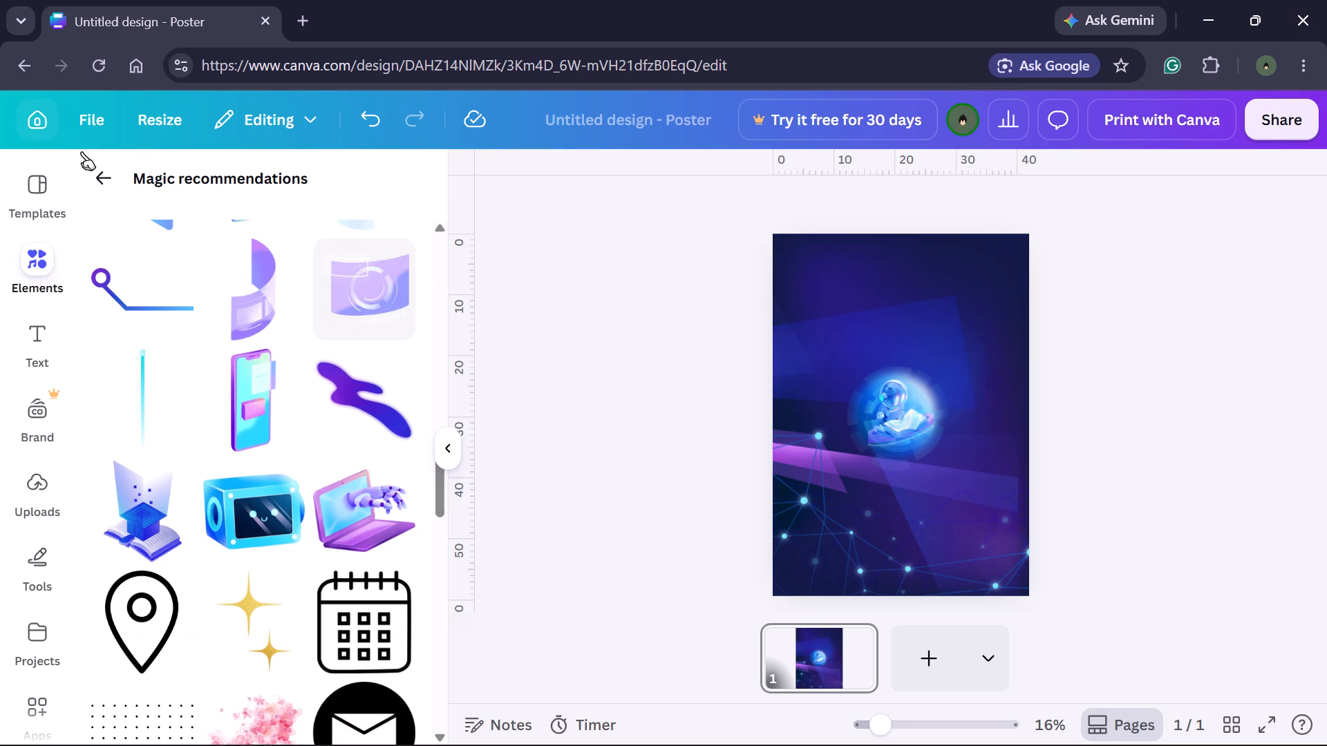
pyautogui.click(114, 197)
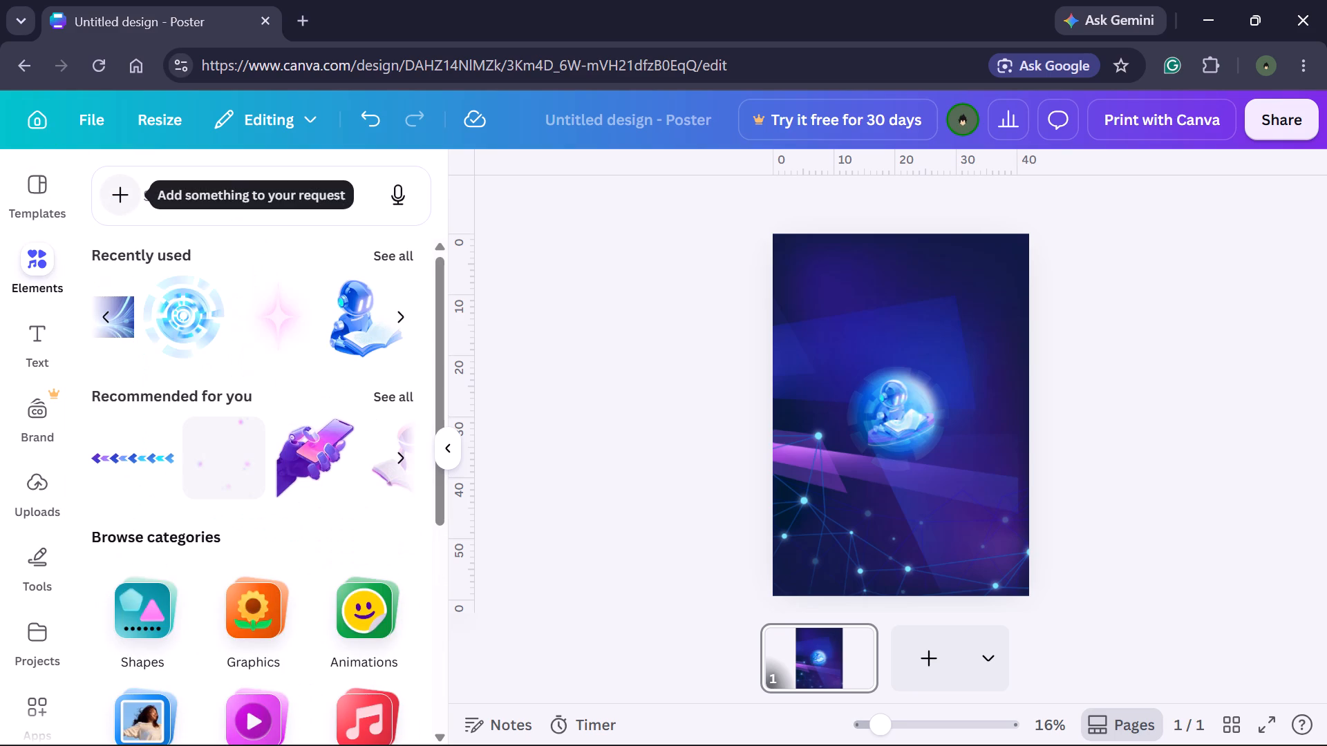
pyautogui.click(395, 264)
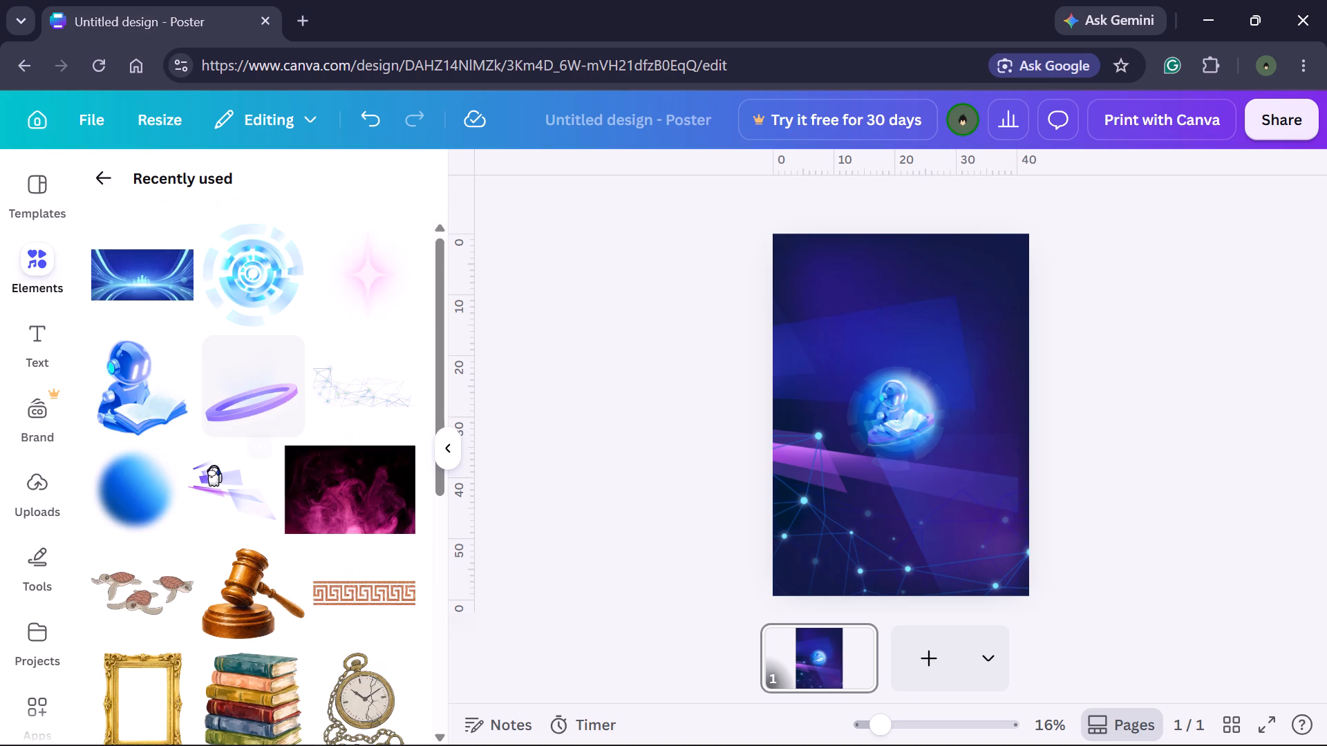
pyautogui.scroll(-2, 280, 616)
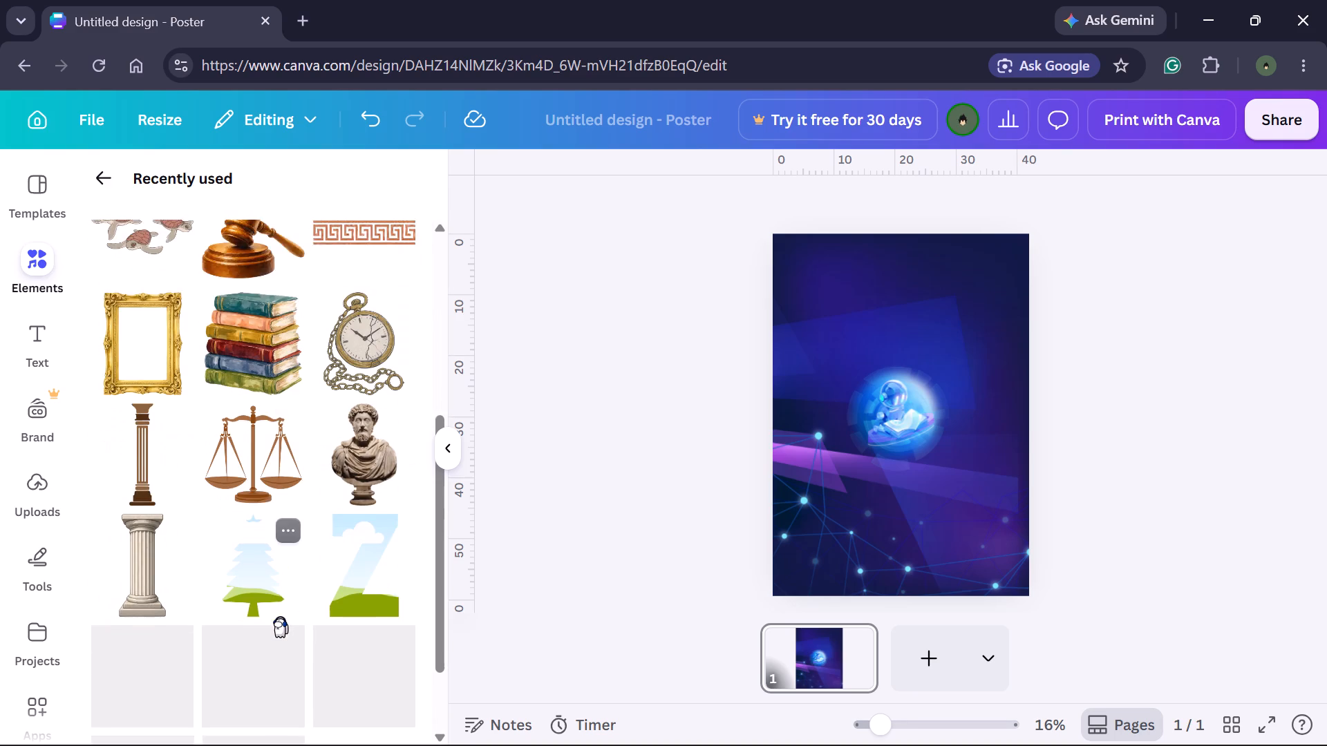
pyautogui.scroll(-3, 280, 616)
pyautogui.scroll(9, 280, 616)
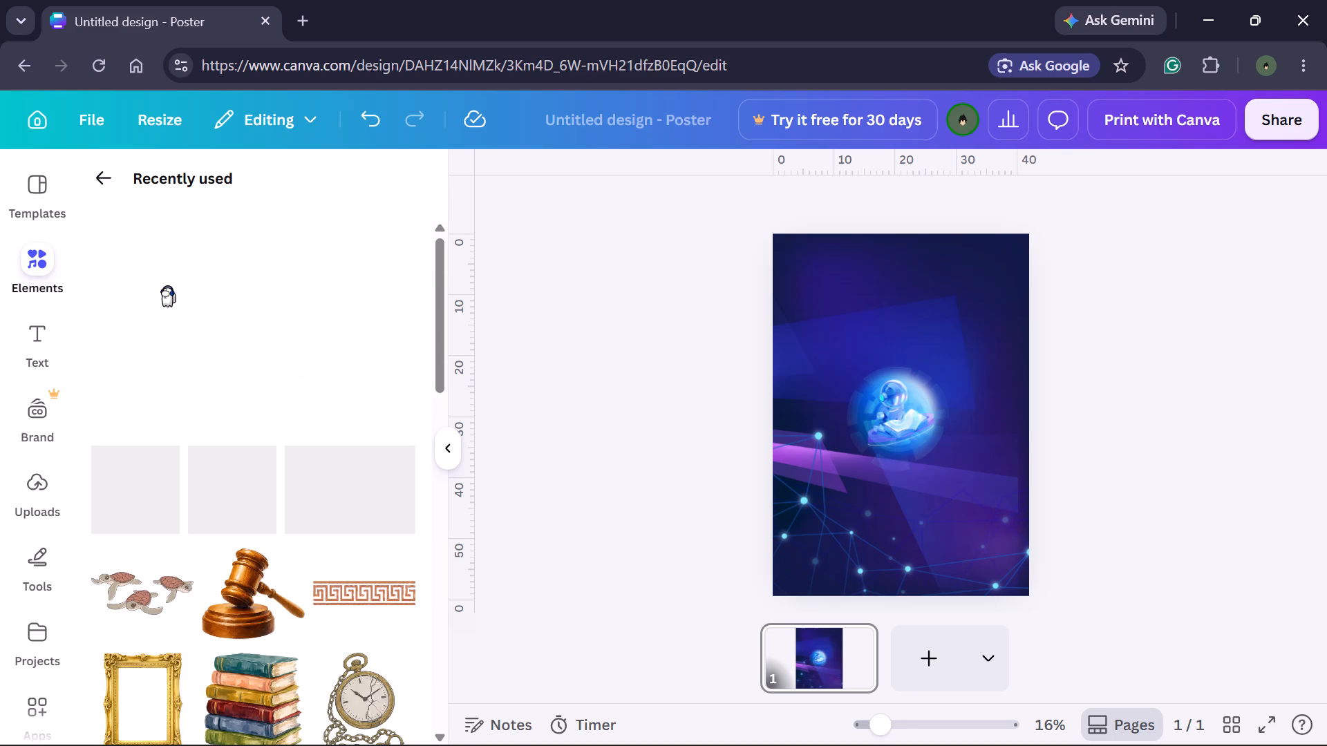
pyautogui.click(112, 164)
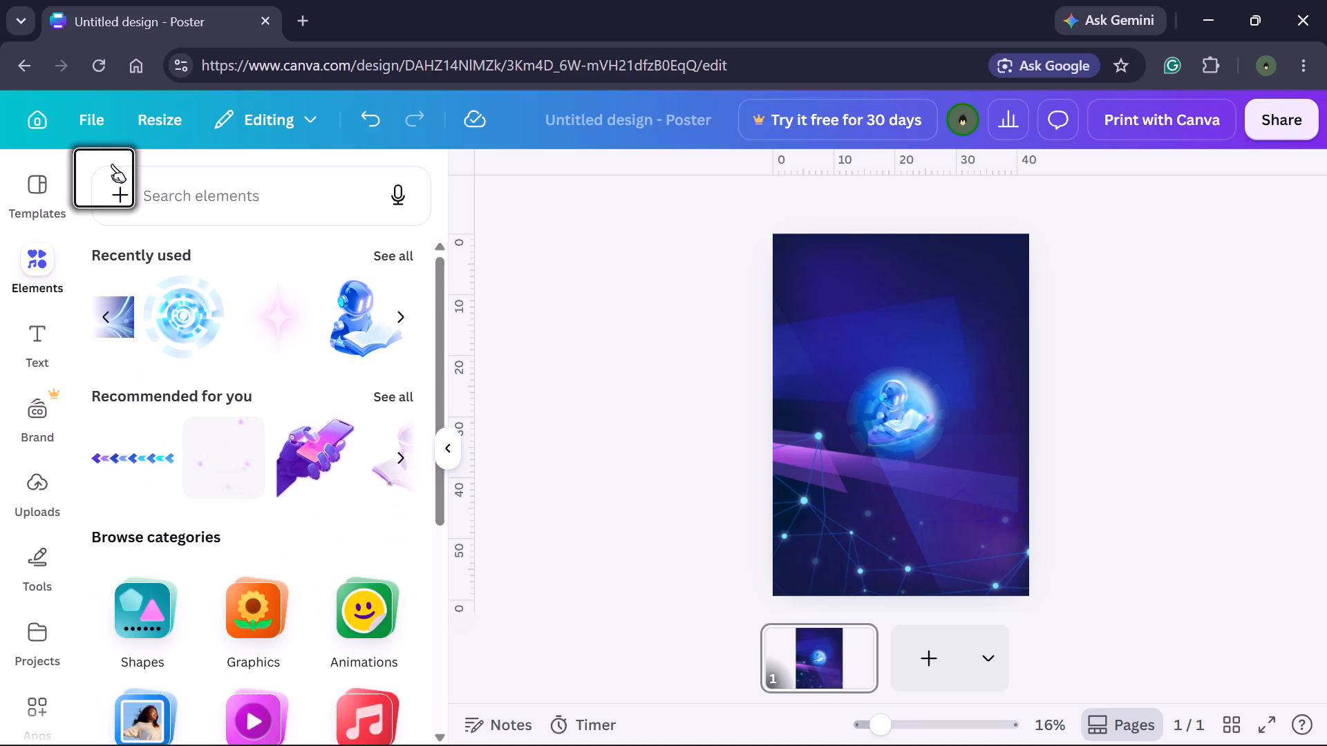
pyautogui.click(398, 252)
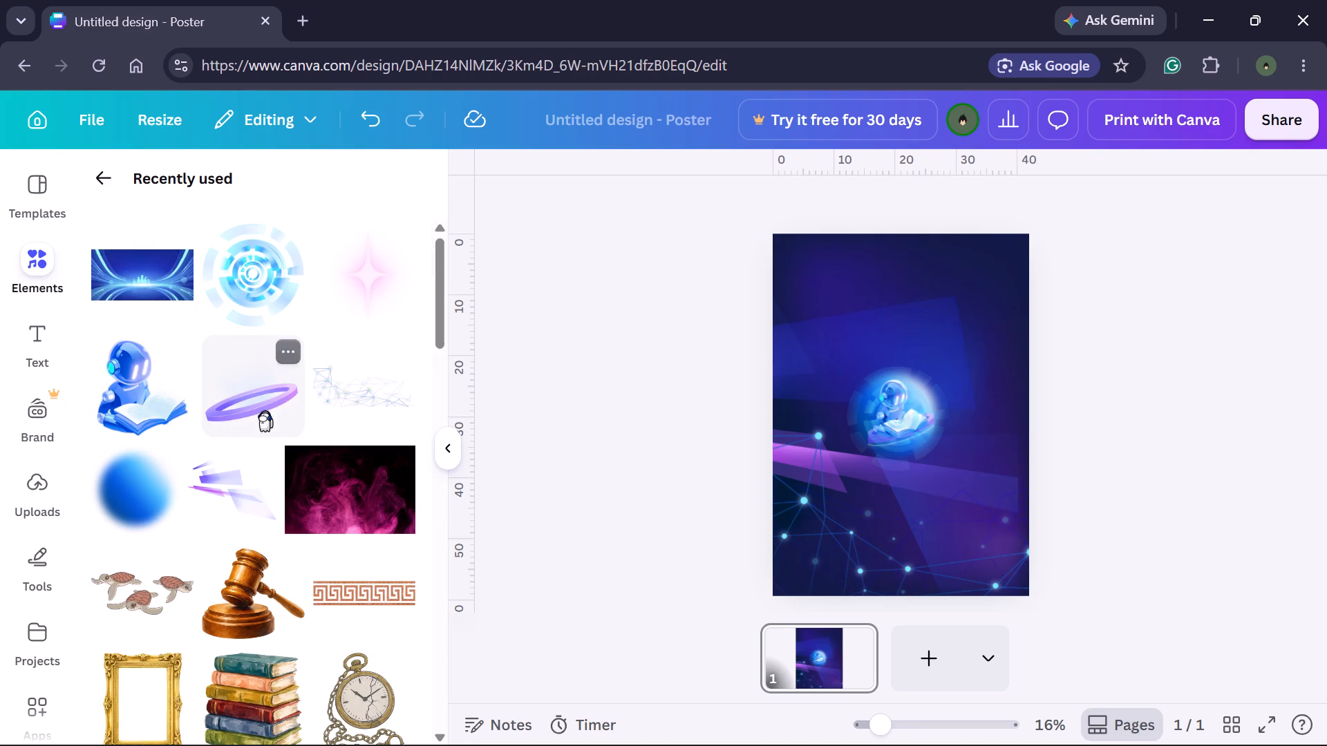
pyautogui.click(97, 175)
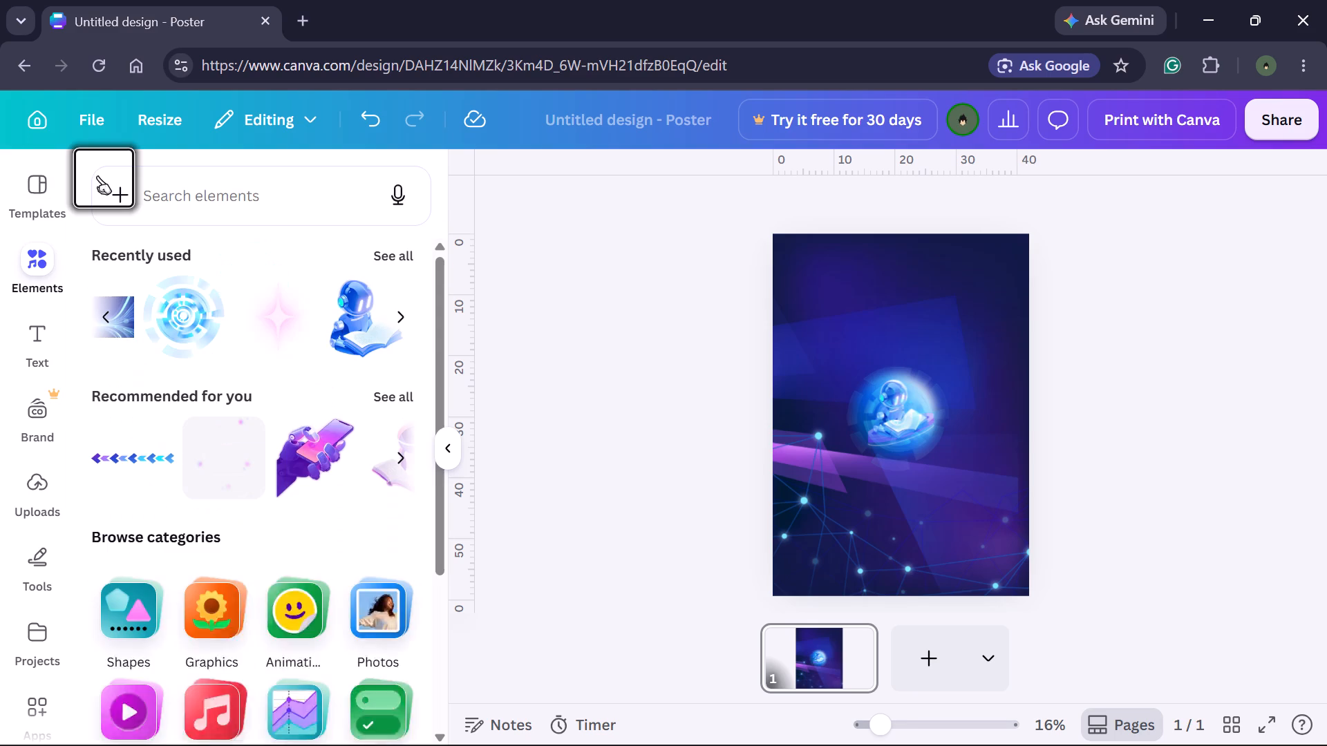
# Search the elements library for "blur".
pyautogui.click(173, 199)
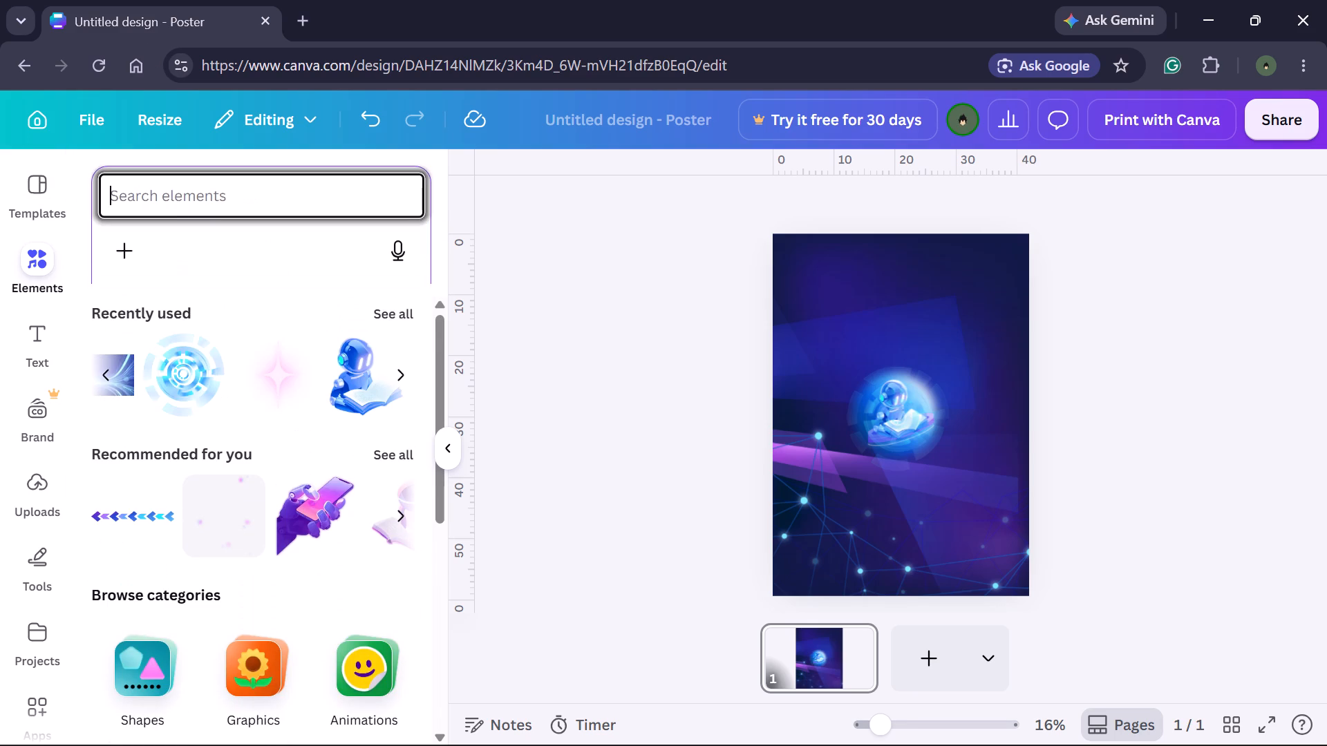
pyautogui.write('blur')
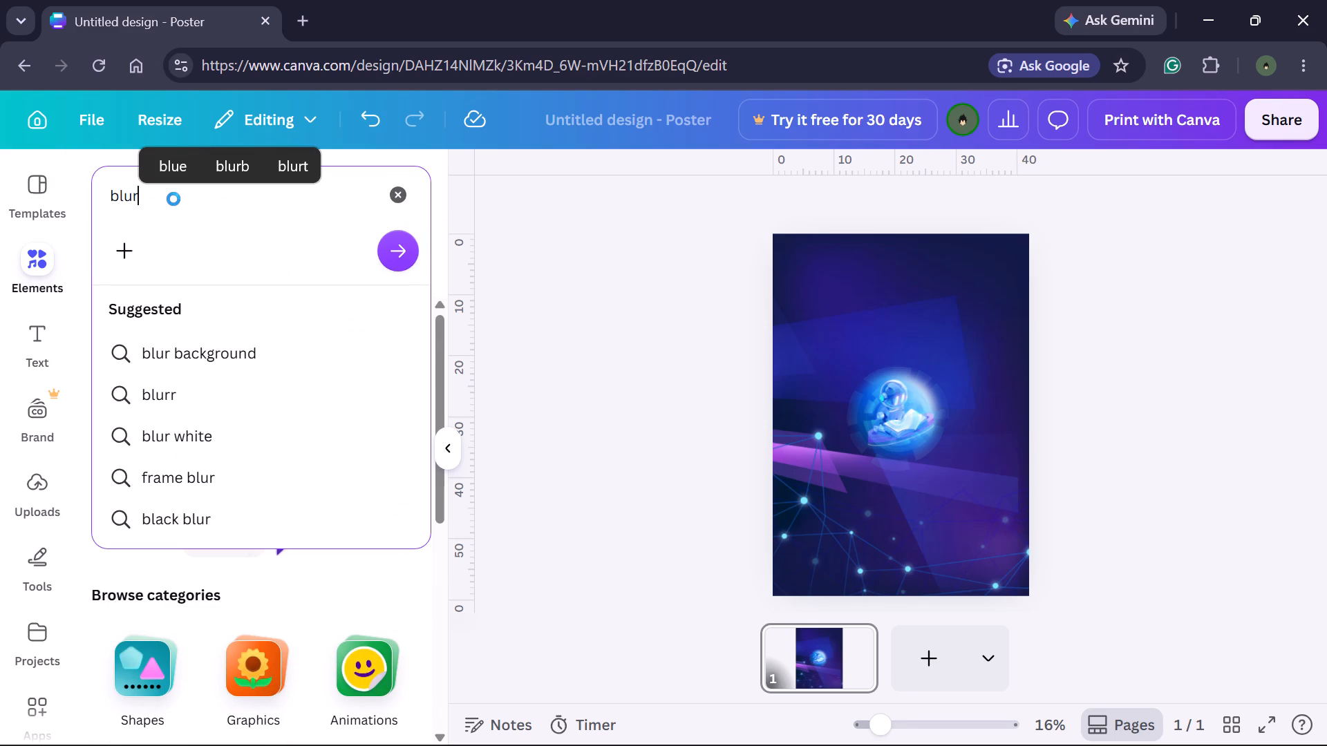
pyautogui.press('Return')
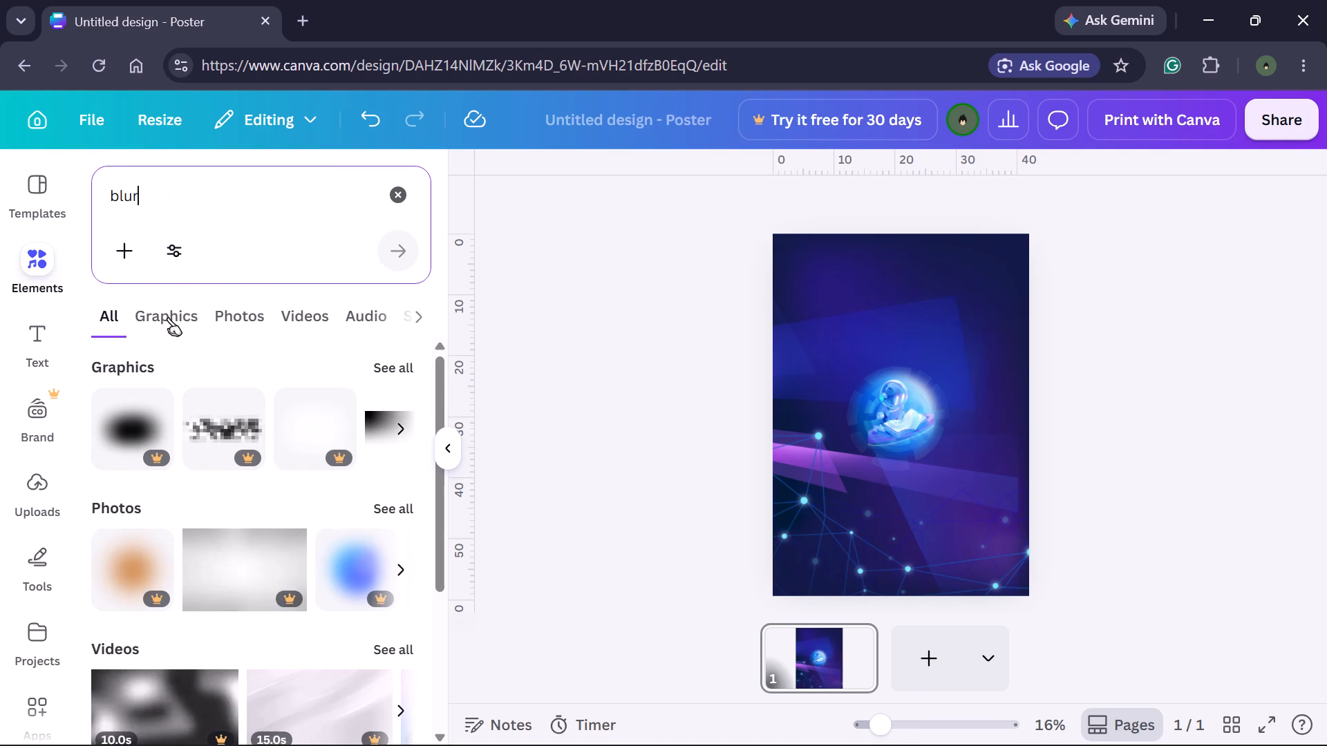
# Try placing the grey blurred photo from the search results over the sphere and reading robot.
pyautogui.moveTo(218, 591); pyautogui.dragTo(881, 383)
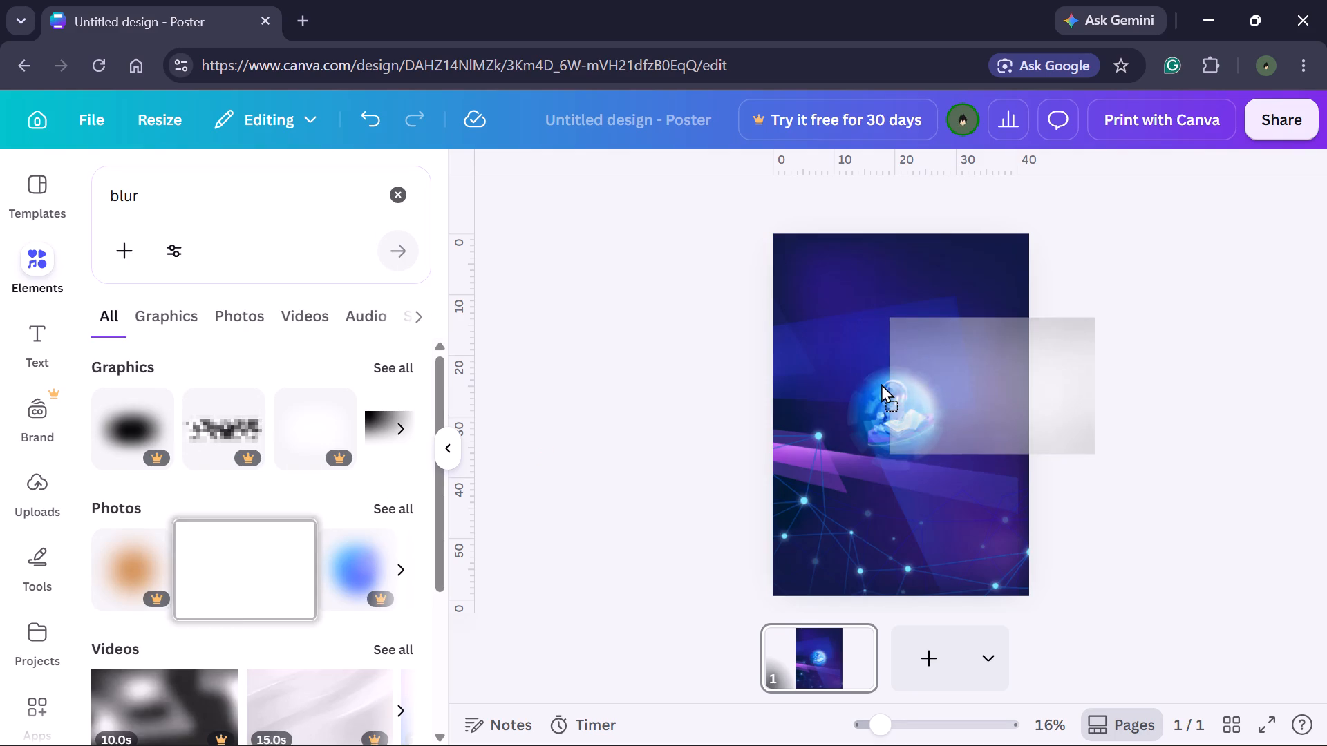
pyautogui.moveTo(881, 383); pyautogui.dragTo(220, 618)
# Look through the mixed "blur" results and narrow them to graphics only.
pyautogui.scroll(-2, 220, 618)
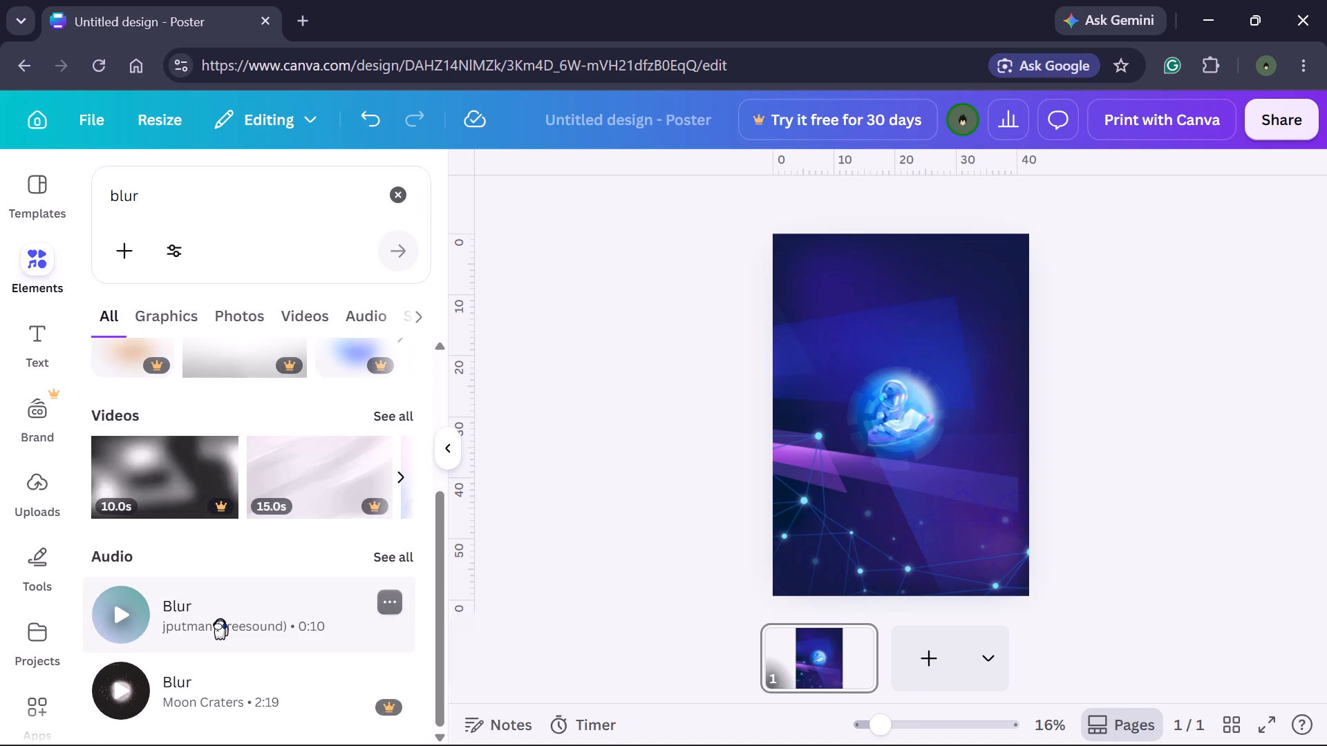
pyautogui.scroll(-1, 220, 618)
pyautogui.scroll(1, 220, 618)
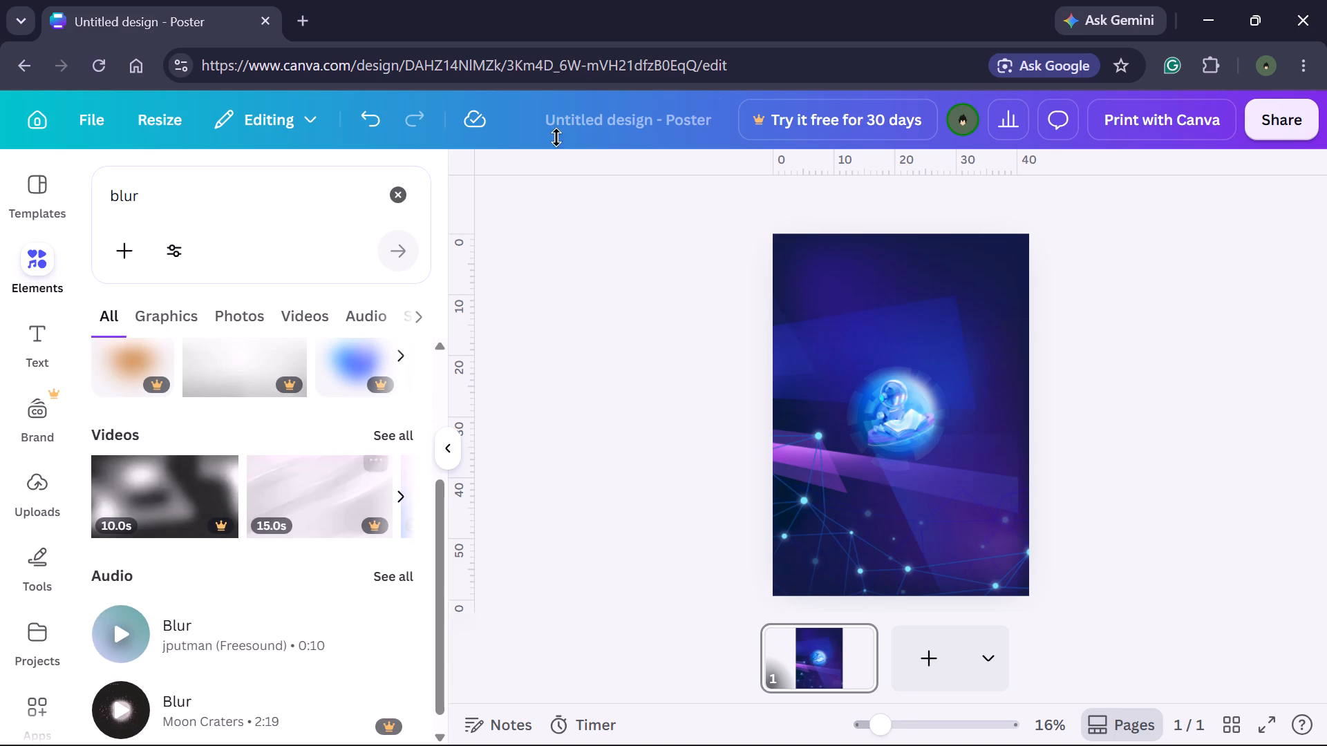
pyautogui.scroll(1, 367, 434)
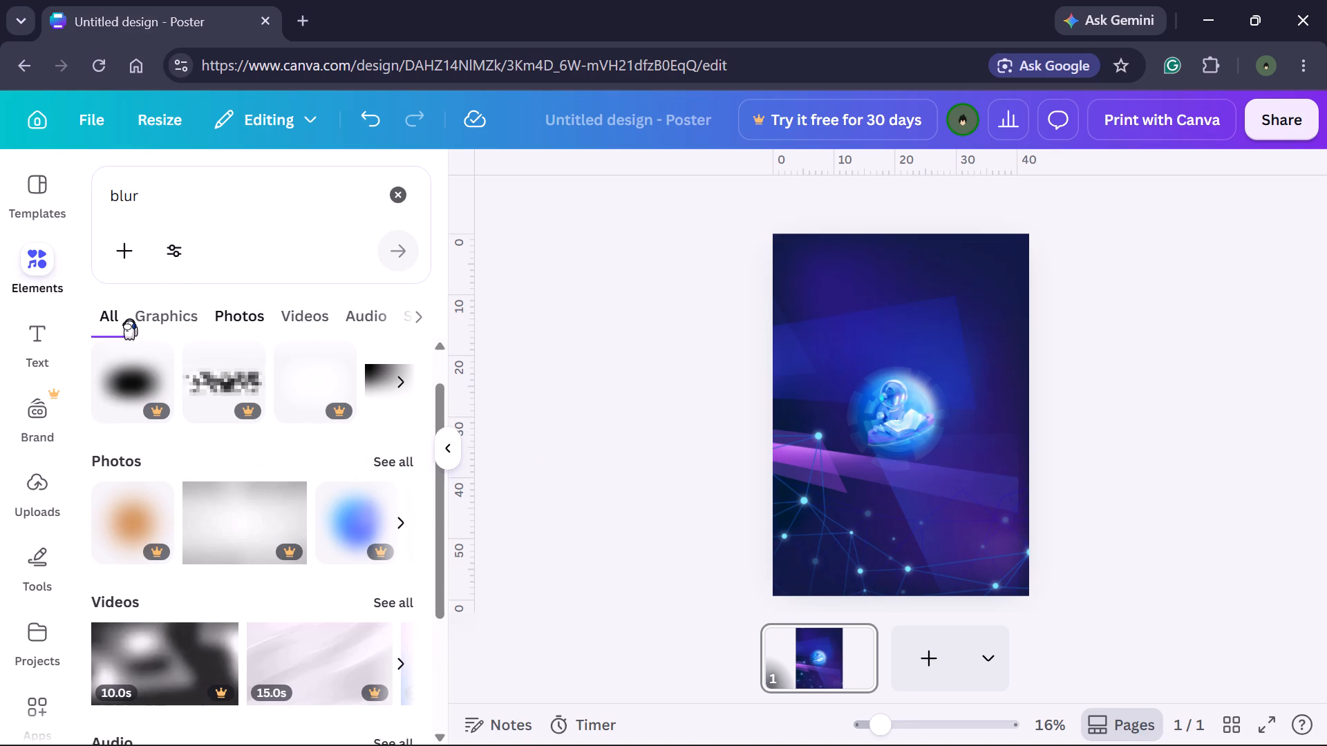
pyautogui.click(166, 311)
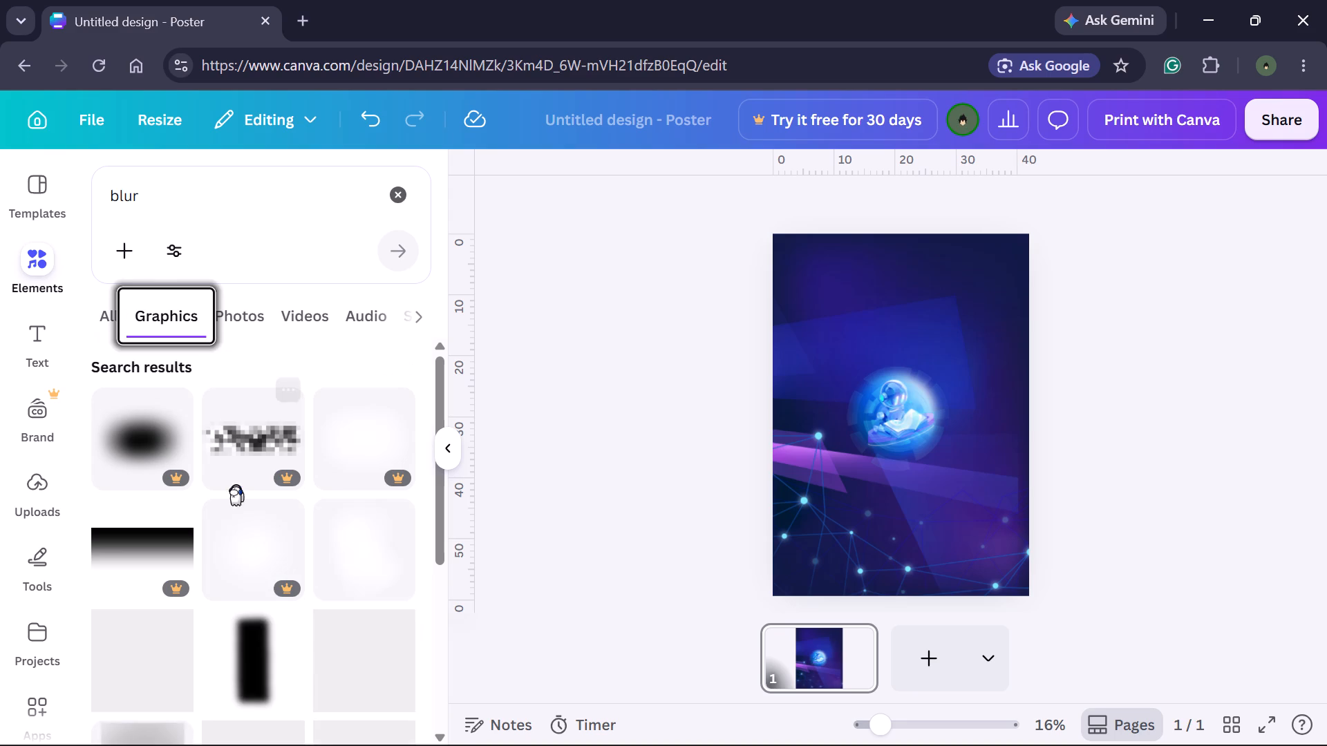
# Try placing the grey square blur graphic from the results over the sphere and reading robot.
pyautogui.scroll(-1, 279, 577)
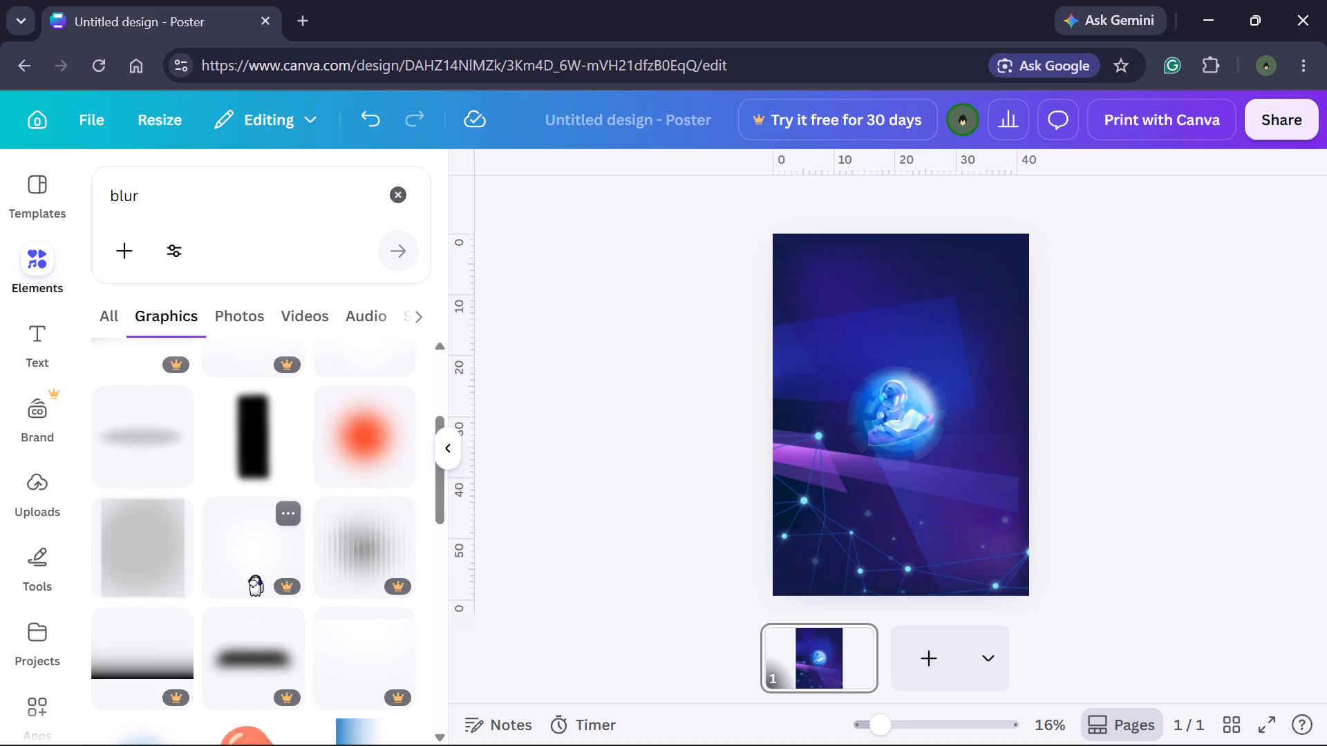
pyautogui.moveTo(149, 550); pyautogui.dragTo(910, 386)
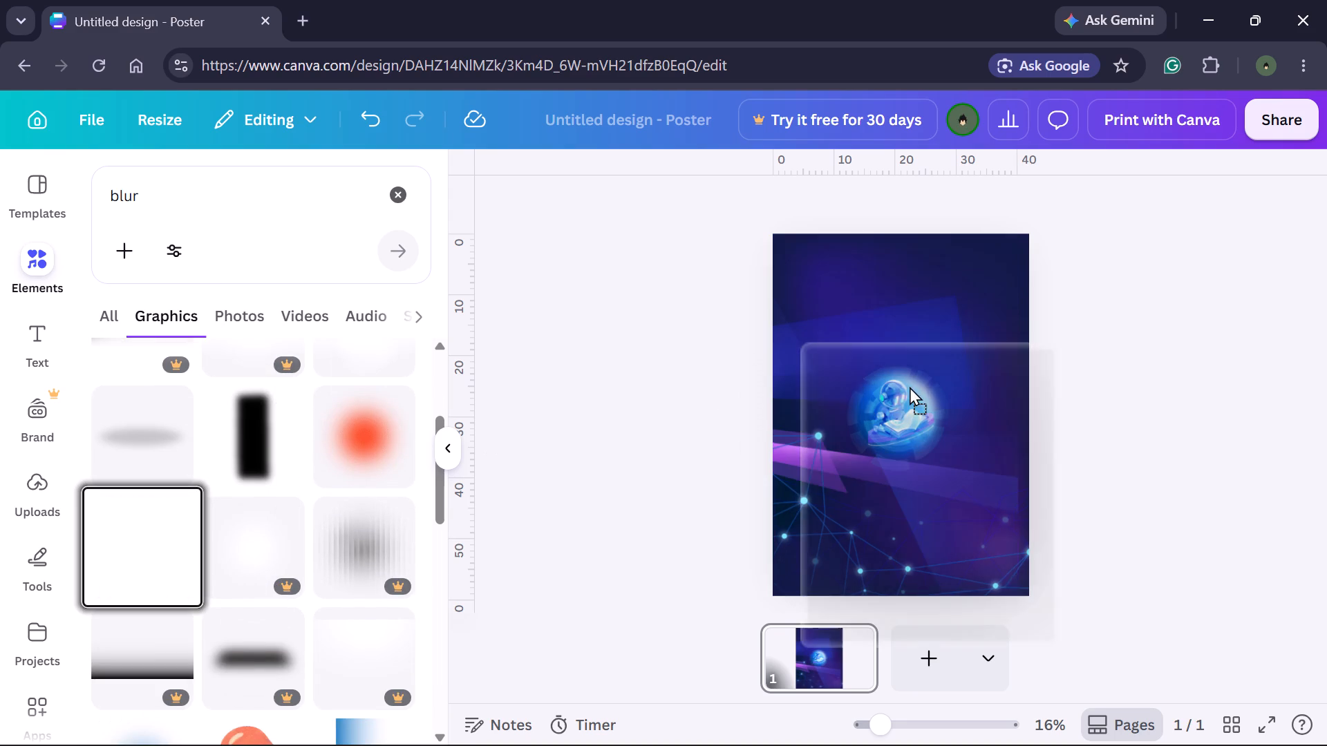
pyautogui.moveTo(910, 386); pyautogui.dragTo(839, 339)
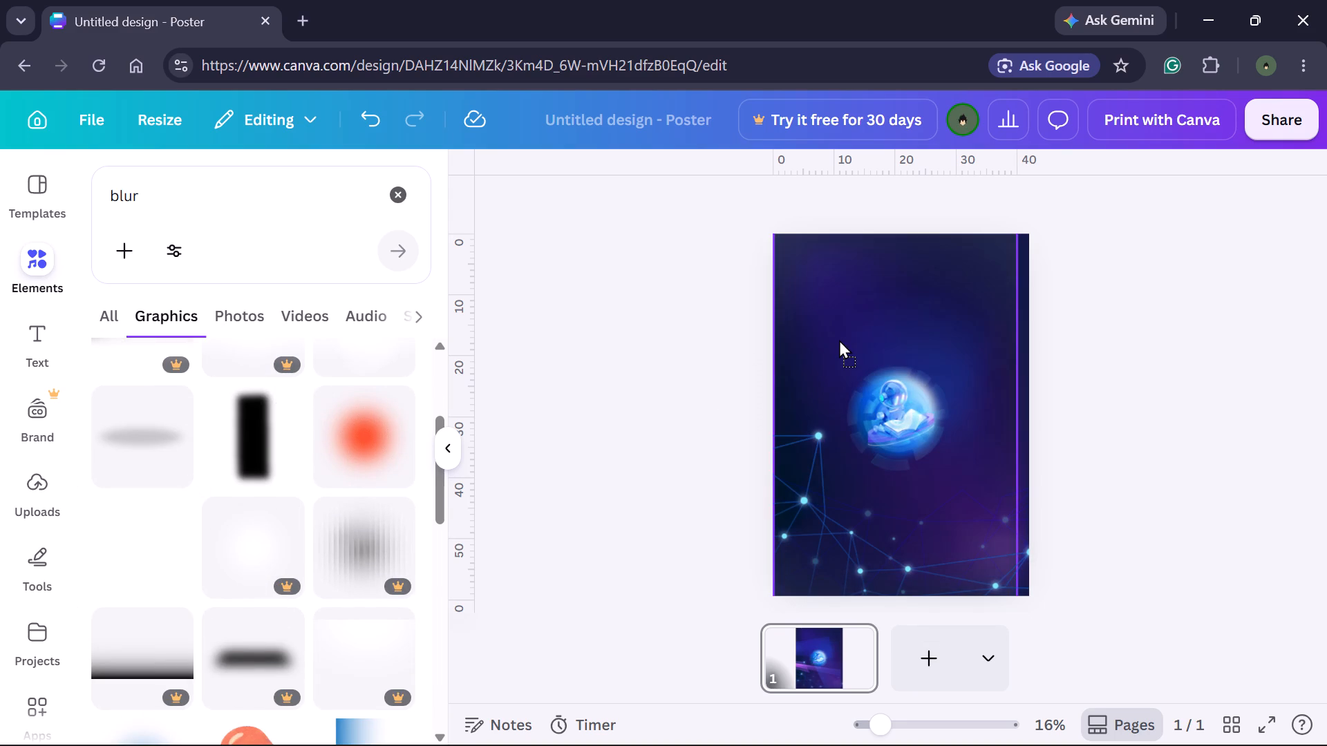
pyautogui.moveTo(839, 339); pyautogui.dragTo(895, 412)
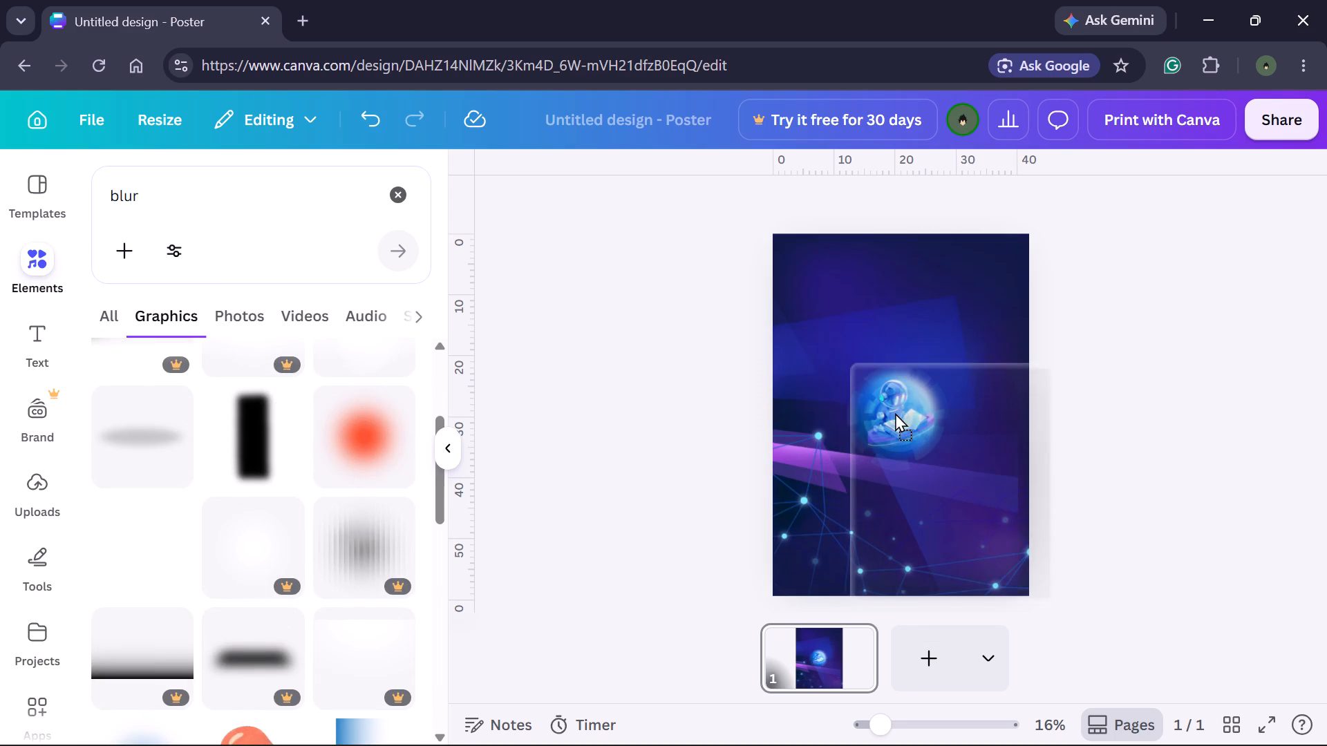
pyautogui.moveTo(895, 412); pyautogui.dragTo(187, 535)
# Add the square graphic that fades sideways to black from the blur results, placing it over the sphere and reading robot.
pyautogui.scroll(-1, 352, 546)
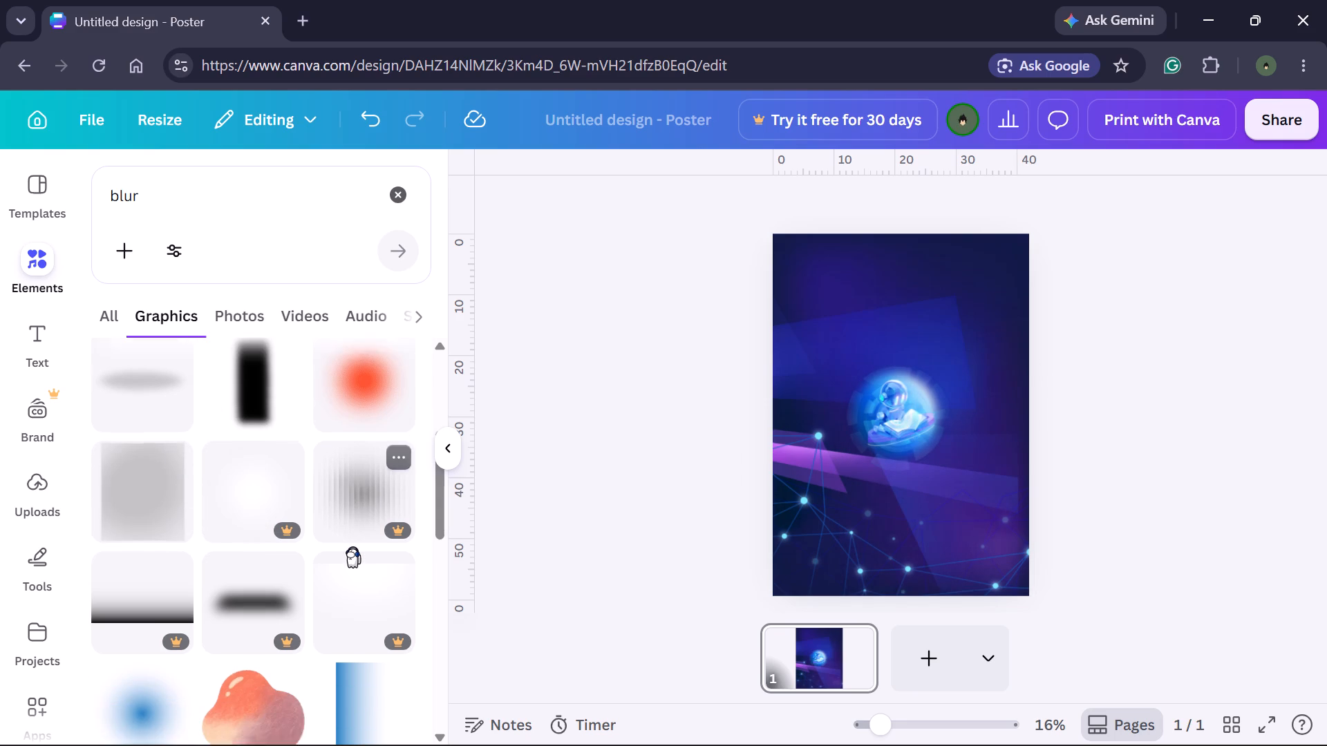
pyautogui.scroll(-5, 352, 546)
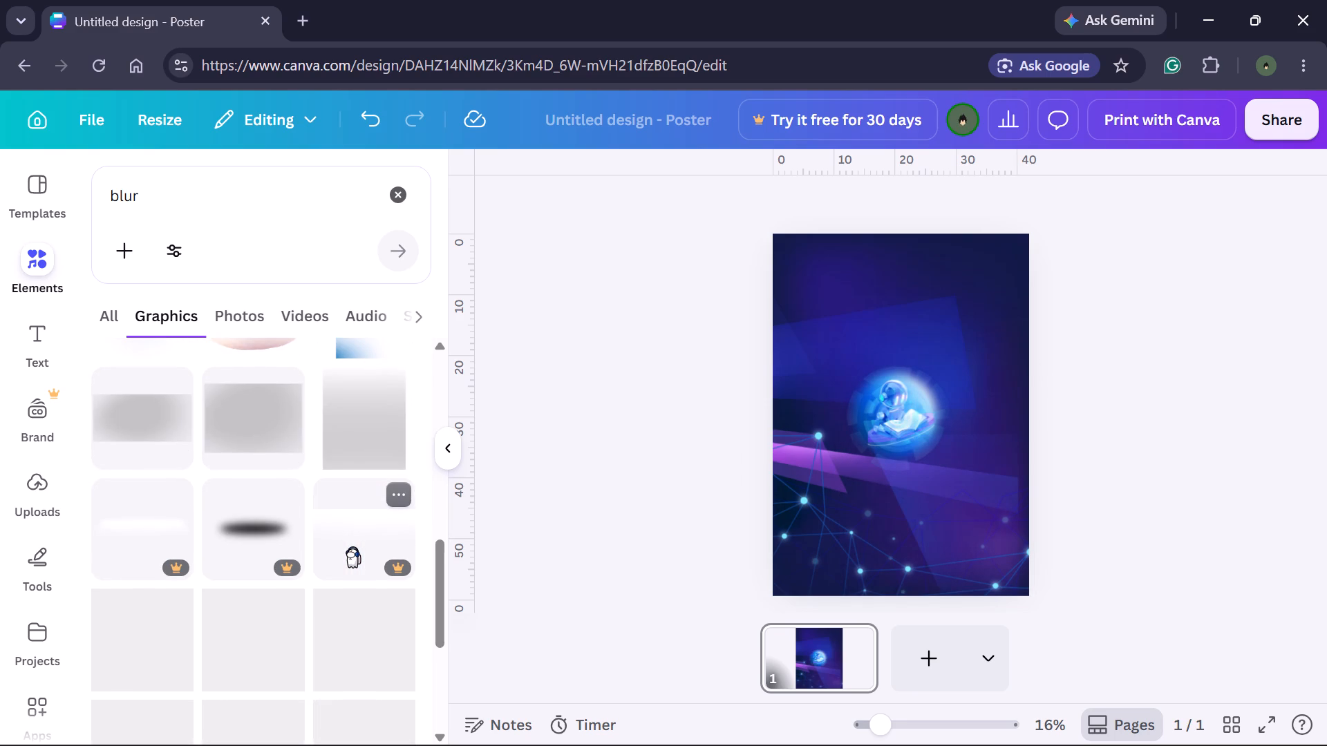
pyautogui.scroll(-4, 352, 546)
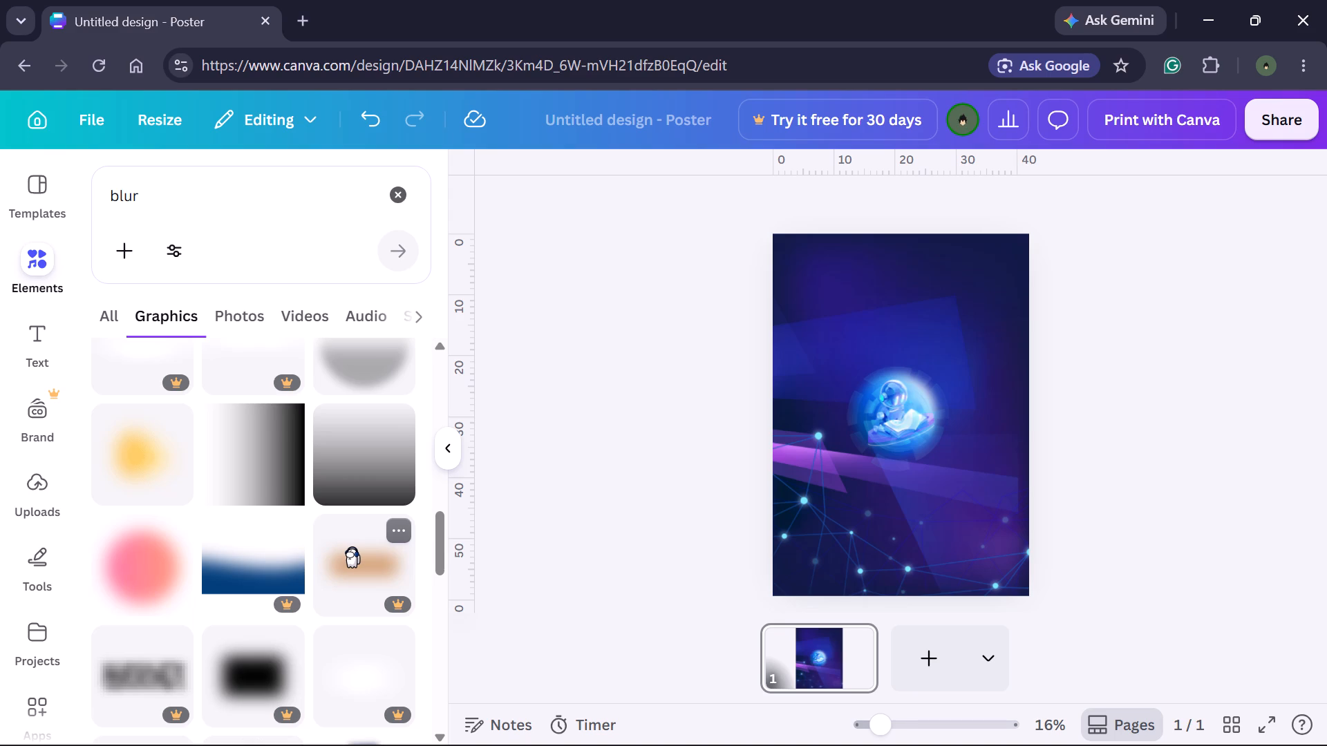
pyautogui.moveTo(272, 496); pyautogui.dragTo(958, 472)
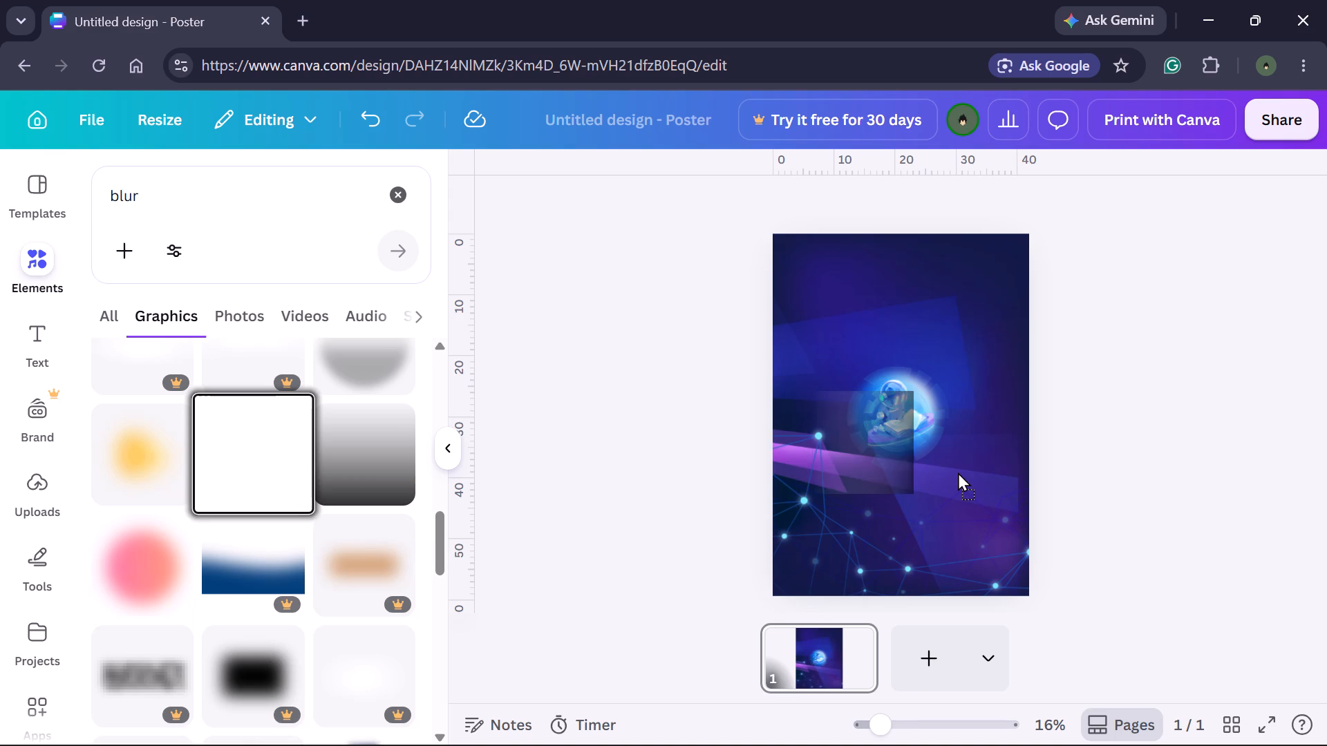
pyautogui.moveTo(958, 472); pyautogui.dragTo(923, 448)
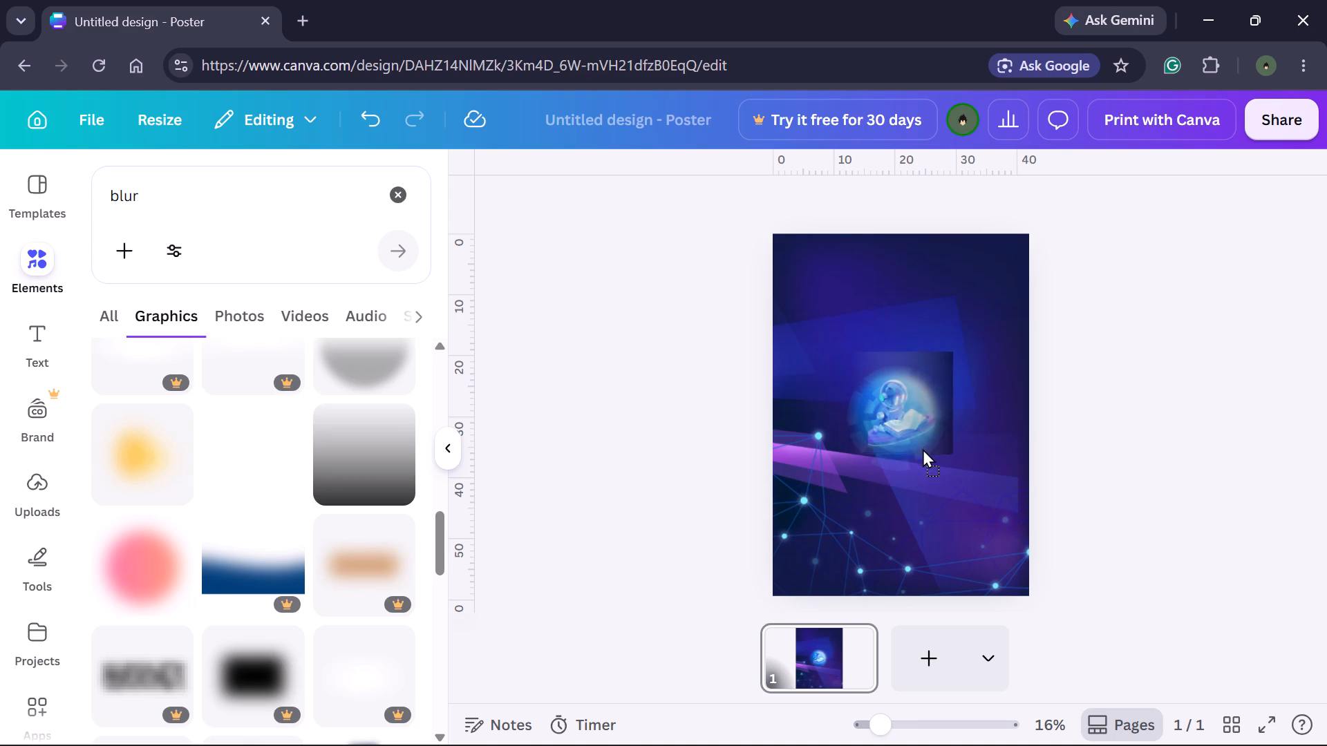
pyautogui.moveTo(923, 448); pyautogui.dragTo(907, 452)
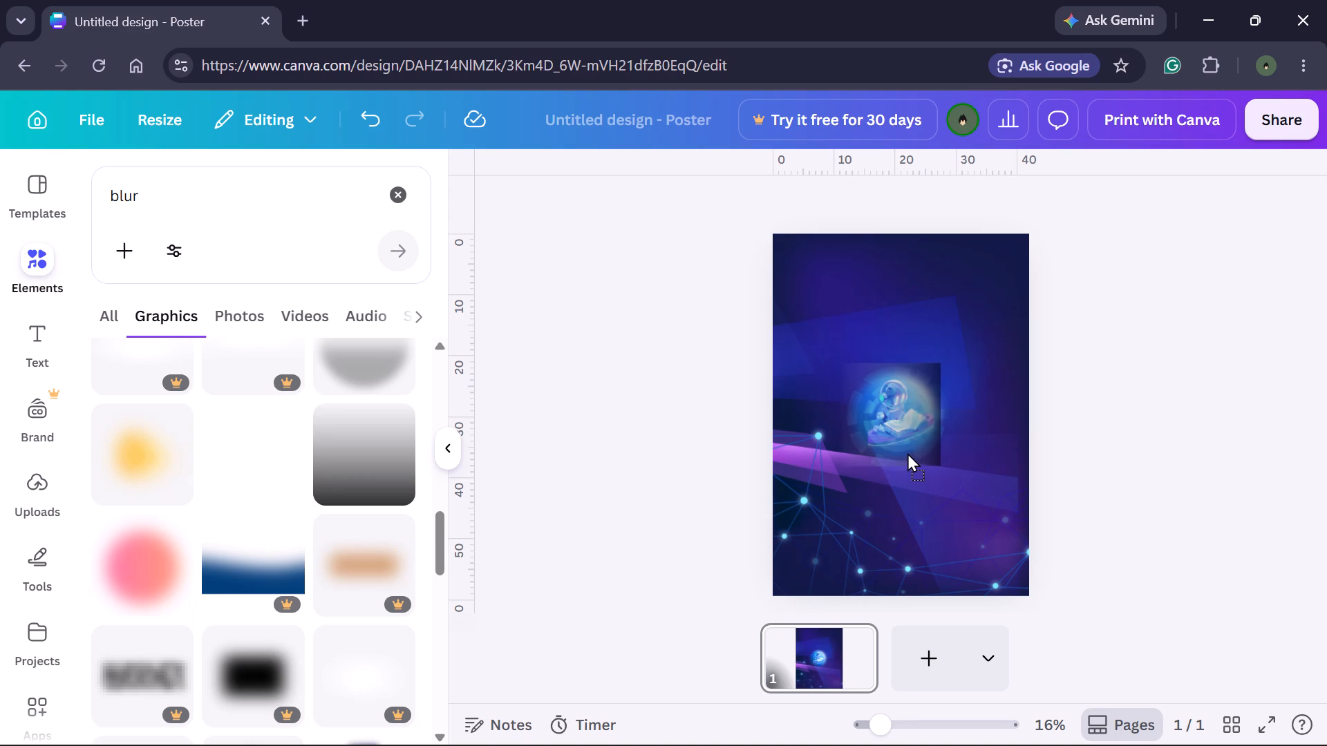
pyautogui.moveTo(907, 452); pyautogui.dragTo(912, 447)
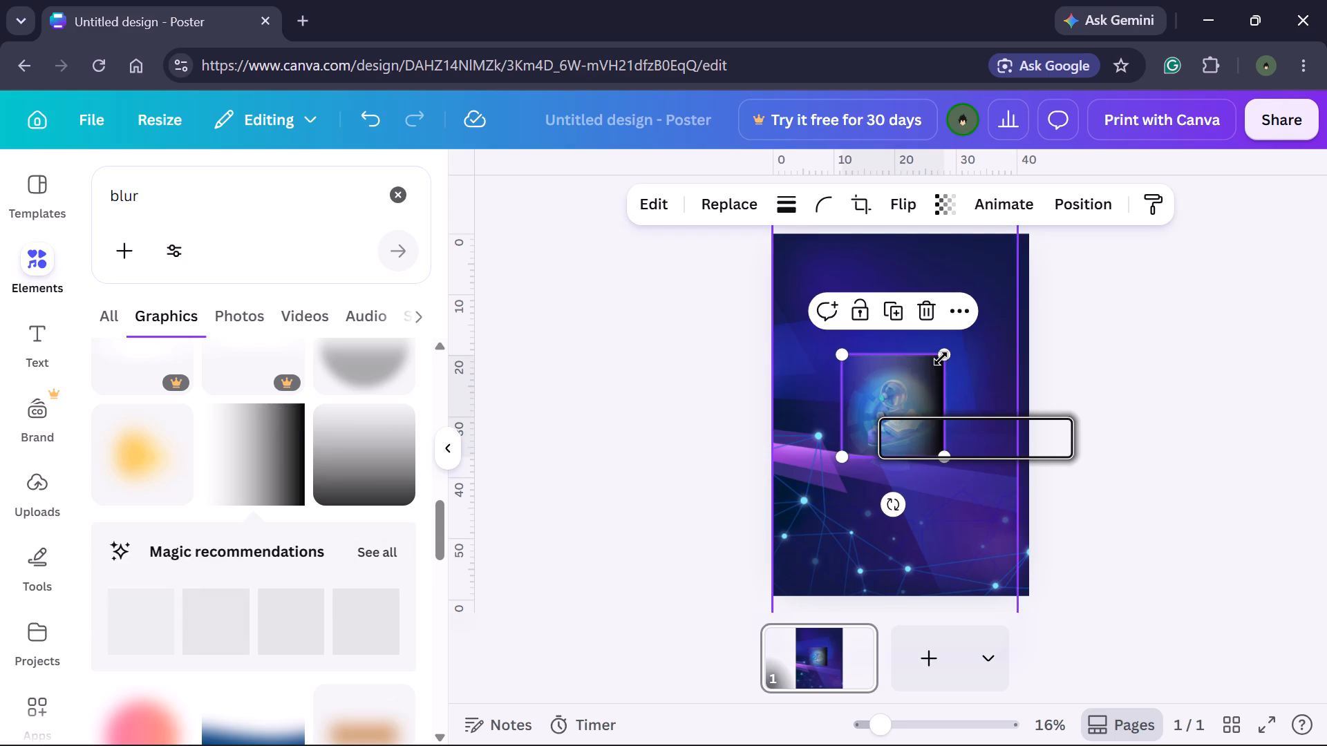
# Enlarge the black gradient square proportionally until it extends beyond the poster's top, right and bottom edges.
pyautogui.moveTo(945, 358); pyautogui.dragTo(1210, 173)
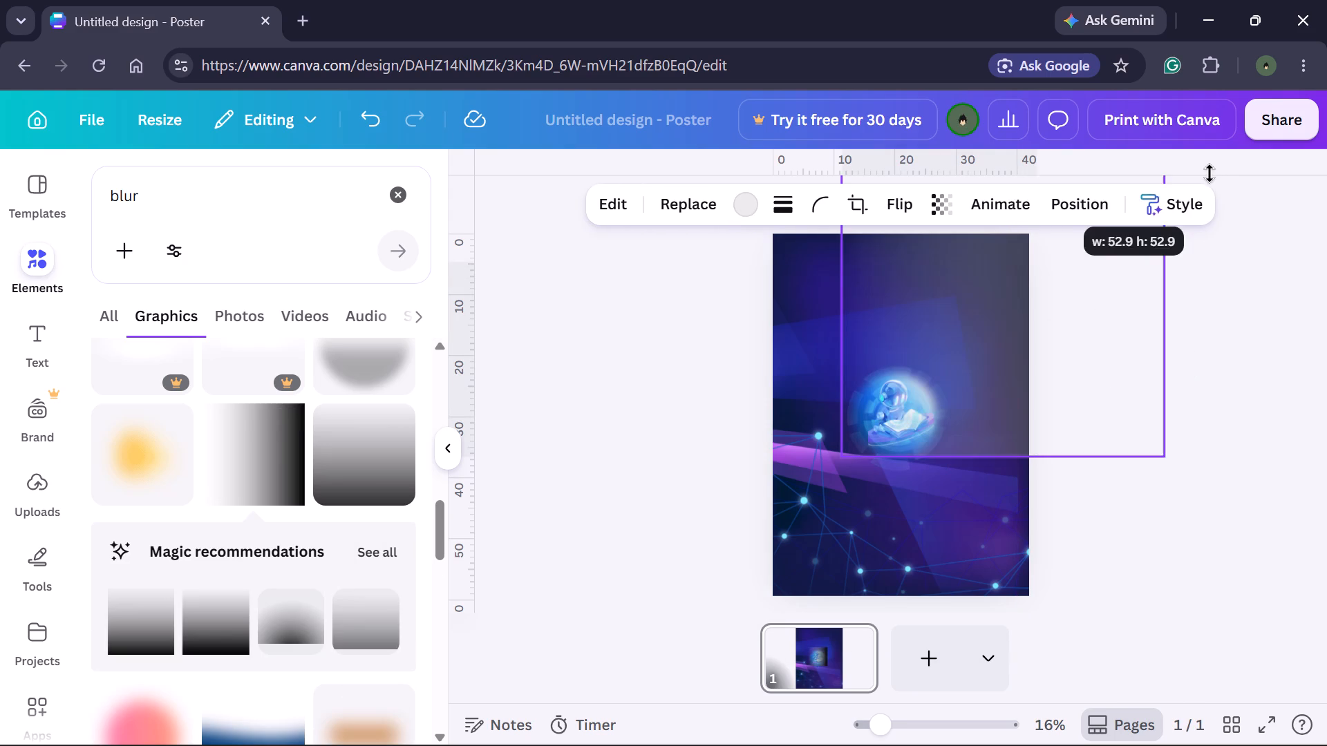
pyautogui.moveTo(1210, 173); pyautogui.dragTo(1208, 177)
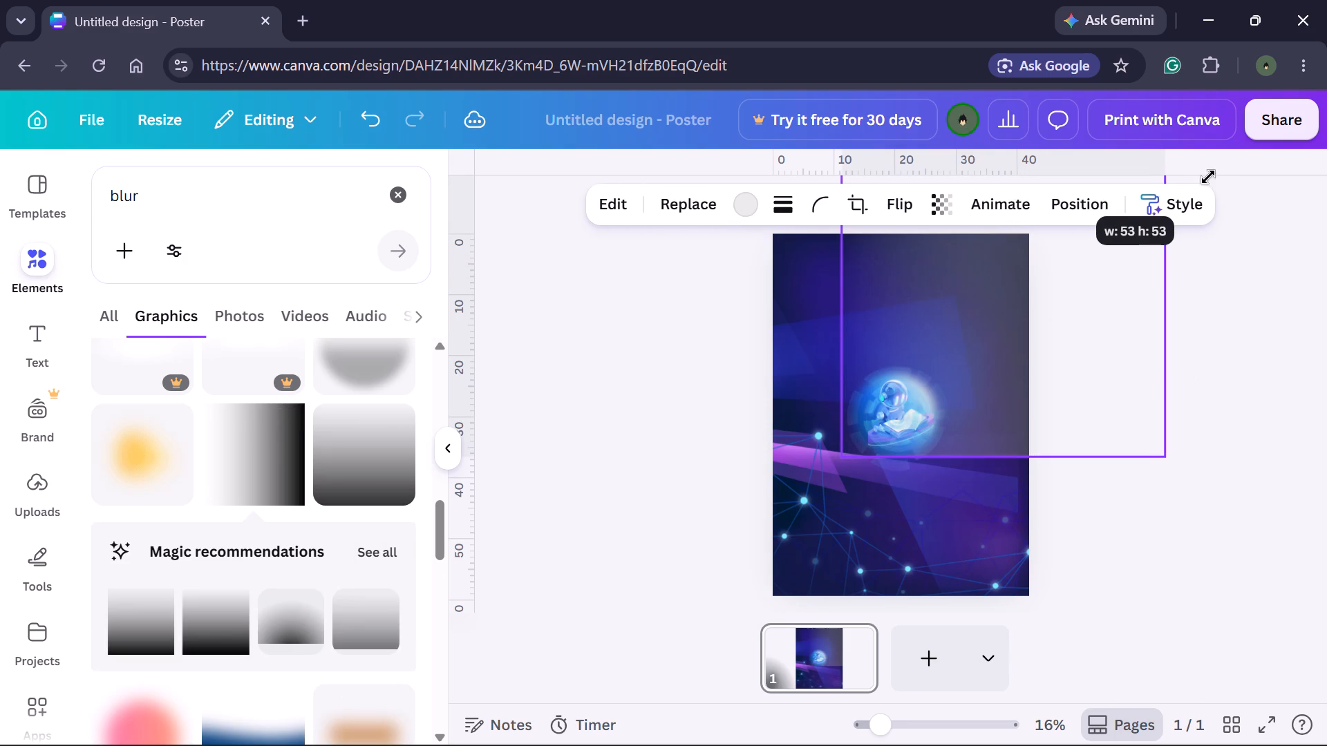
pyautogui.moveTo(1173, 457); pyautogui.dragTo(1212, 679)
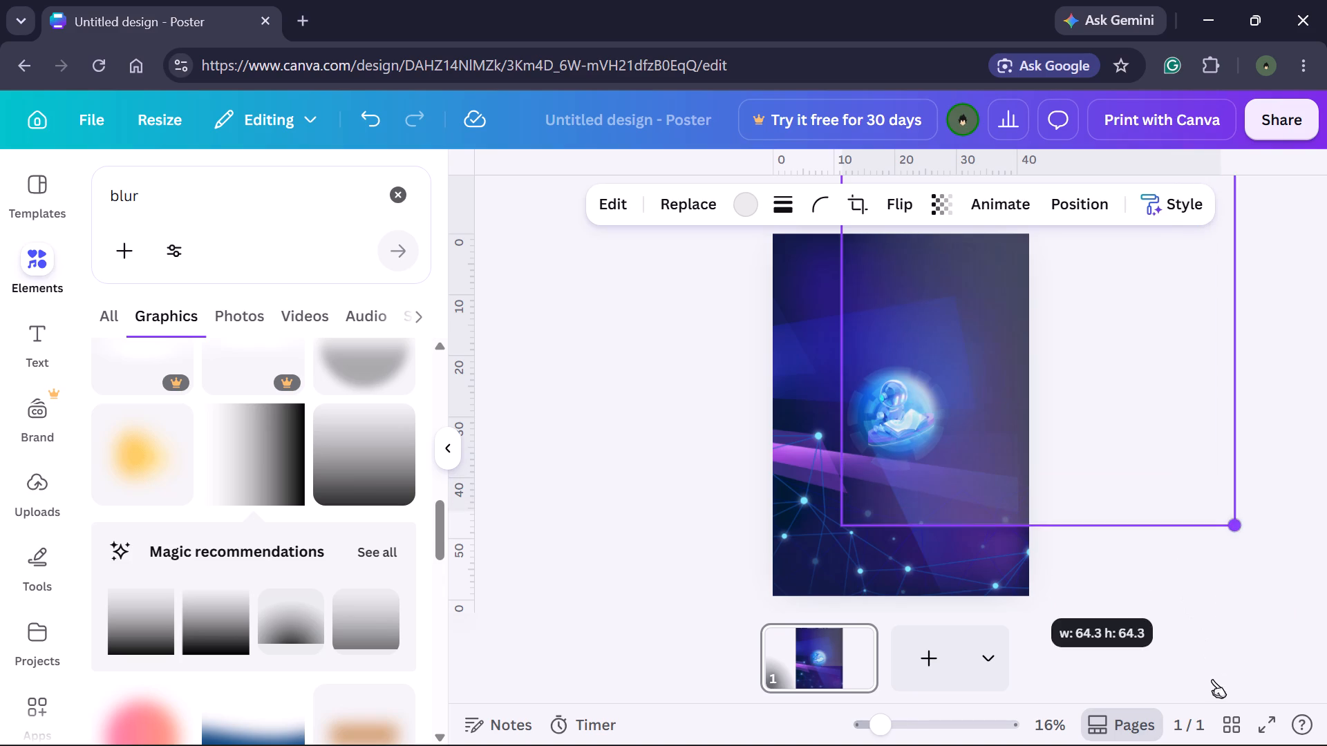
pyautogui.moveTo(1212, 679); pyautogui.dragTo(1218, 702)
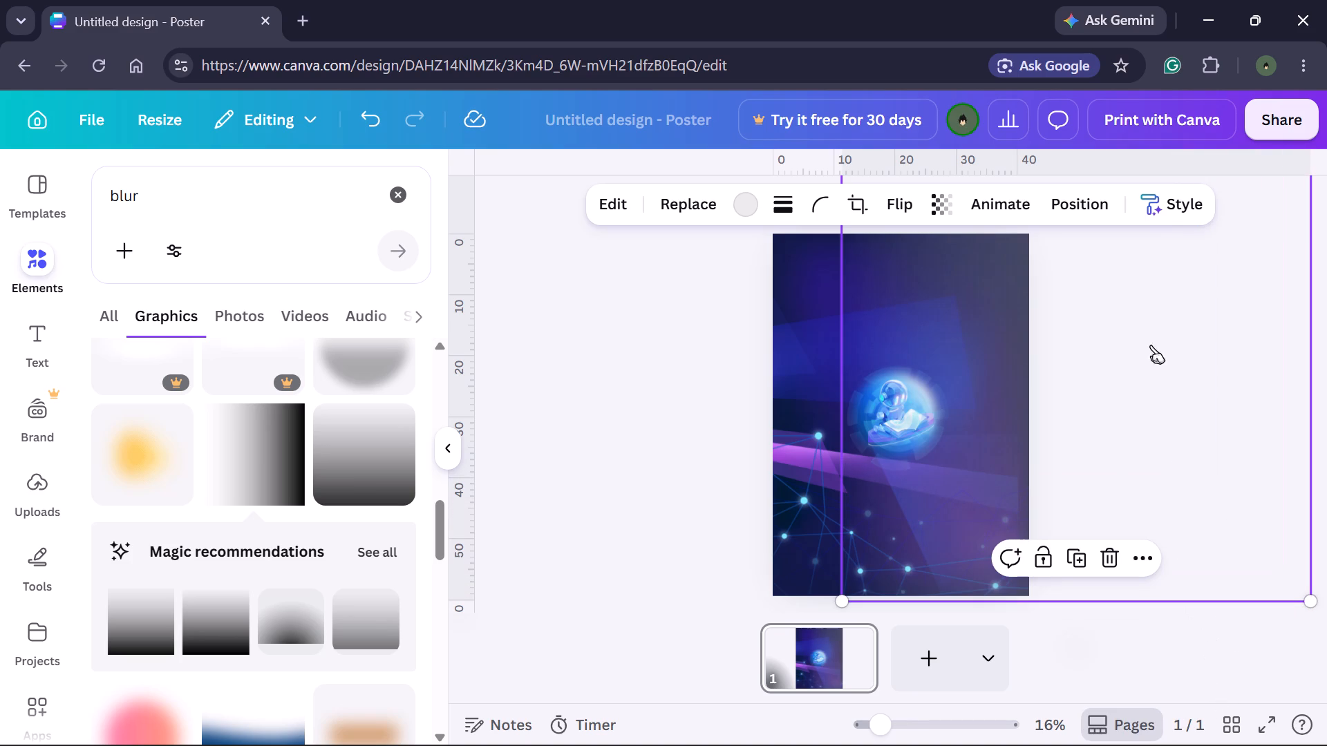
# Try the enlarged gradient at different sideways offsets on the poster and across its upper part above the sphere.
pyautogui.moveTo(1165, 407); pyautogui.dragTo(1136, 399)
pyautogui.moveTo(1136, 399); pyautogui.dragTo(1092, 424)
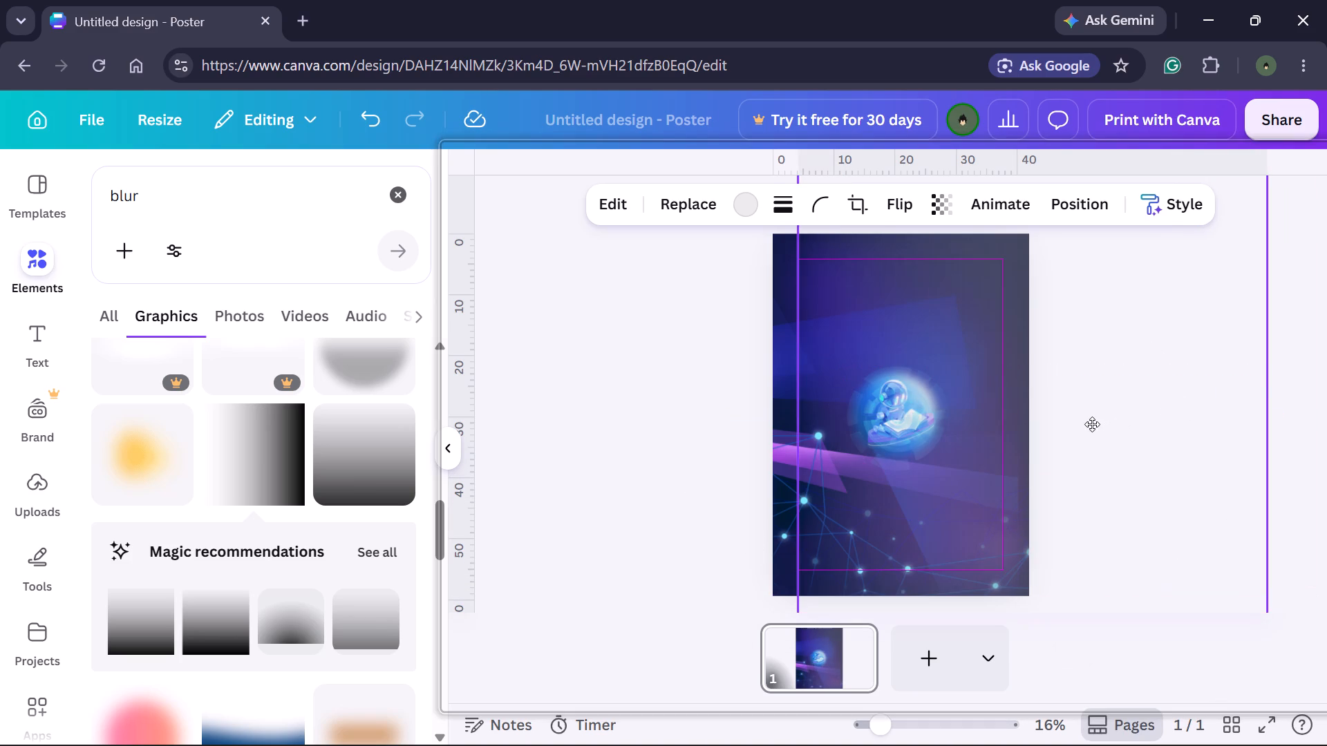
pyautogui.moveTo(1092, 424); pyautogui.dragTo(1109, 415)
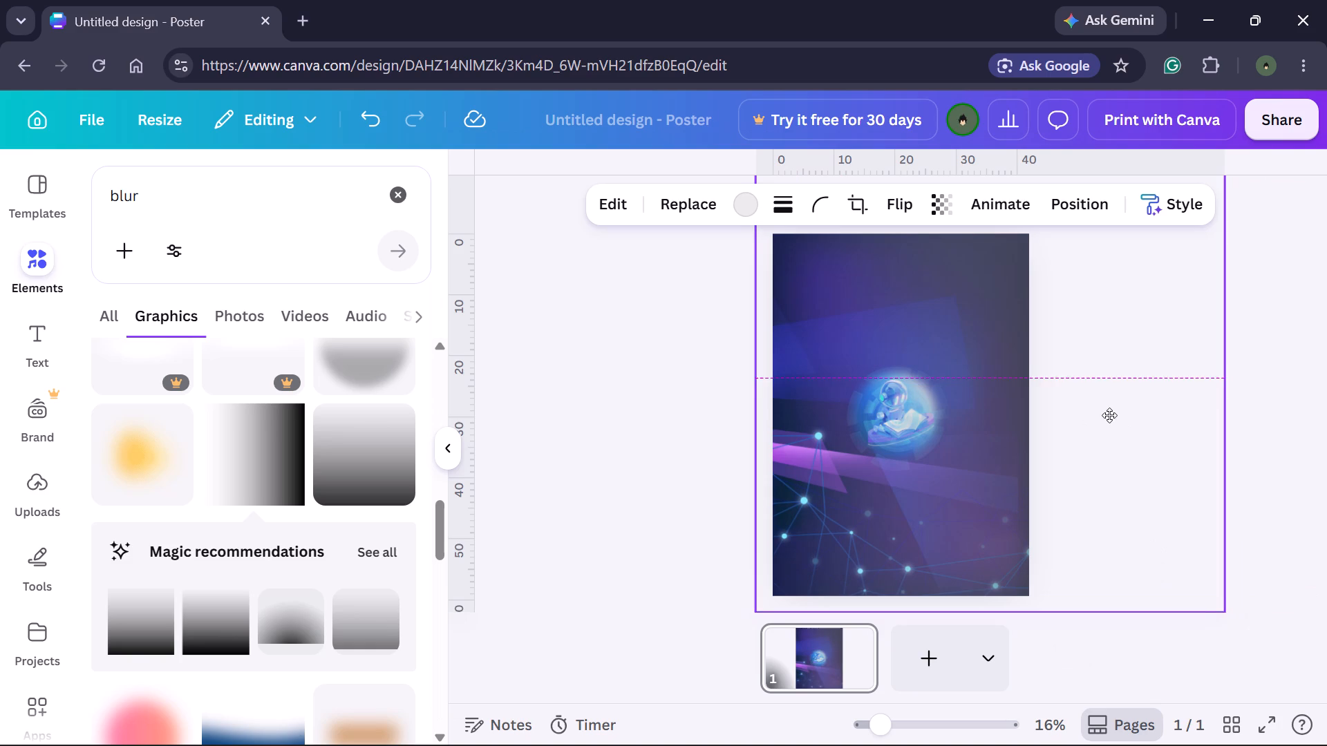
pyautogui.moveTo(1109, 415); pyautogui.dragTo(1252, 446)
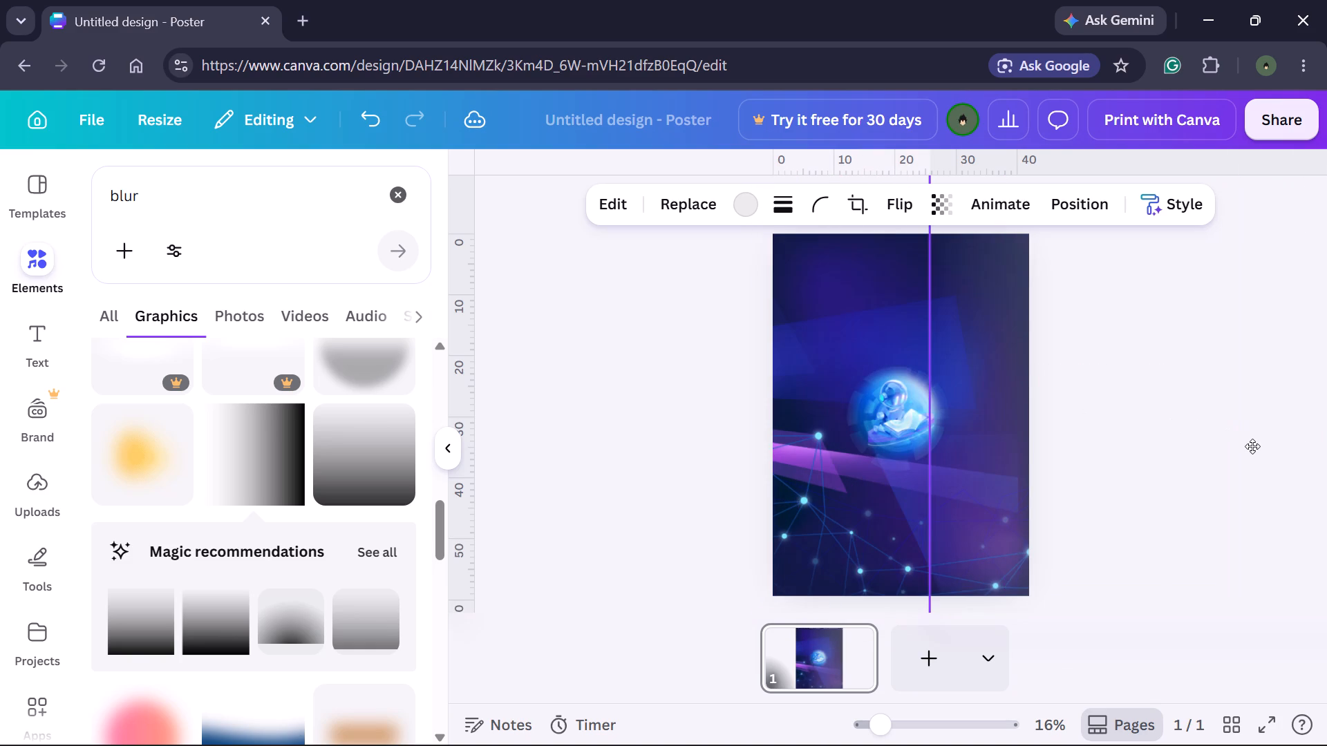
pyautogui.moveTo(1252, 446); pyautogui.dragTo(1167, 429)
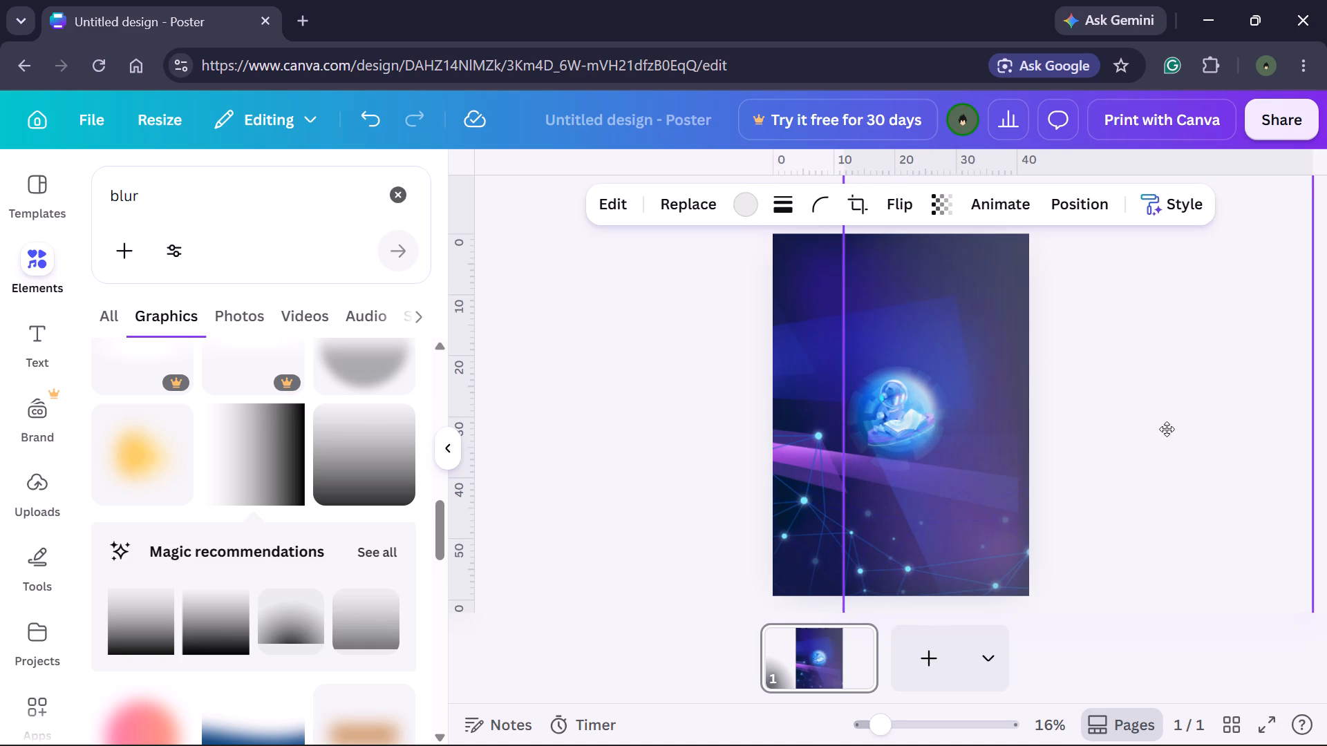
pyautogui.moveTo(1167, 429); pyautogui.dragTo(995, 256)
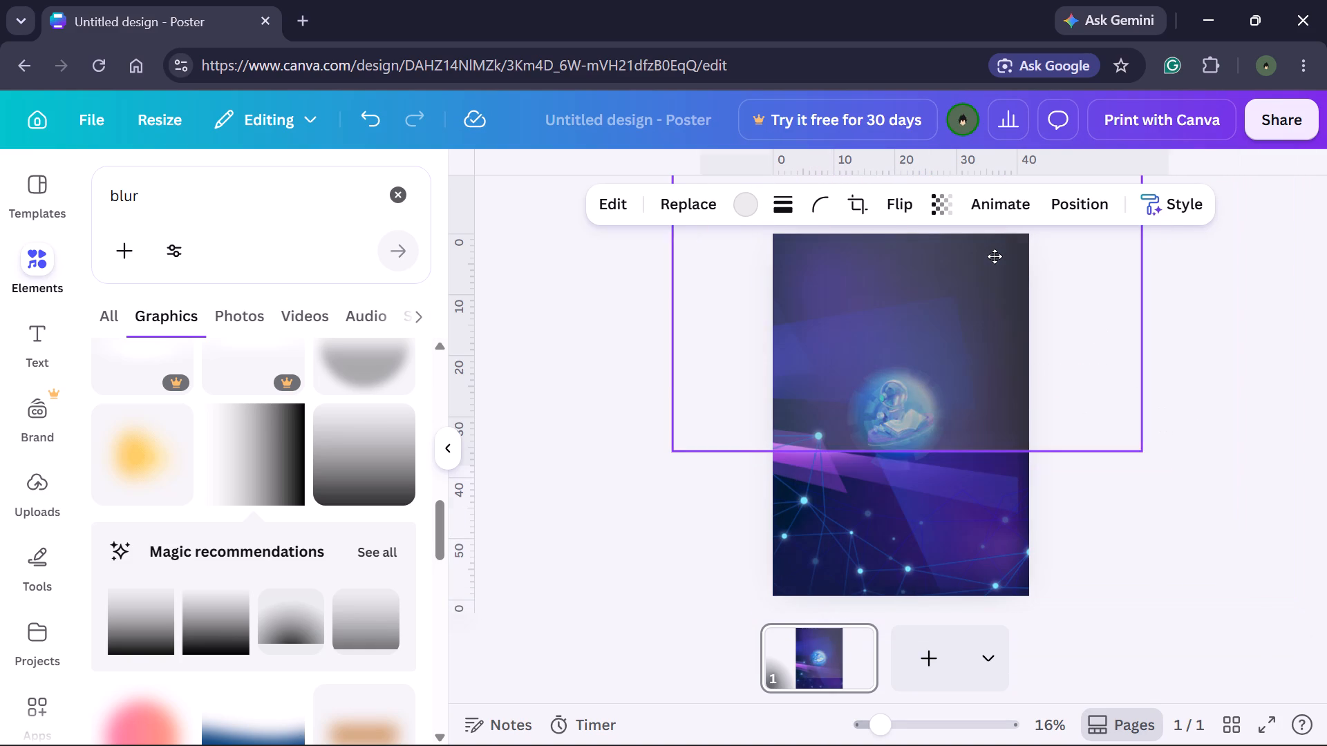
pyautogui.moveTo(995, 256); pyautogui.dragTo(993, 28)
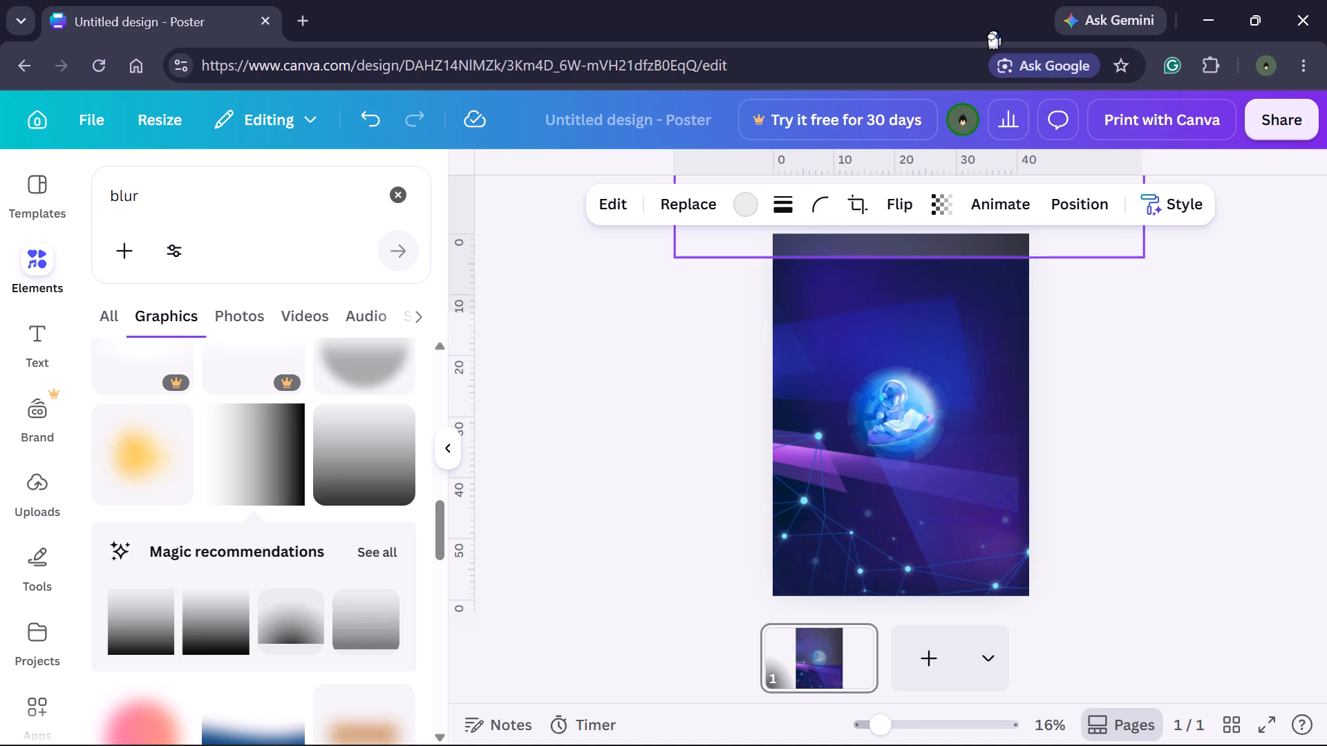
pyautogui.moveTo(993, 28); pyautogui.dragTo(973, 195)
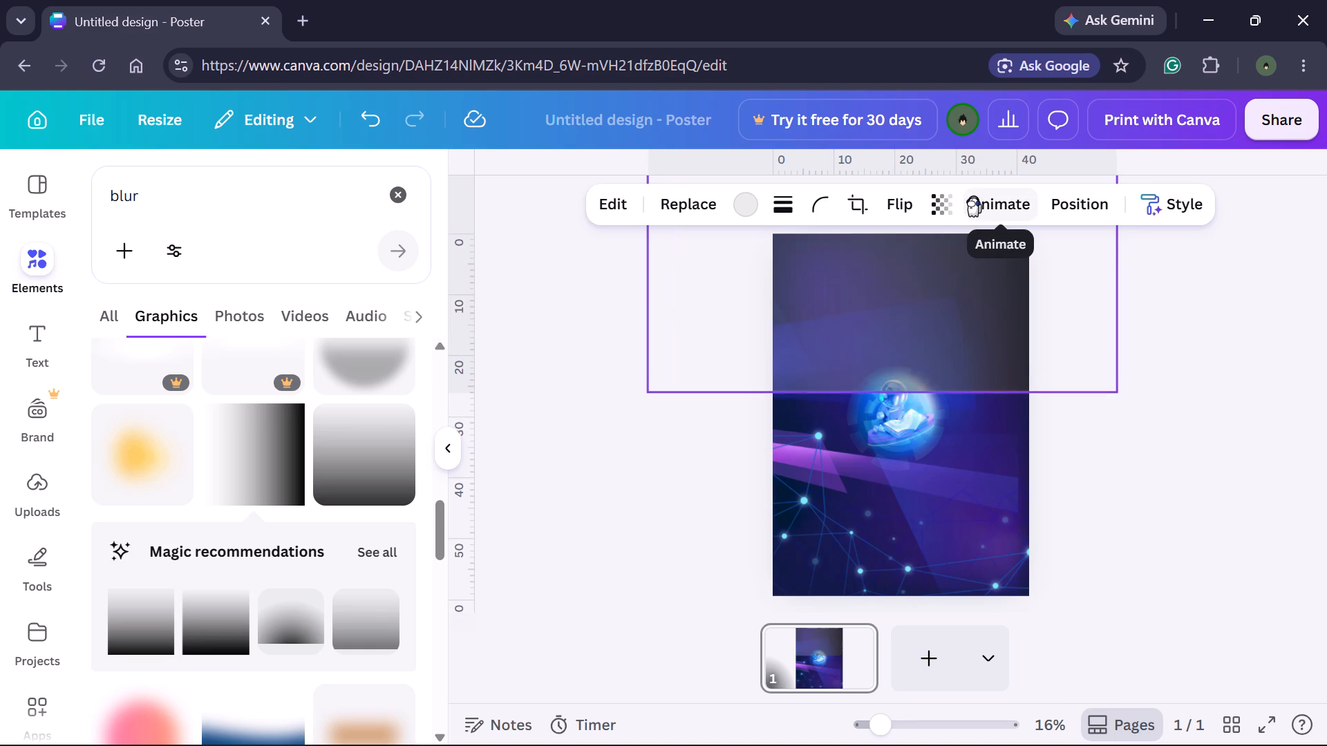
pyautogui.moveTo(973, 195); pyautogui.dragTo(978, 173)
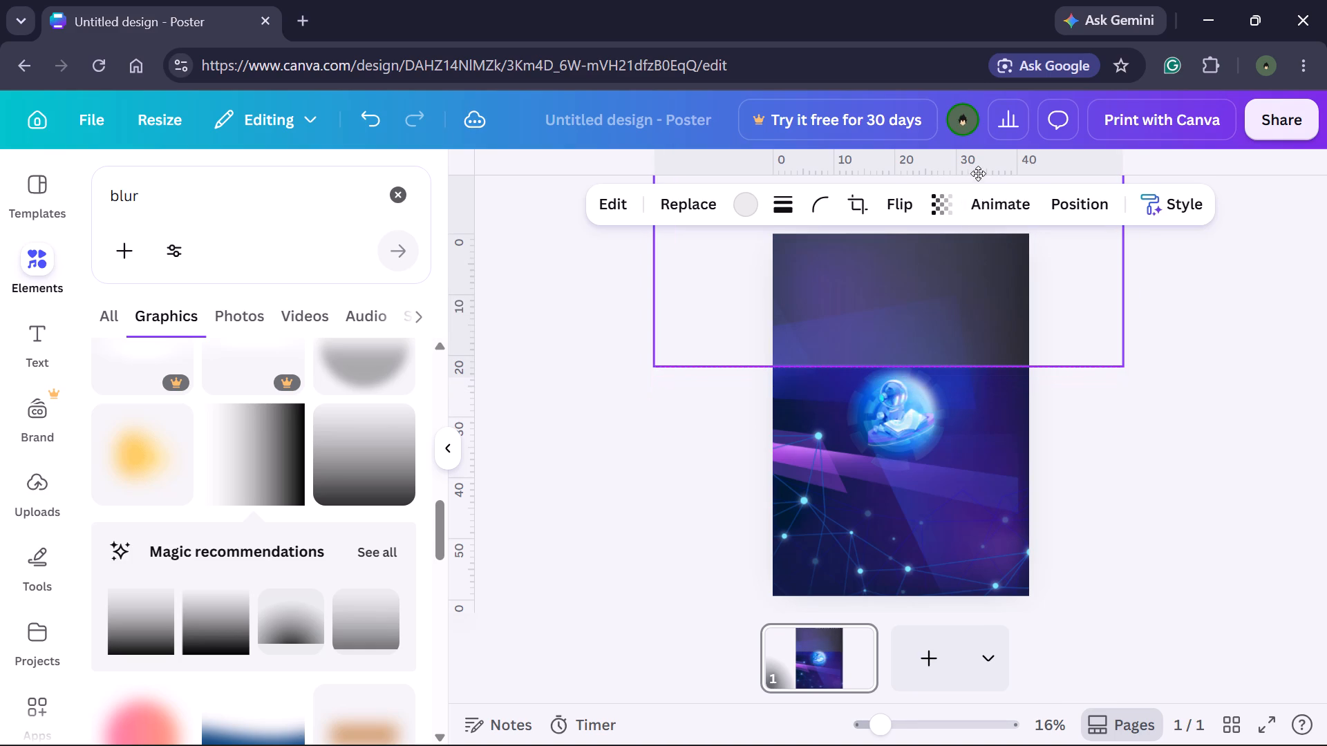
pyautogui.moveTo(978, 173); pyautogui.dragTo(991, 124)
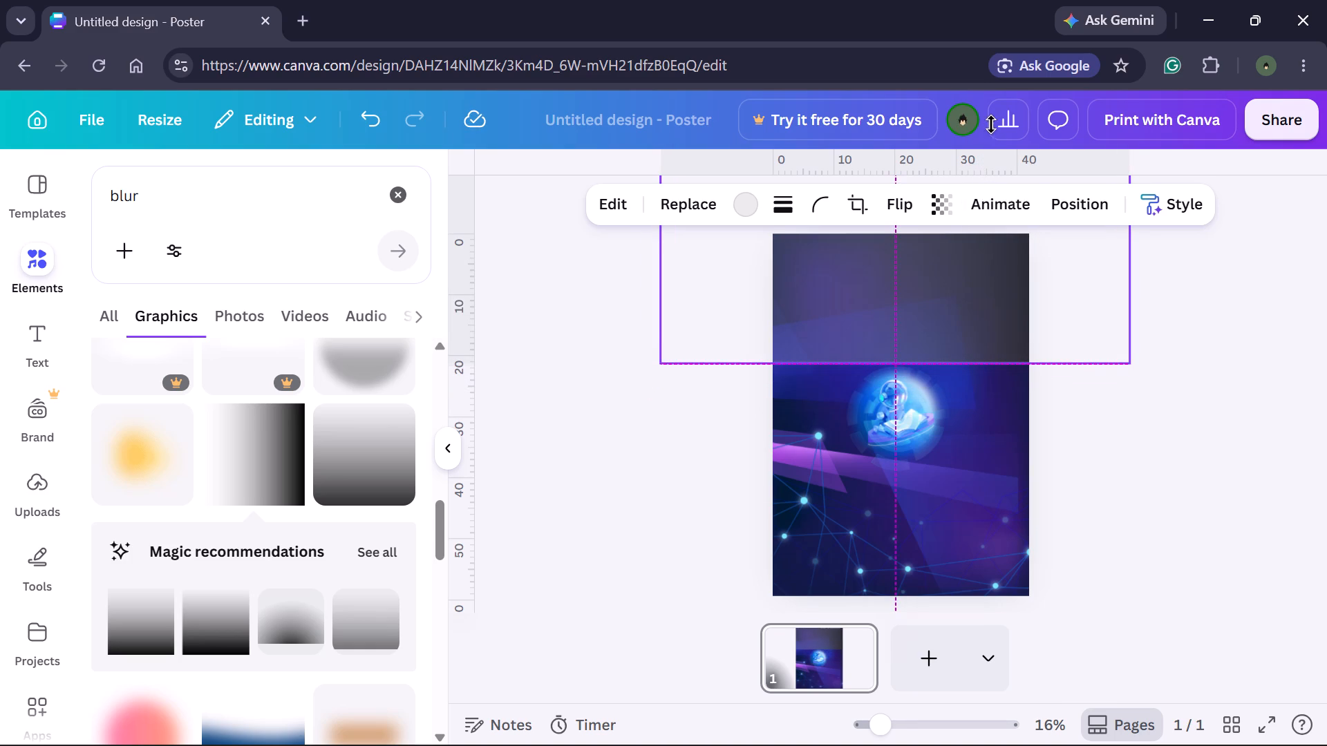
# Move the black gradient square down the poster and off toward its lower right, leaving only the faded edge overlapping the poster.
pyautogui.moveTo(991, 124); pyautogui.dragTo(972, 607)
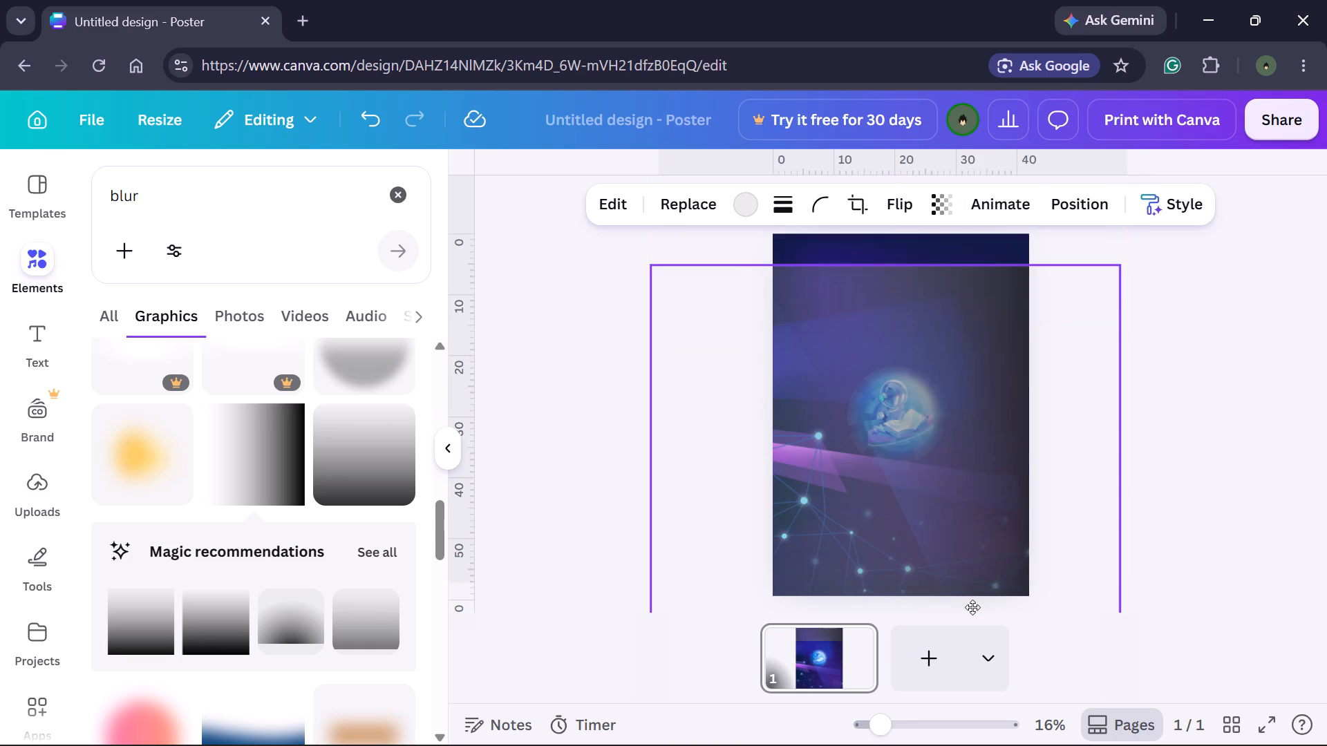
pyautogui.moveTo(972, 607); pyautogui.dragTo(976, 667)
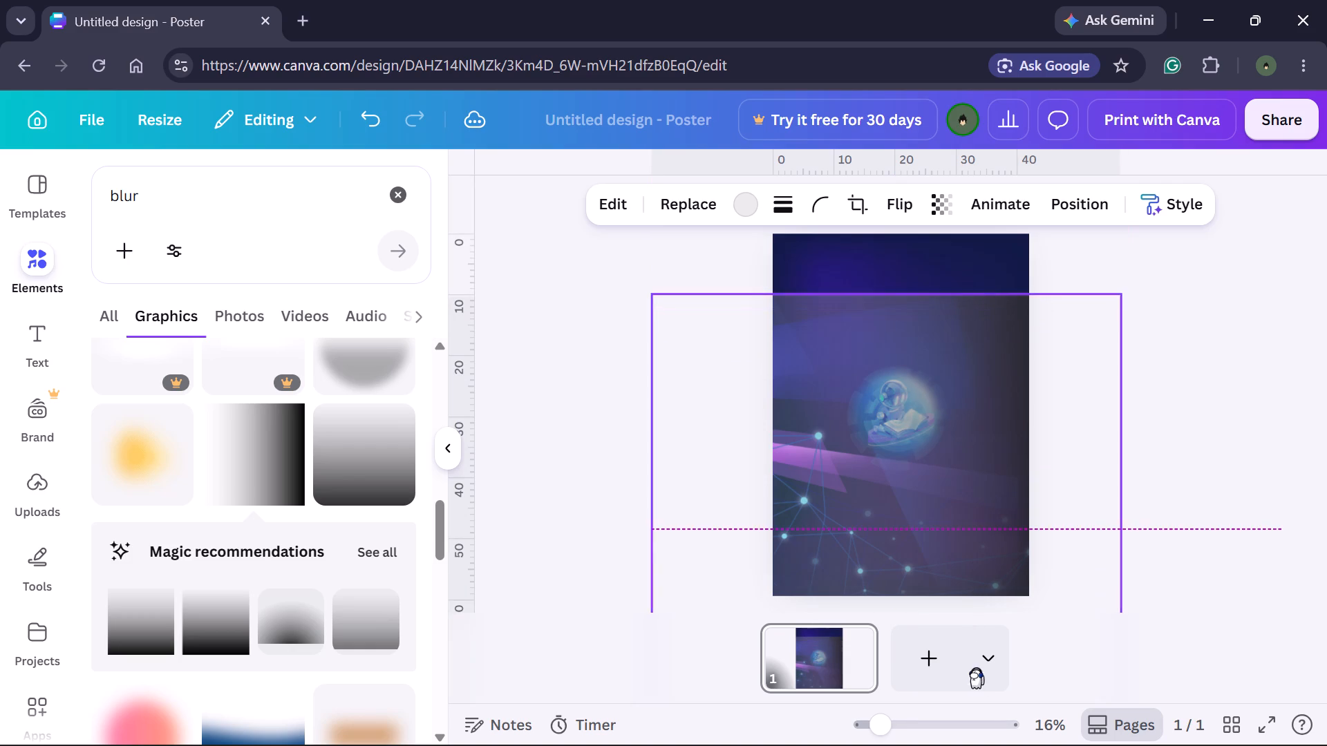
pyautogui.moveTo(976, 667); pyautogui.dragTo(1091, 648)
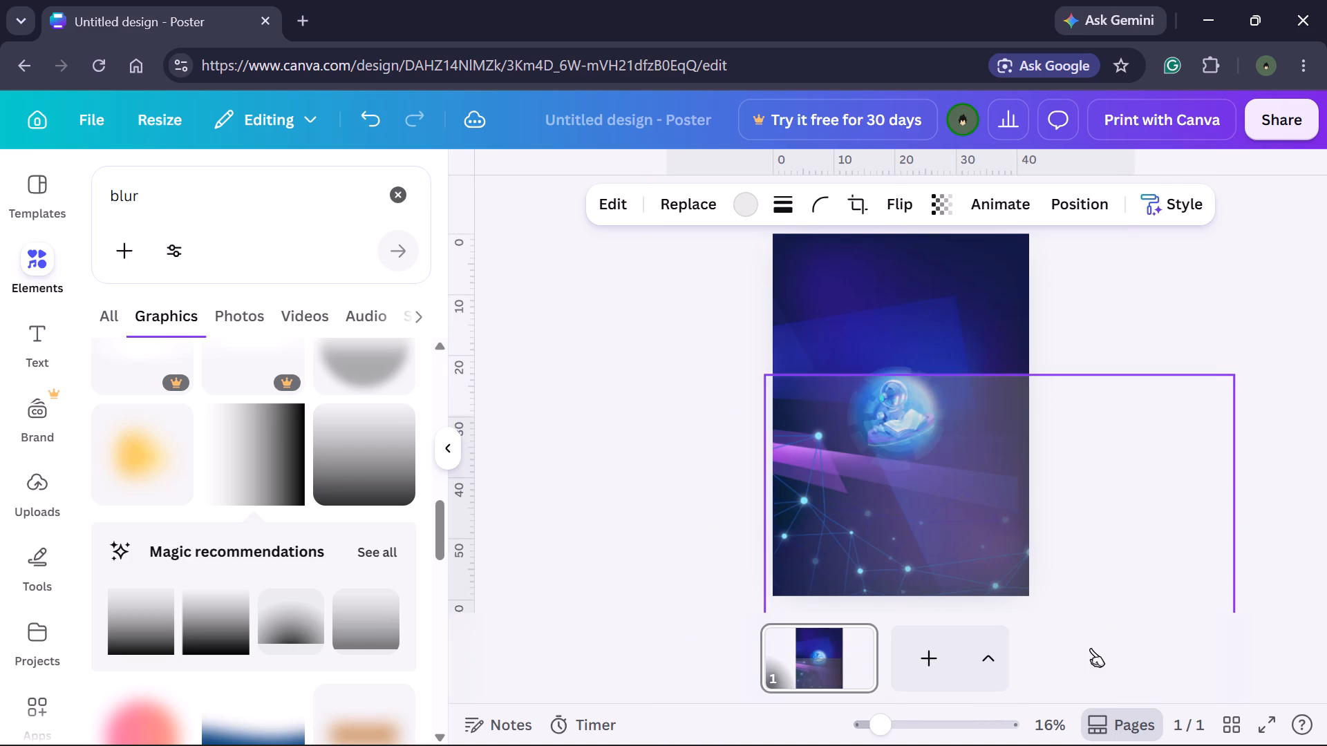
pyautogui.moveTo(1091, 648); pyautogui.dragTo(1091, 656)
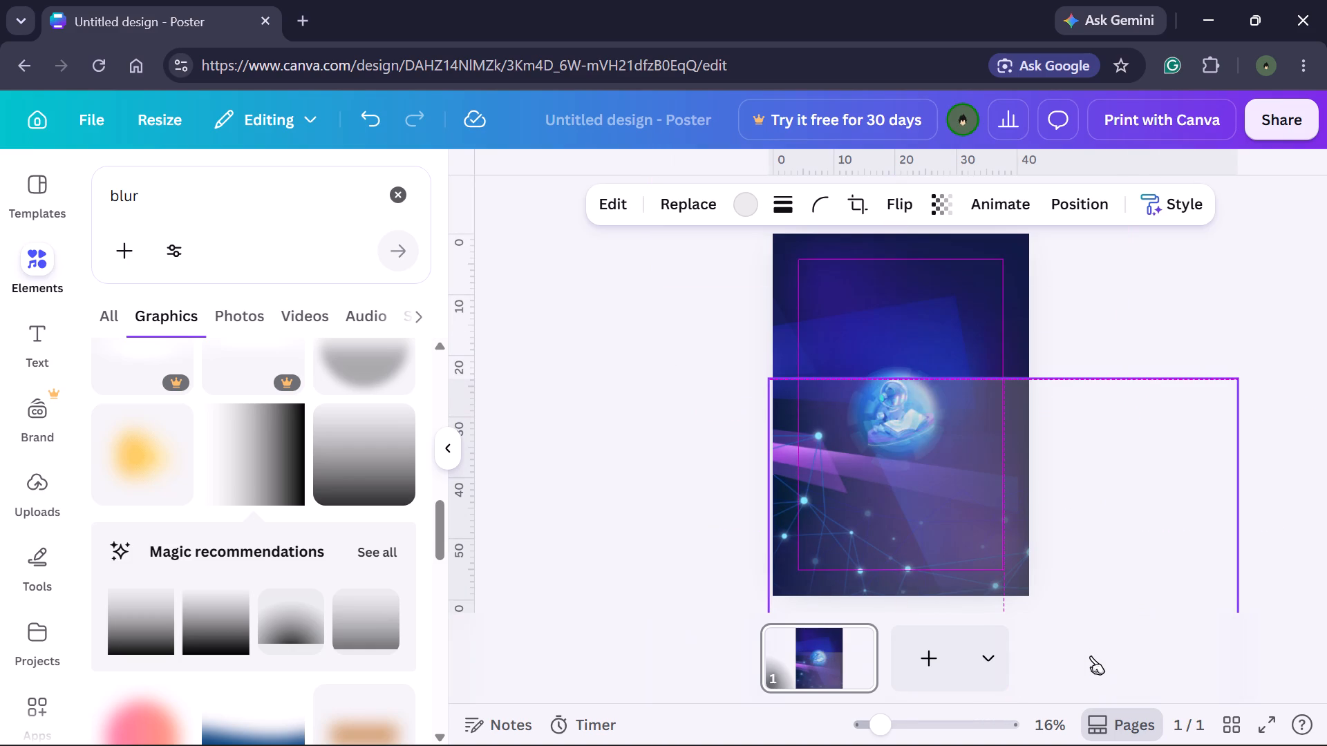
pyautogui.moveTo(1091, 656); pyautogui.dragTo(1212, 661)
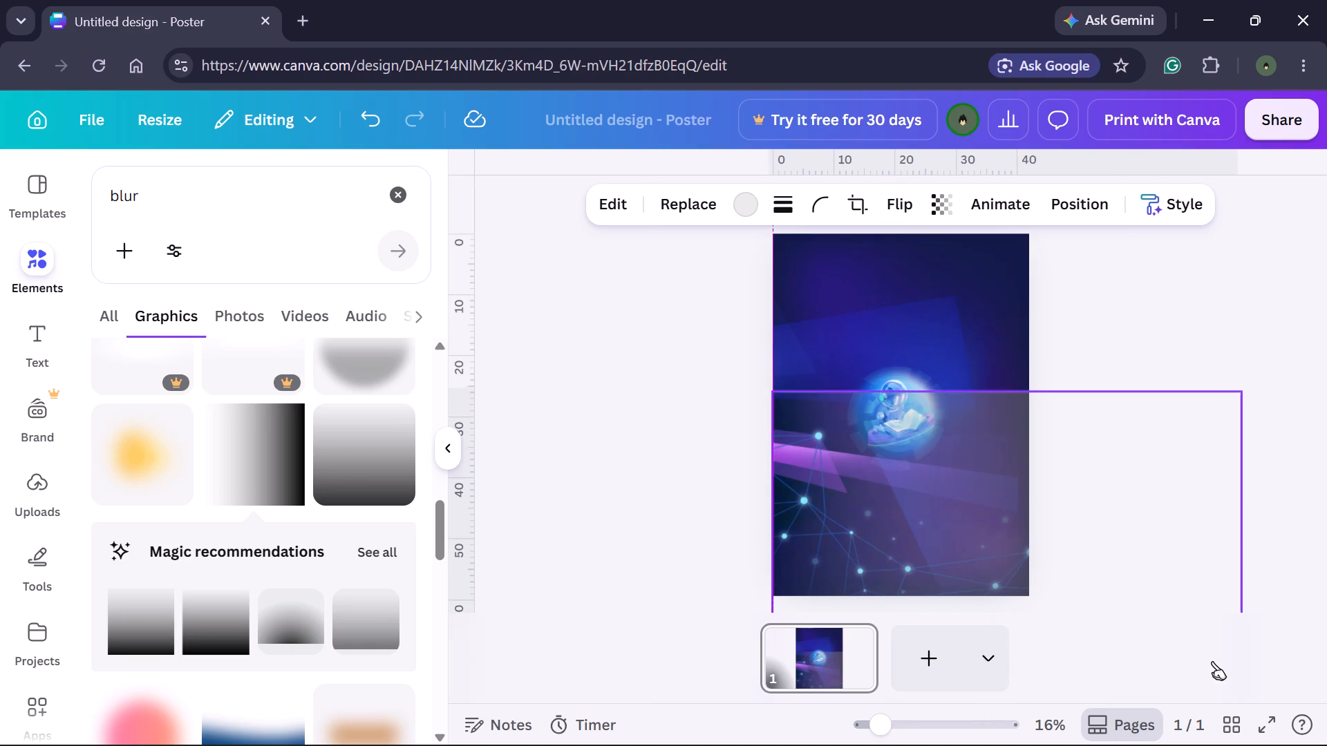
pyautogui.moveTo(1212, 661); pyautogui.dragTo(1242, 658)
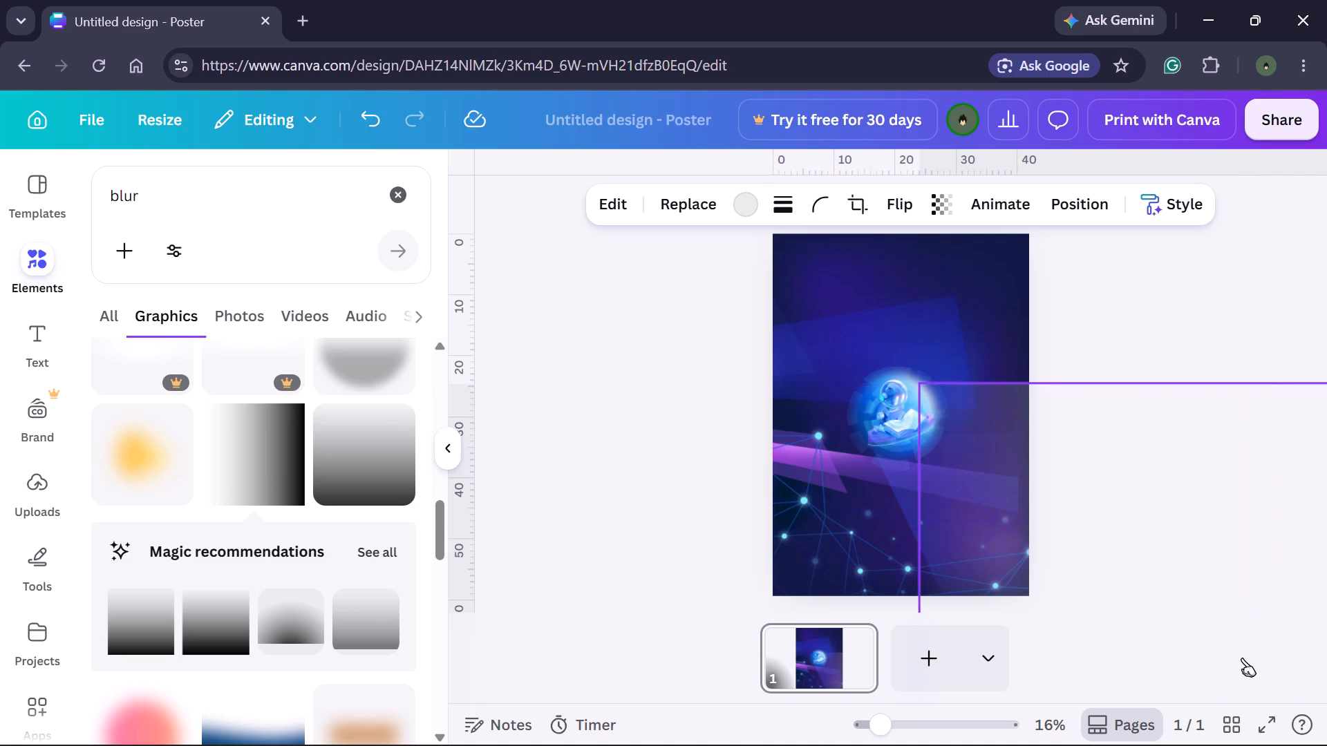
pyautogui.moveTo(1242, 658); pyautogui.dragTo(1246, 658)
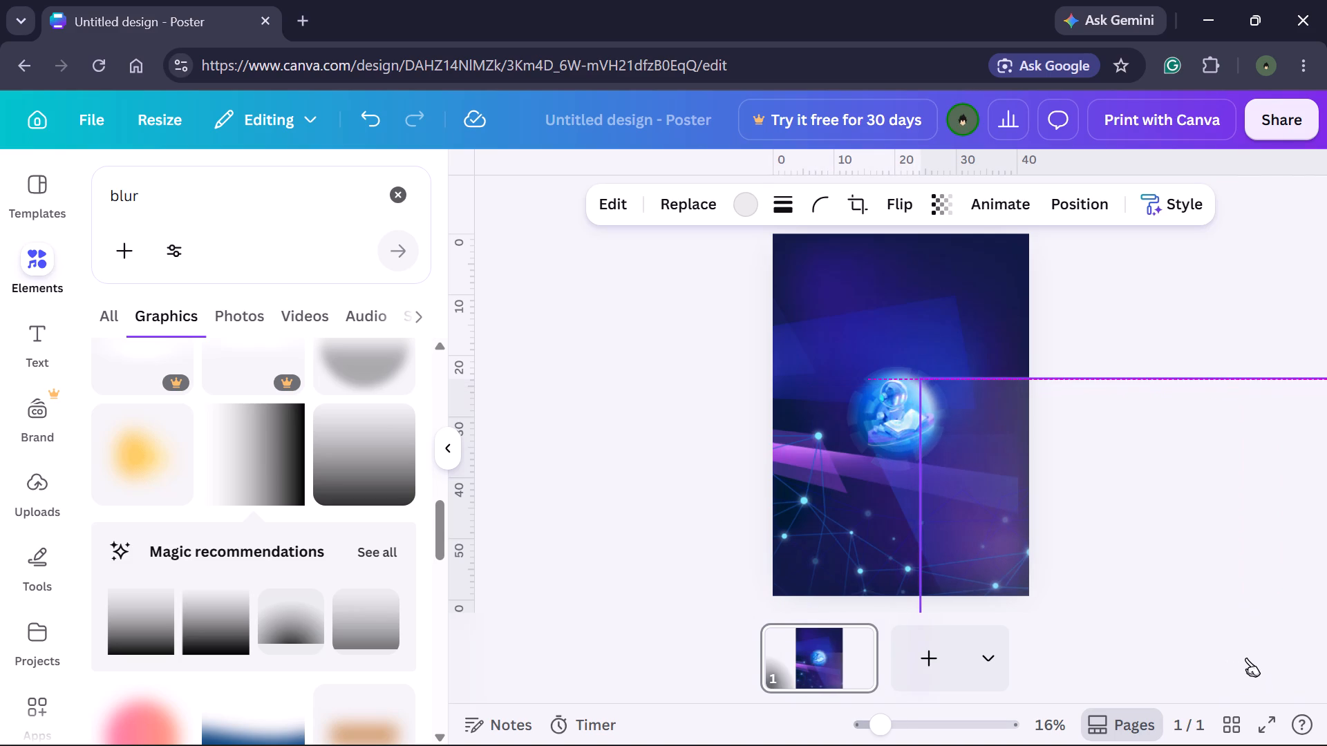
pyautogui.moveTo(1246, 658); pyautogui.dragTo(1326, 639)
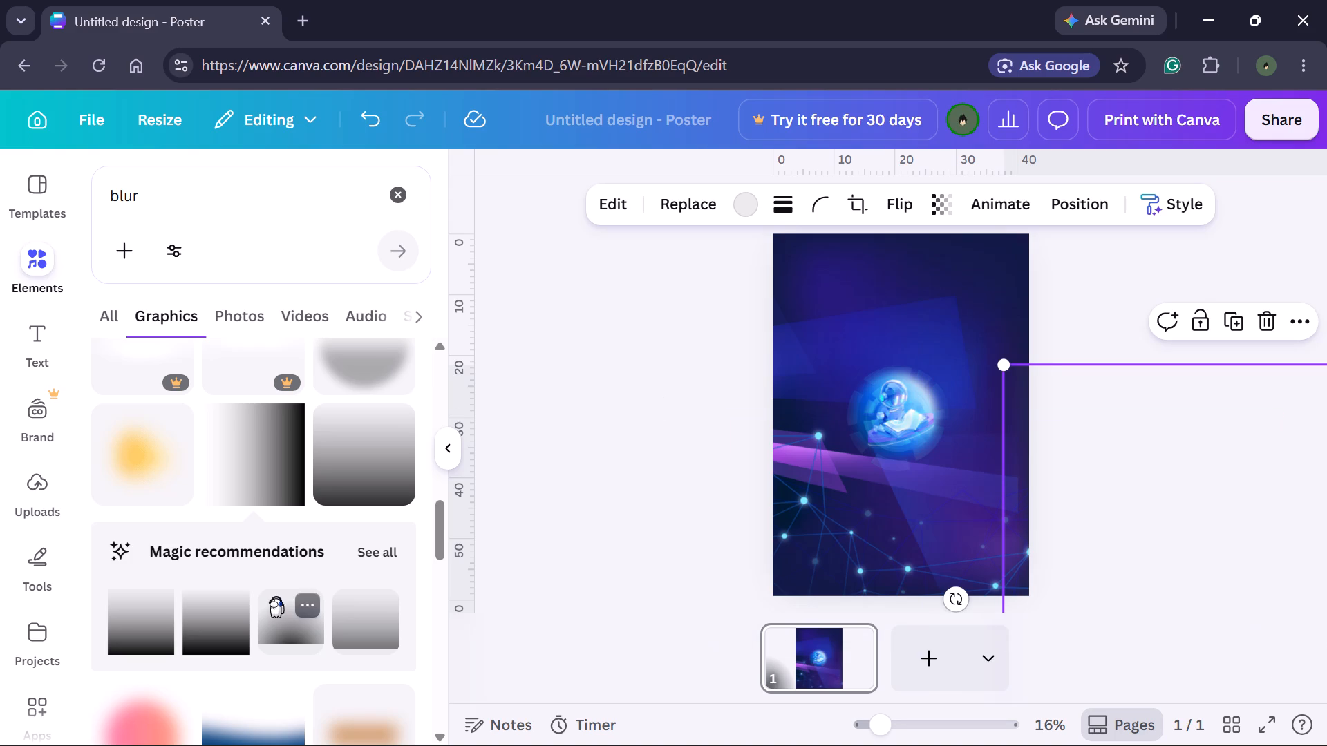
# Add the purple wavy-lines graphic from the blur results, placing it over the sphere and reading robot.
pyautogui.scroll(-1, 349, 471)
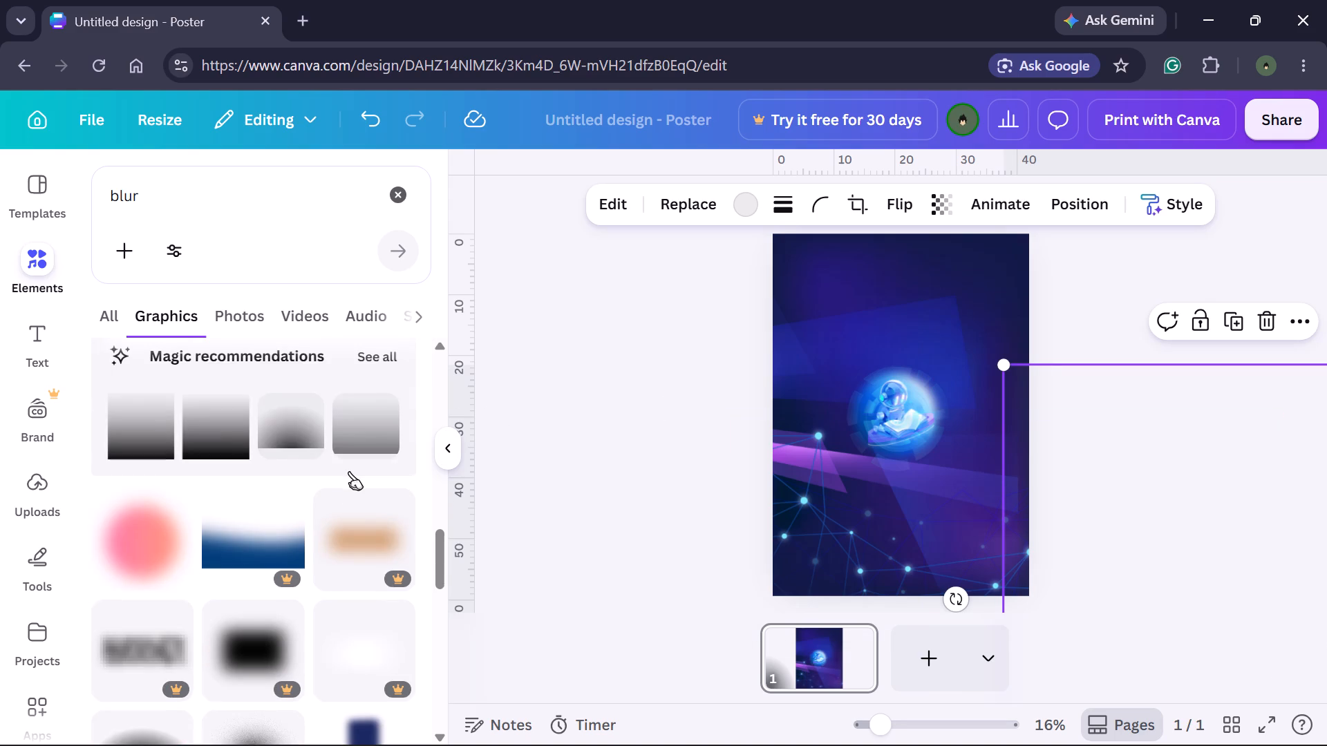
pyautogui.scroll(-4, 349, 471)
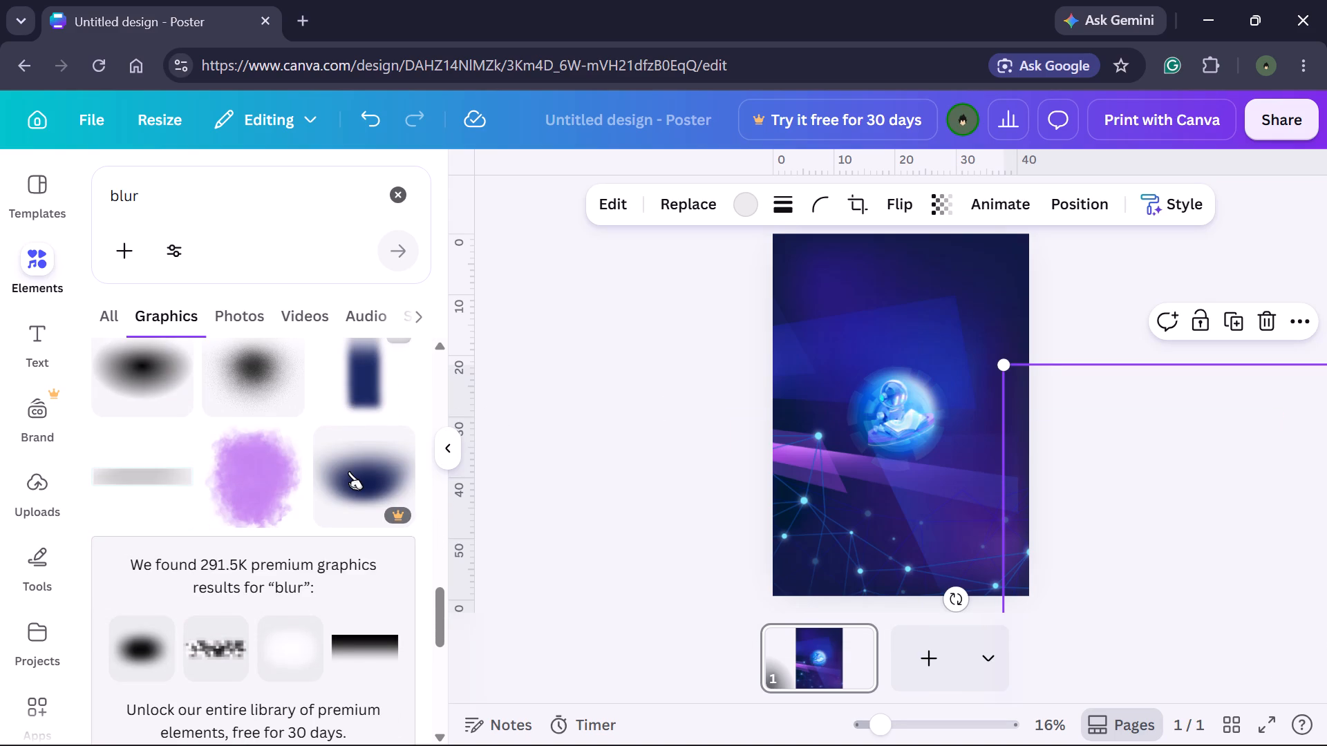
pyautogui.scroll(-4, 349, 471)
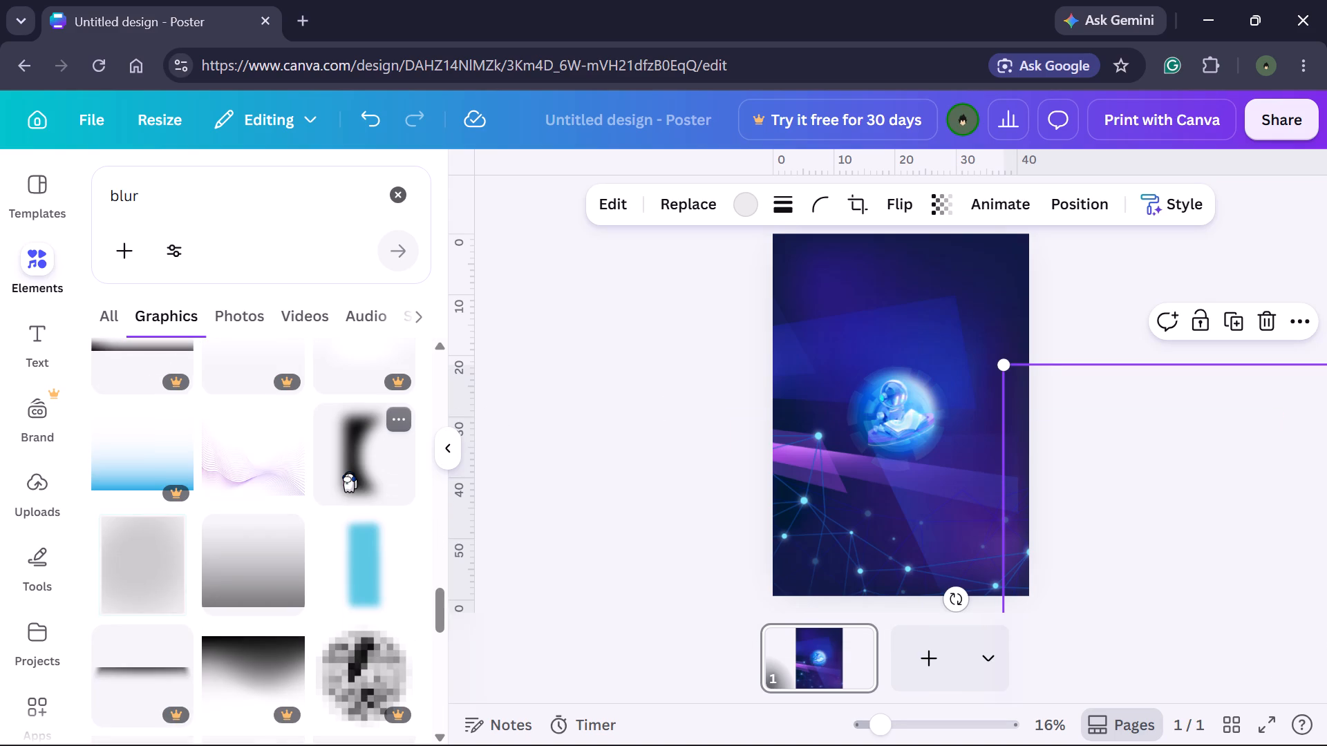
pyautogui.moveTo(247, 456); pyautogui.dragTo(256, 456)
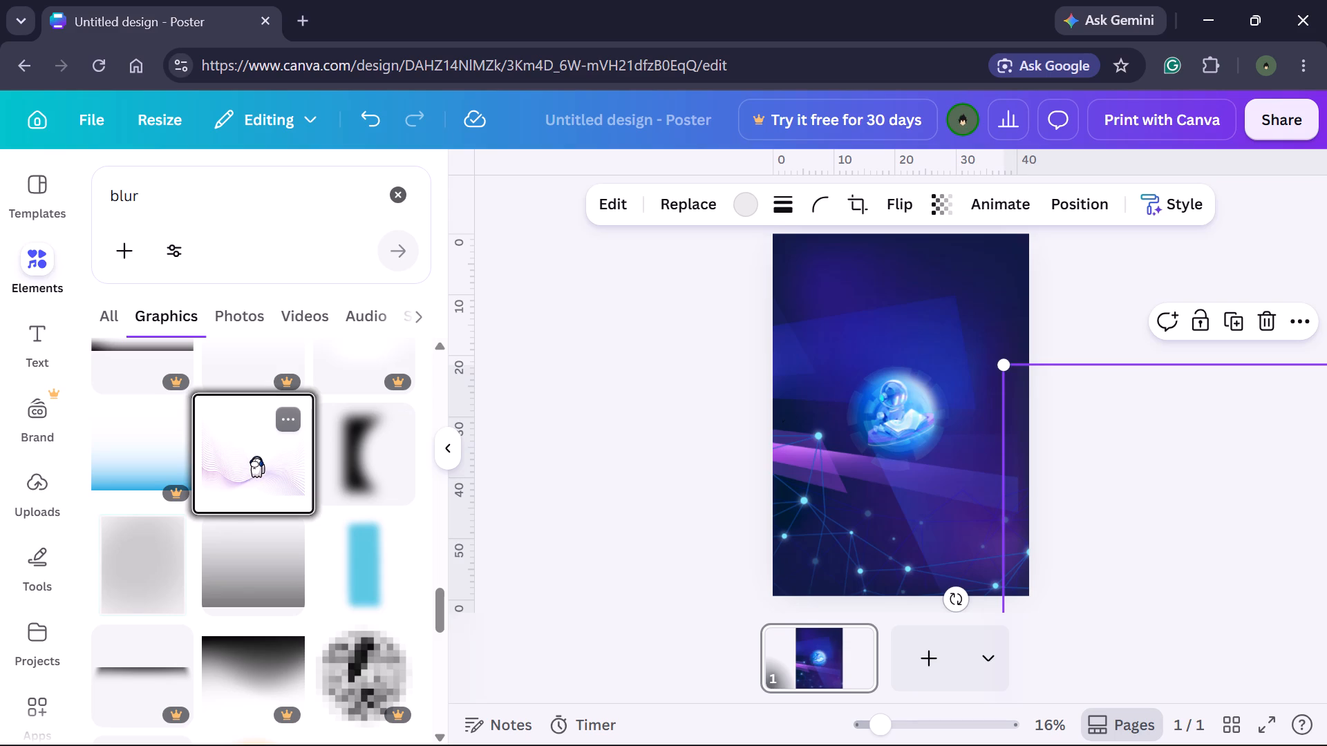
pyautogui.moveTo(256, 456); pyautogui.dragTo(869, 309)
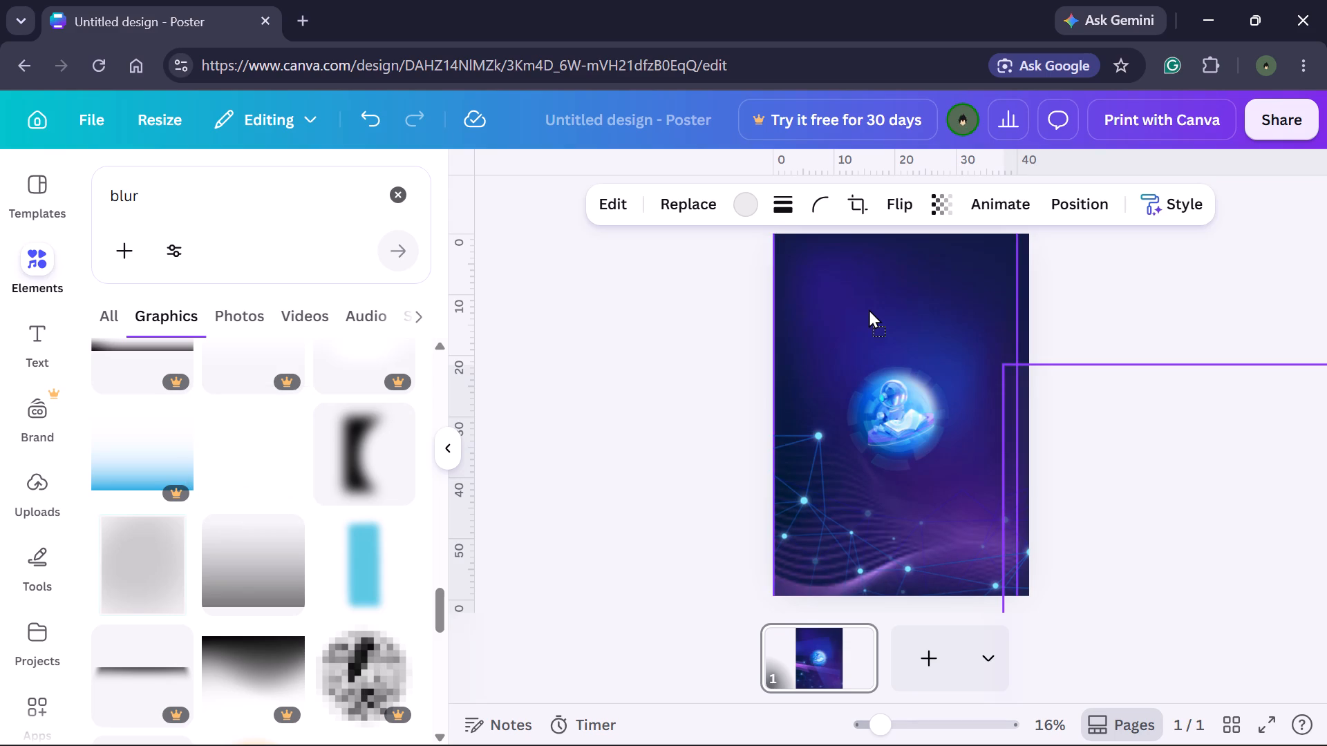
pyautogui.moveTo(869, 309); pyautogui.dragTo(881, 398)
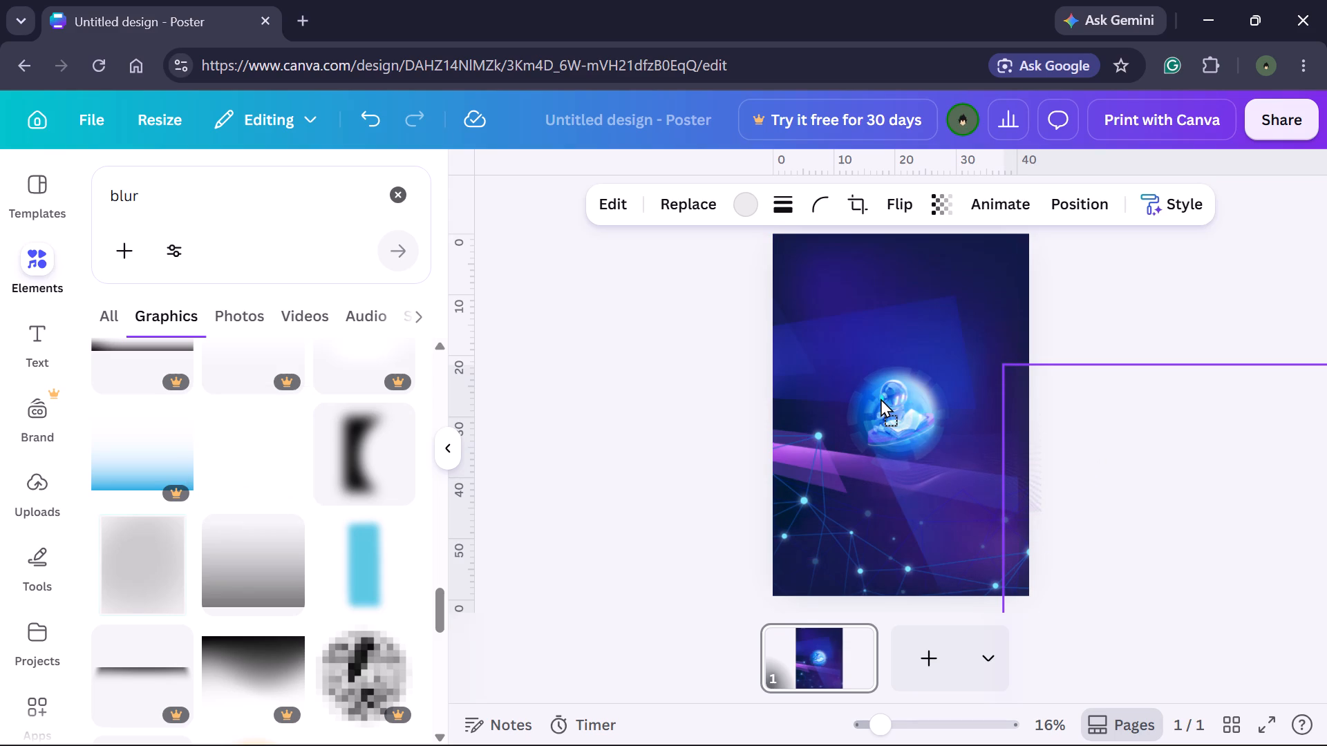
pyautogui.moveTo(881, 398); pyautogui.dragTo(878, 394)
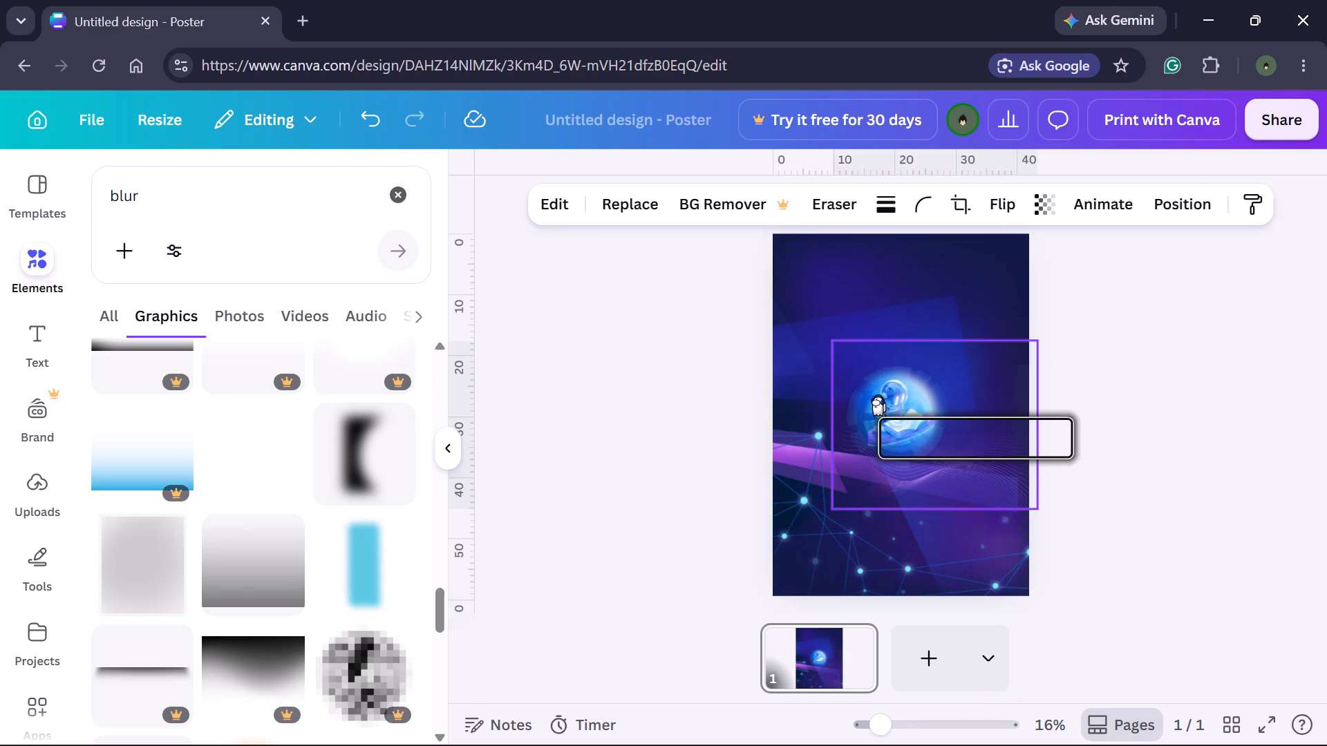
# Move the wavy-lines graphic to the poster's top and widen it to about 44.8 so it spans the full poster width.
pyautogui.moveTo(940, 482); pyautogui.dragTo(927, 483)
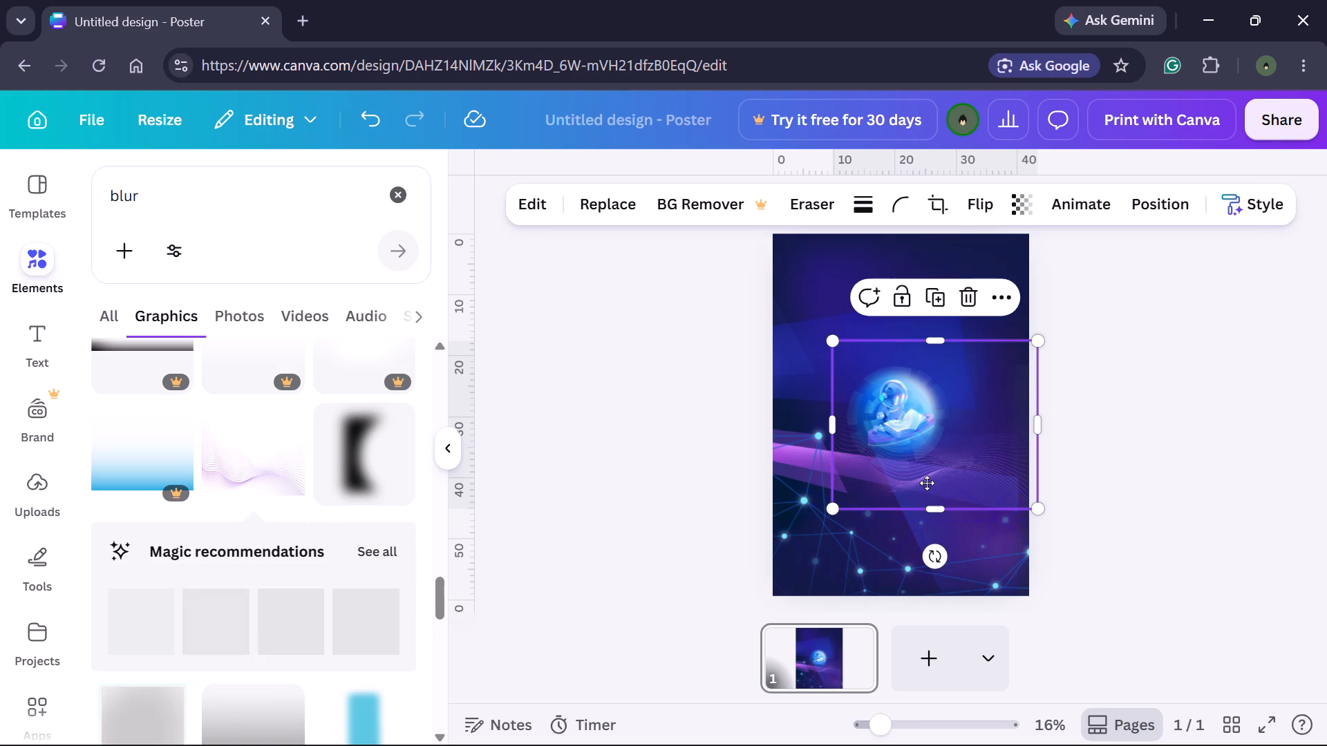
pyautogui.moveTo(927, 483); pyautogui.dragTo(927, 482)
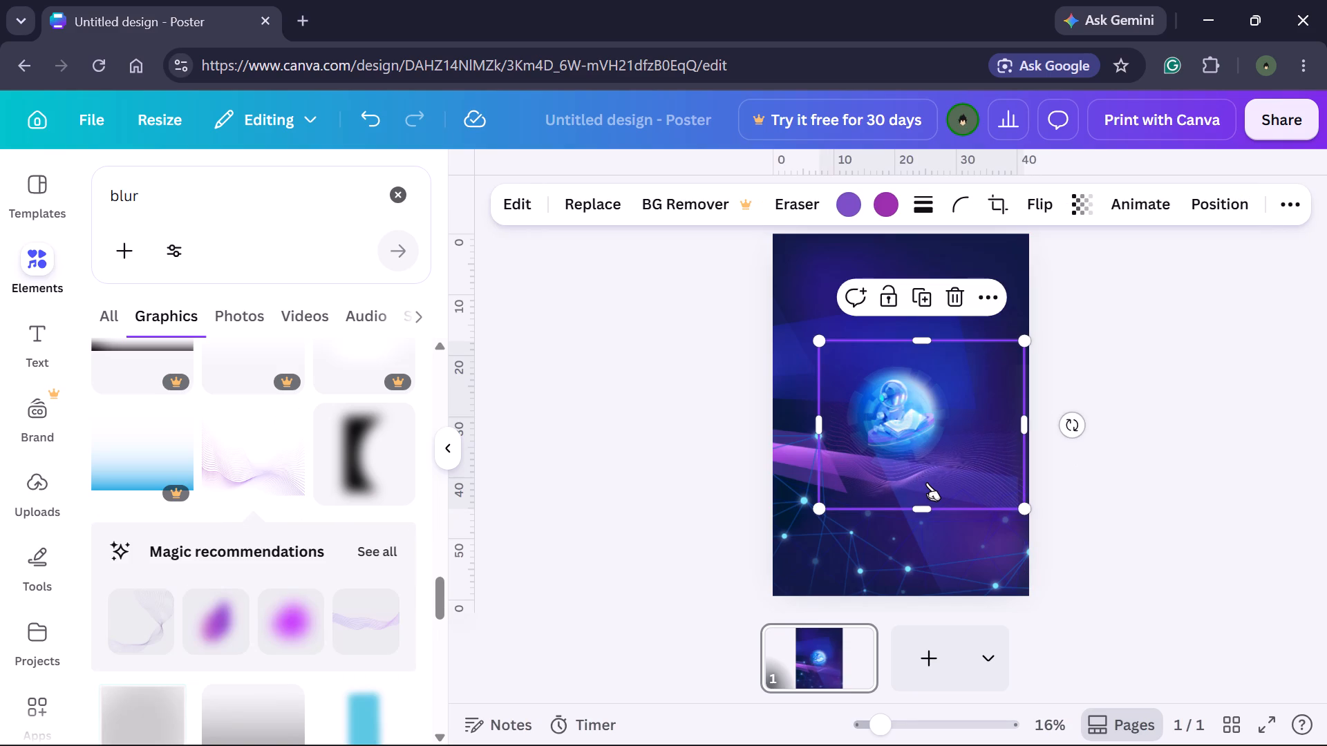
pyautogui.moveTo(927, 482); pyautogui.dragTo(871, 314)
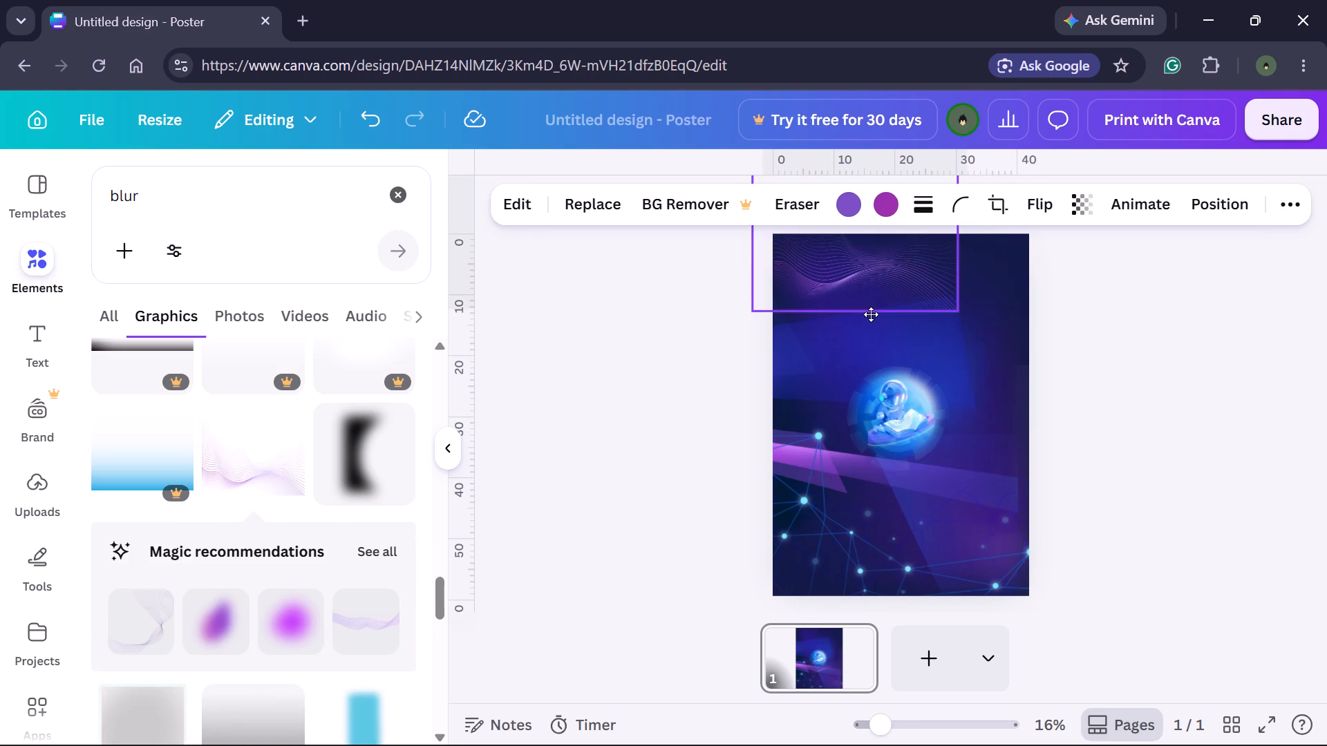
pyautogui.moveTo(871, 314); pyautogui.dragTo(894, 317)
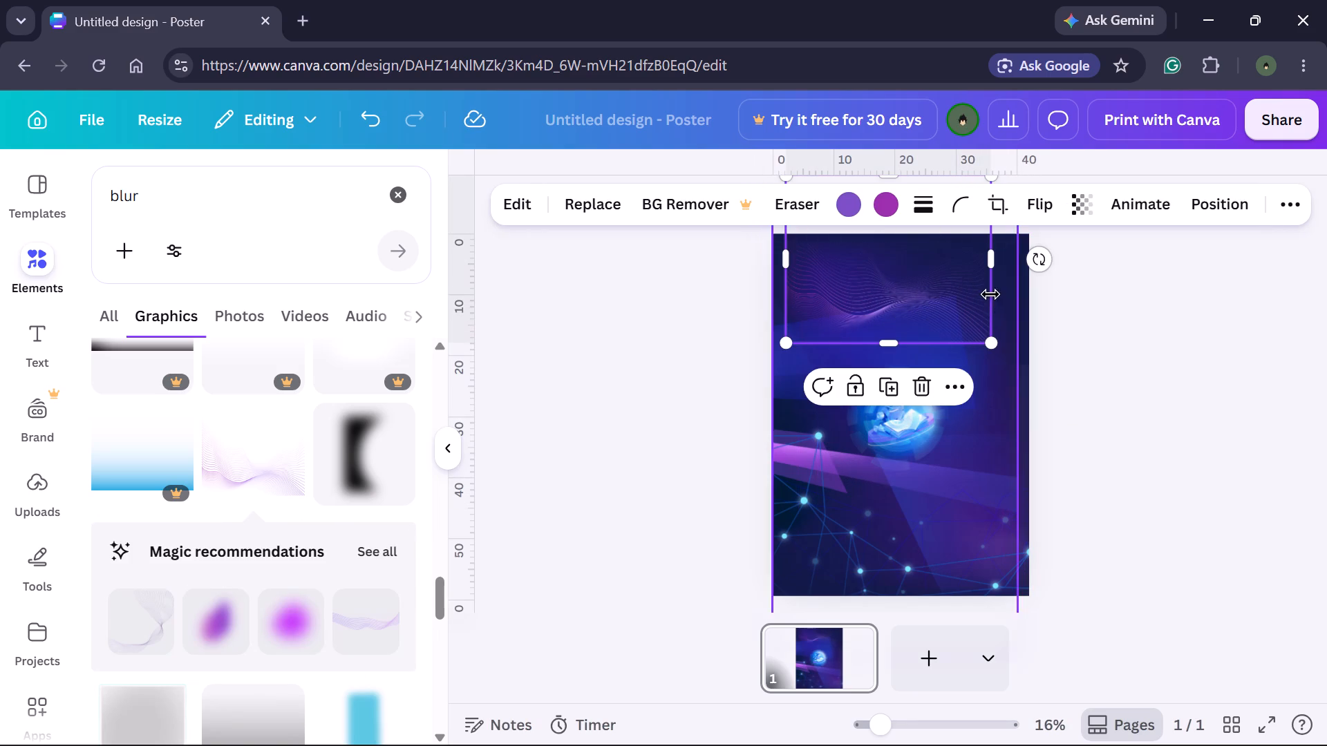
pyautogui.moveTo(992, 278); pyautogui.dragTo(1050, 287)
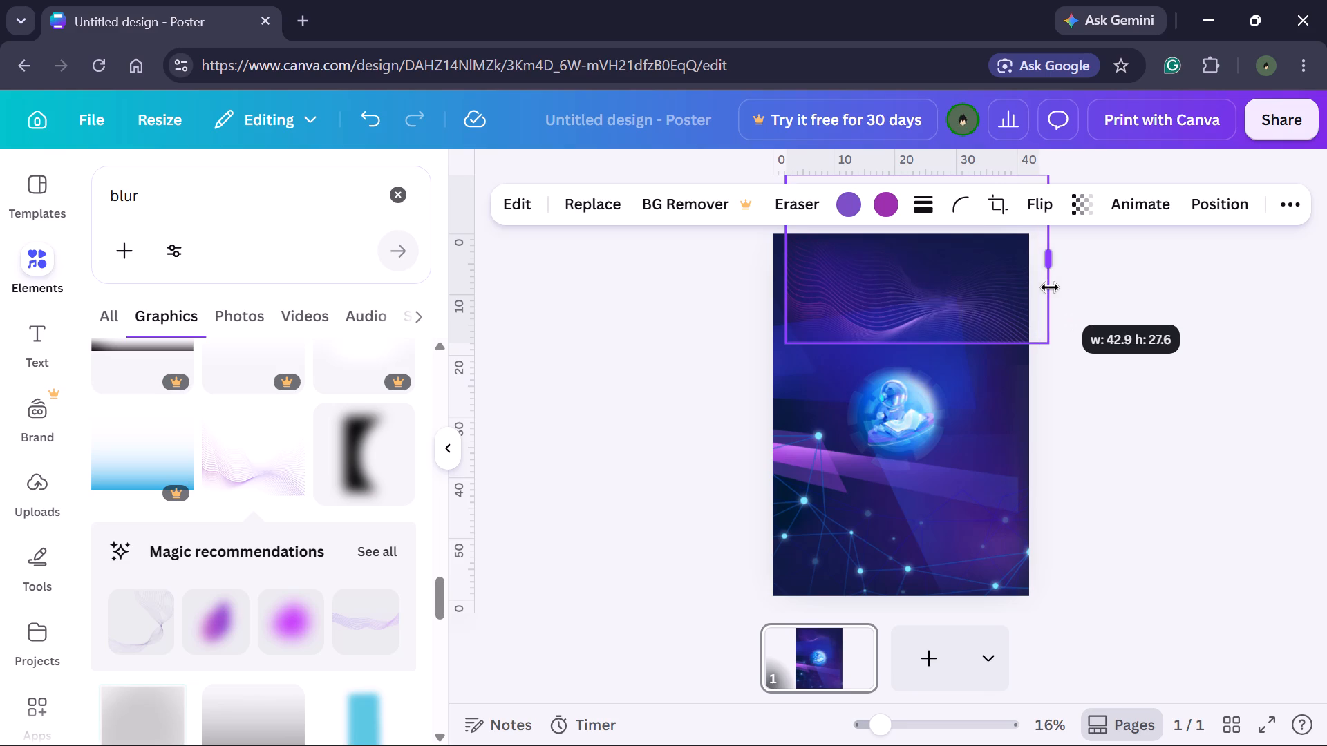
pyautogui.moveTo(1050, 287); pyautogui.dragTo(1048, 287)
pyautogui.moveTo(785, 265); pyautogui.dragTo(767, 264)
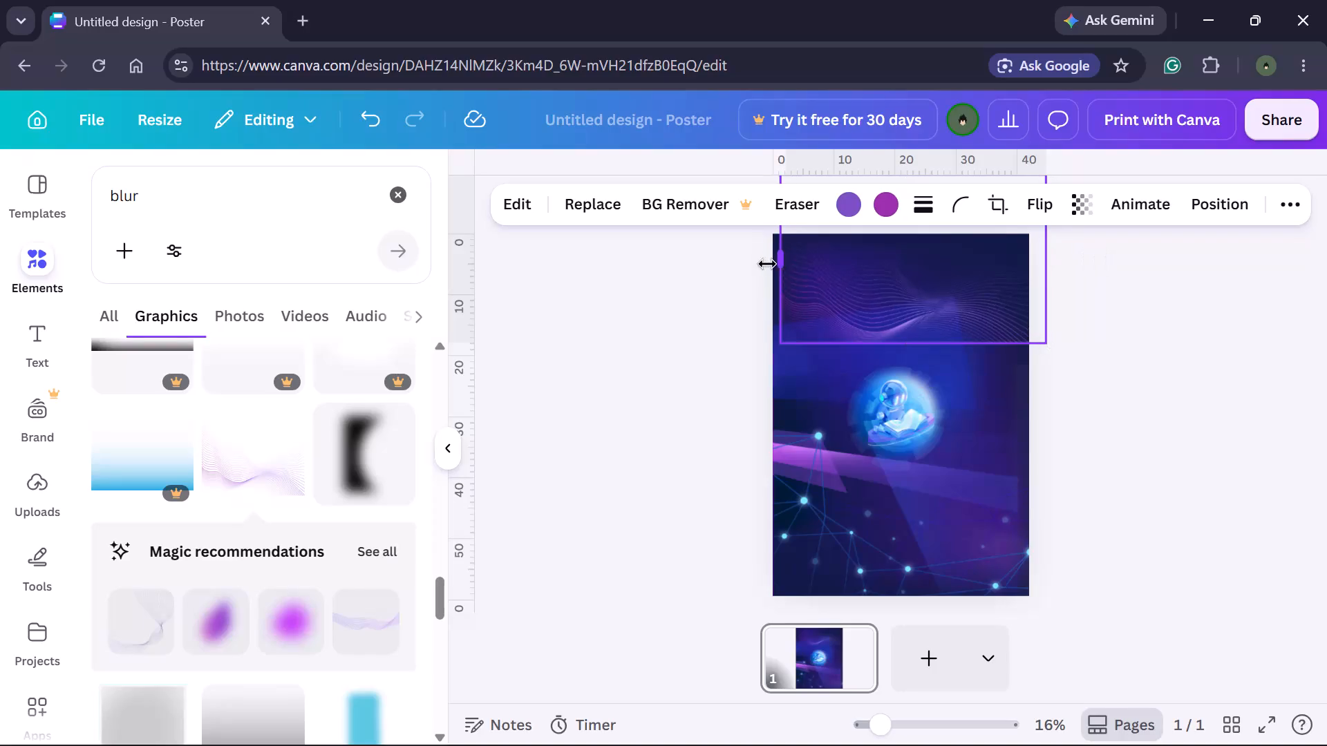
pyautogui.moveTo(767, 264); pyautogui.dragTo(775, 282)
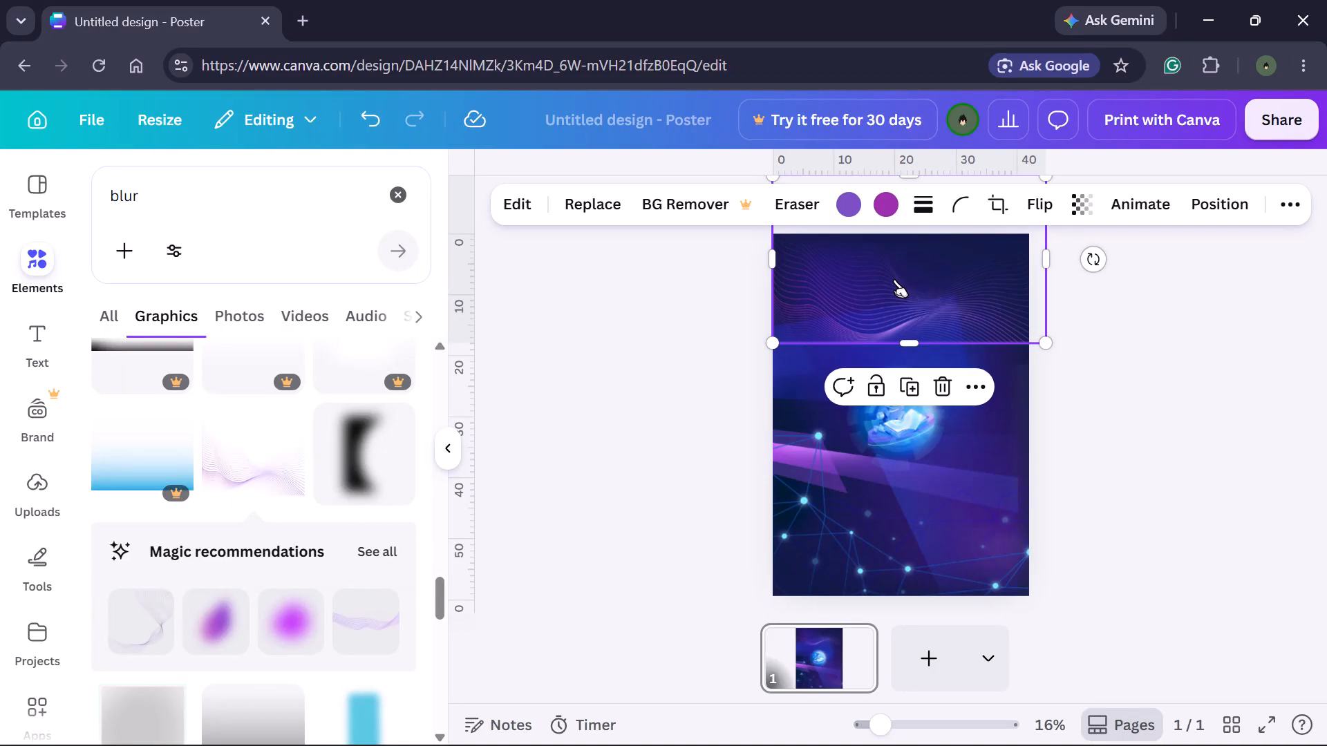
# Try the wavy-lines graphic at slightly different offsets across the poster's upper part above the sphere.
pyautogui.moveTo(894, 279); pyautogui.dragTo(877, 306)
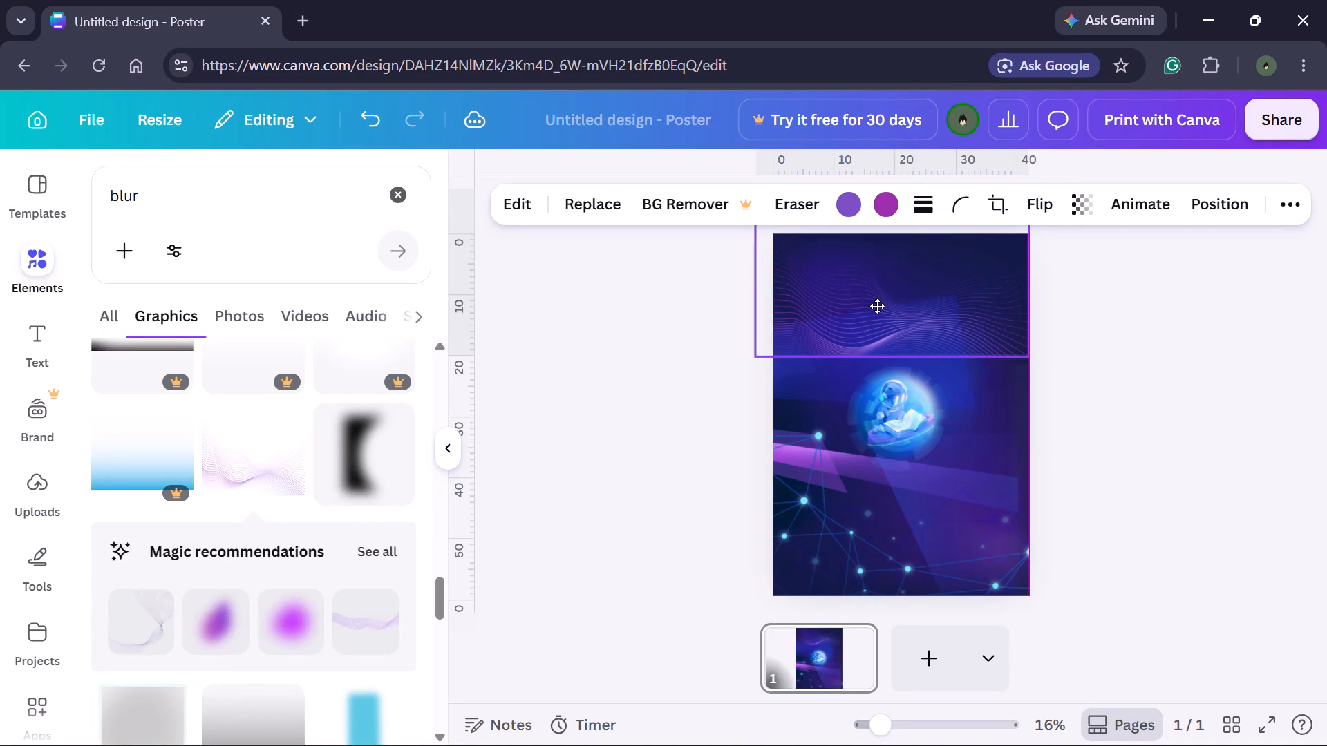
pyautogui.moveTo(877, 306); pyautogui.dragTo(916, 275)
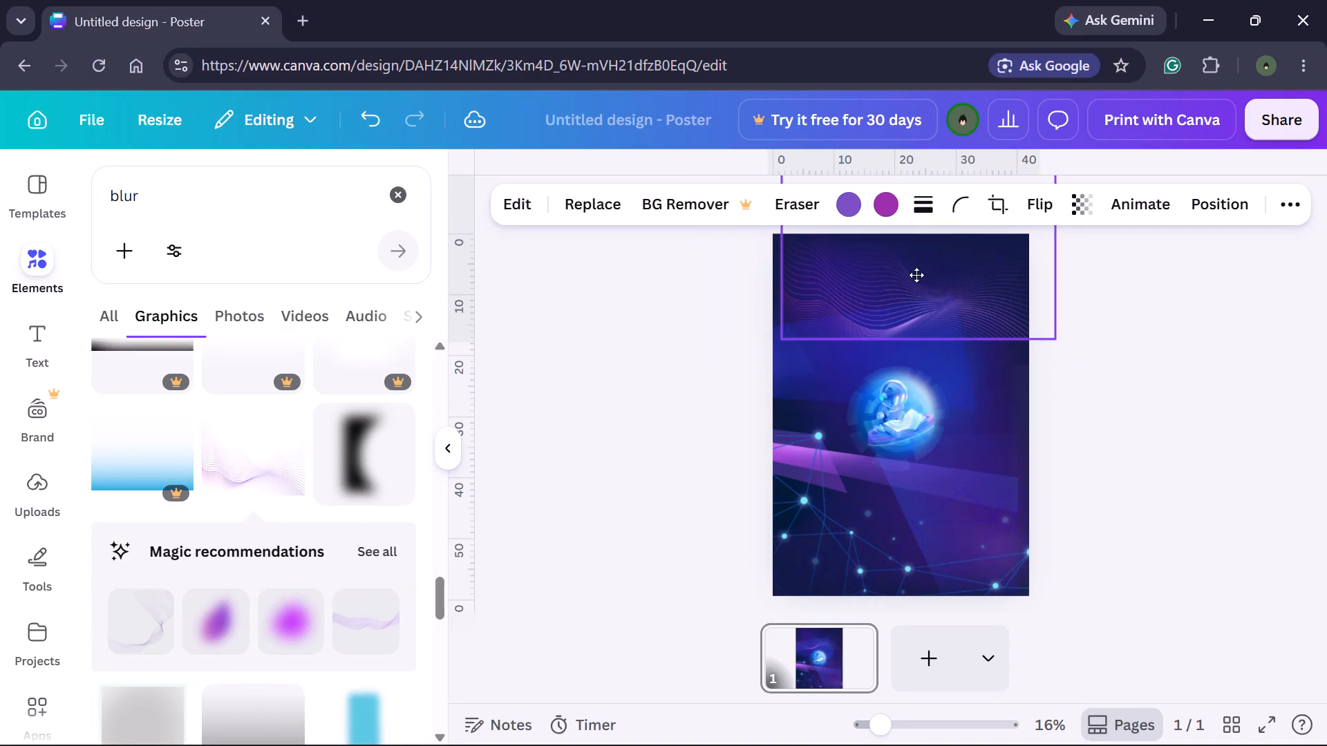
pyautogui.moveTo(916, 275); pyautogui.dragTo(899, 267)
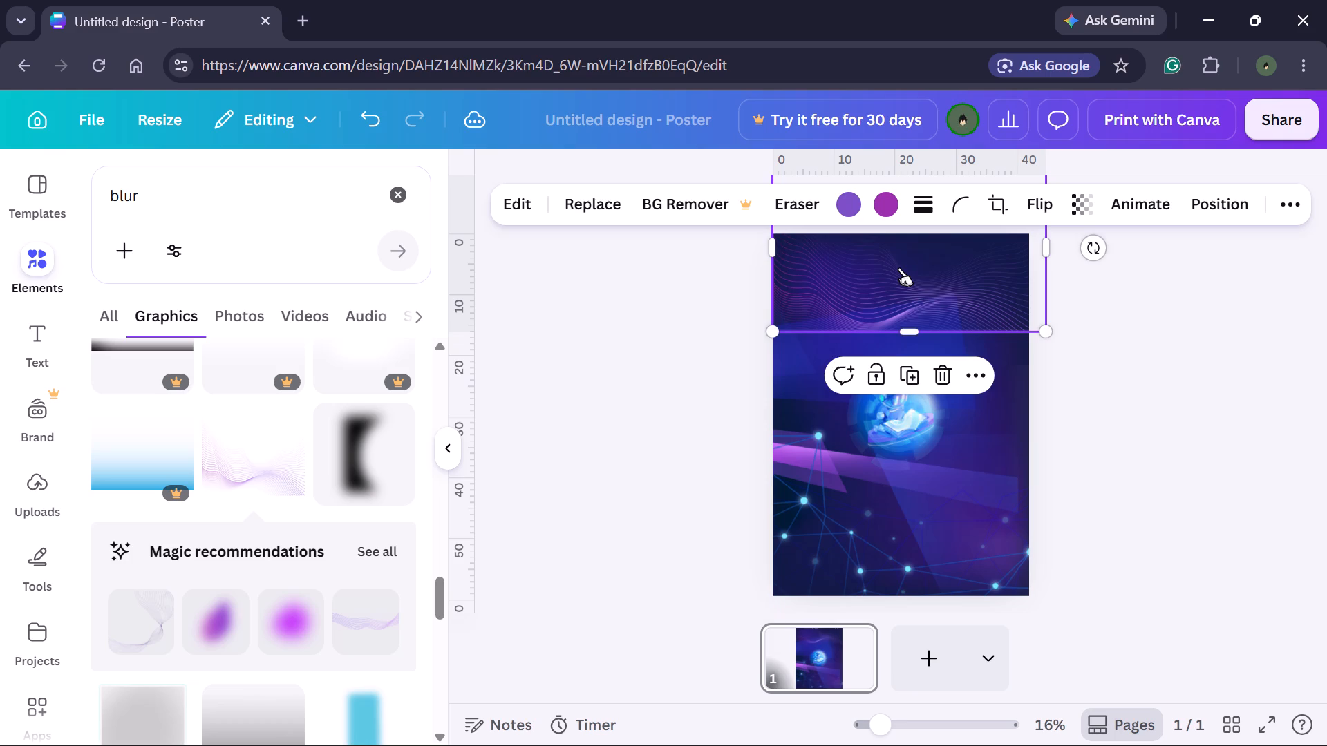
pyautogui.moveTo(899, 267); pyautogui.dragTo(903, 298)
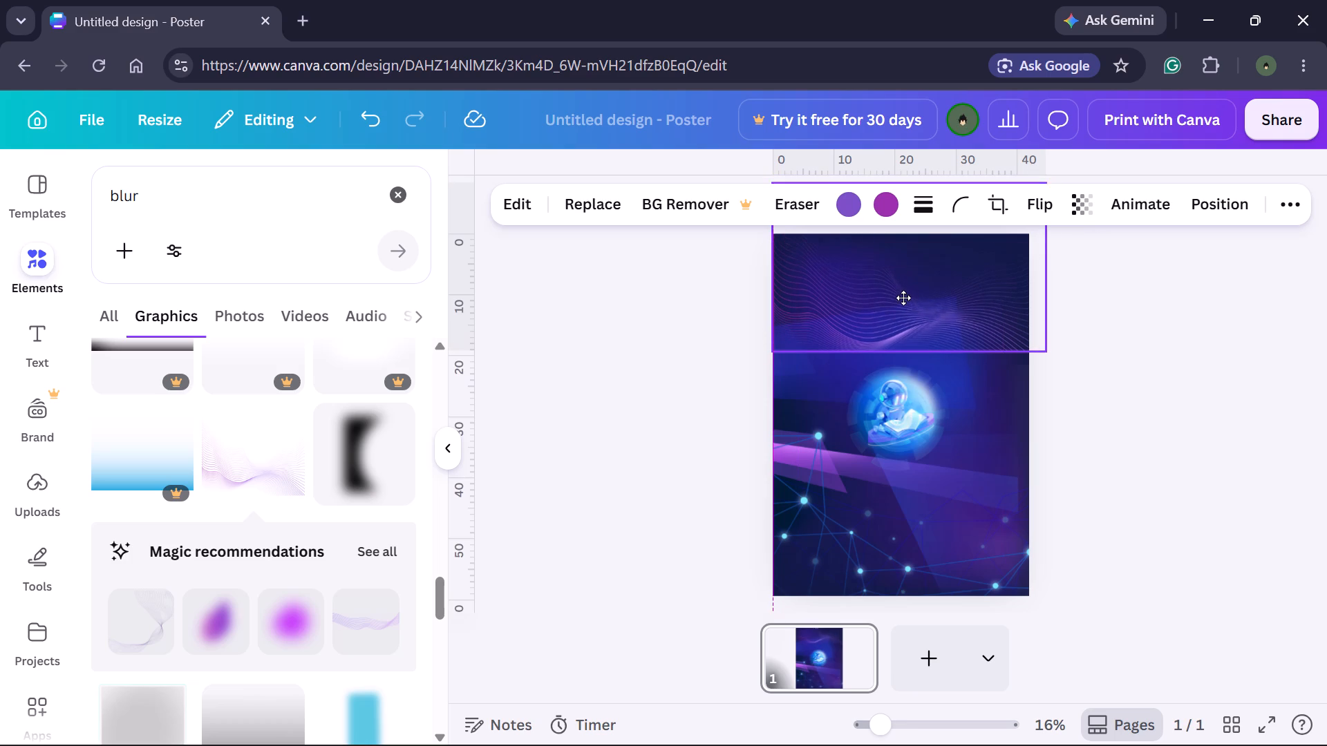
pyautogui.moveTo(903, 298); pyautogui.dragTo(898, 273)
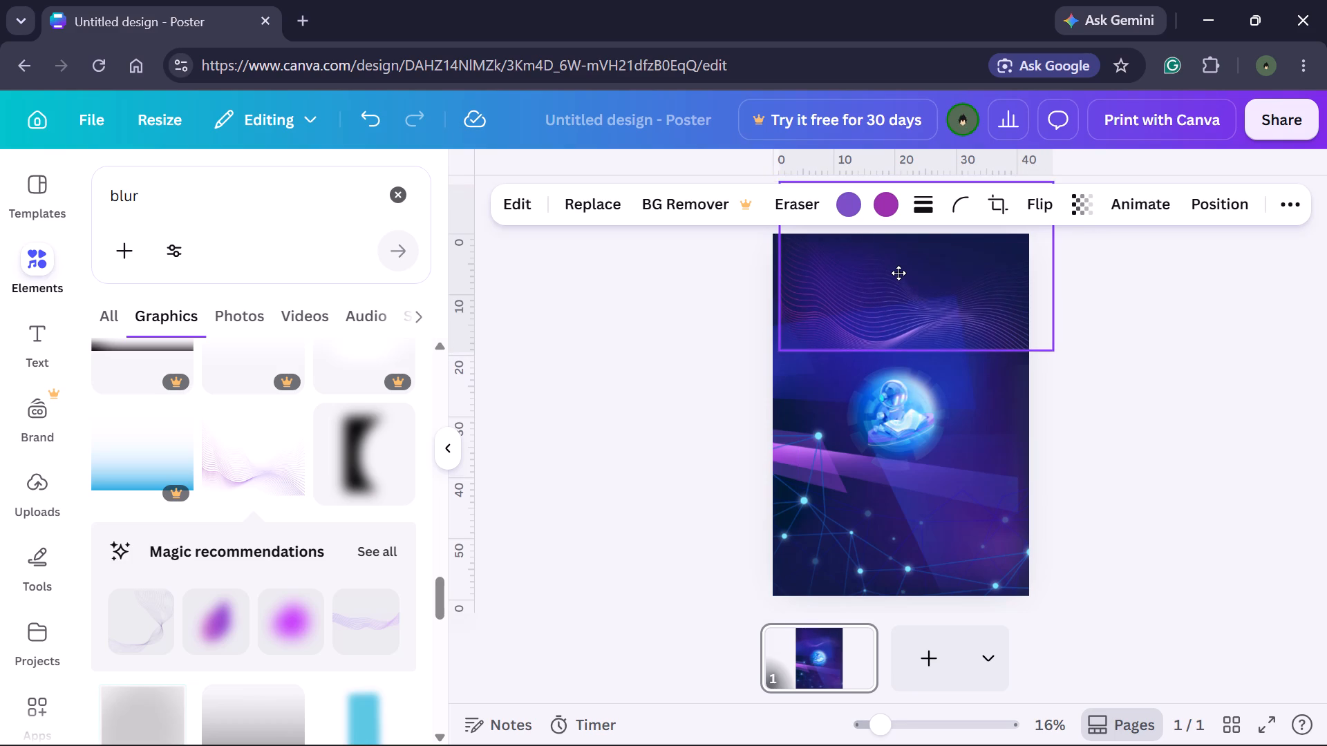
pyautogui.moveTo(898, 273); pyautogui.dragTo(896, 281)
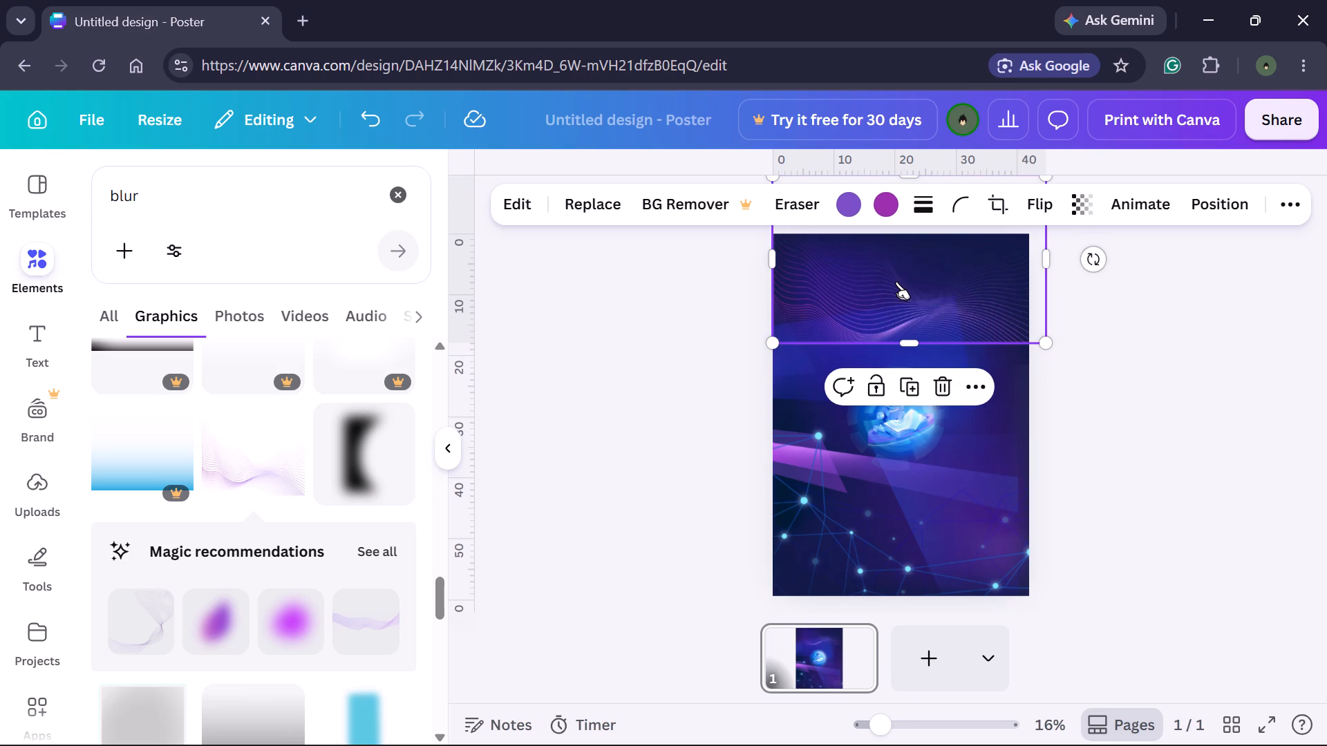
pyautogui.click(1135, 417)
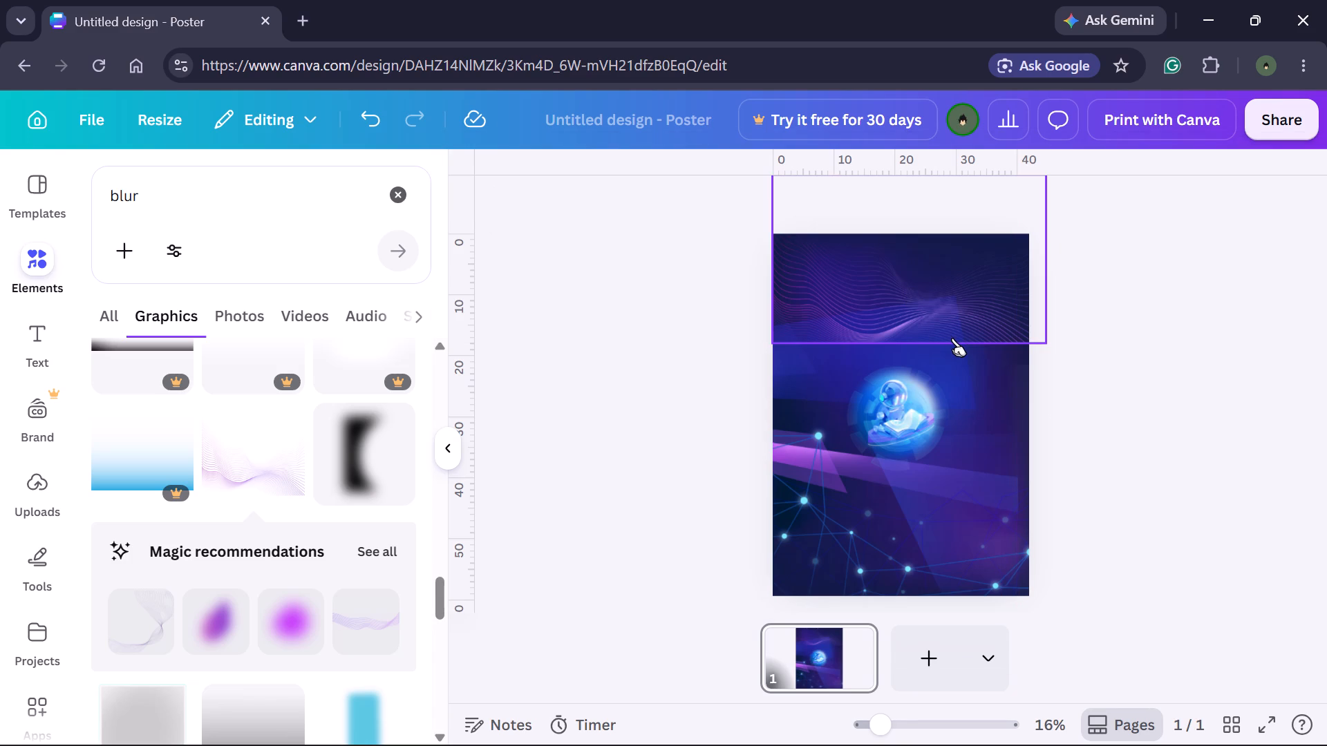
# Move the wavy-lines graphic down over the sphere and reading robot so its waves cross the purple light ray.
pyautogui.moveTo(952, 338); pyautogui.dragTo(961, 428)
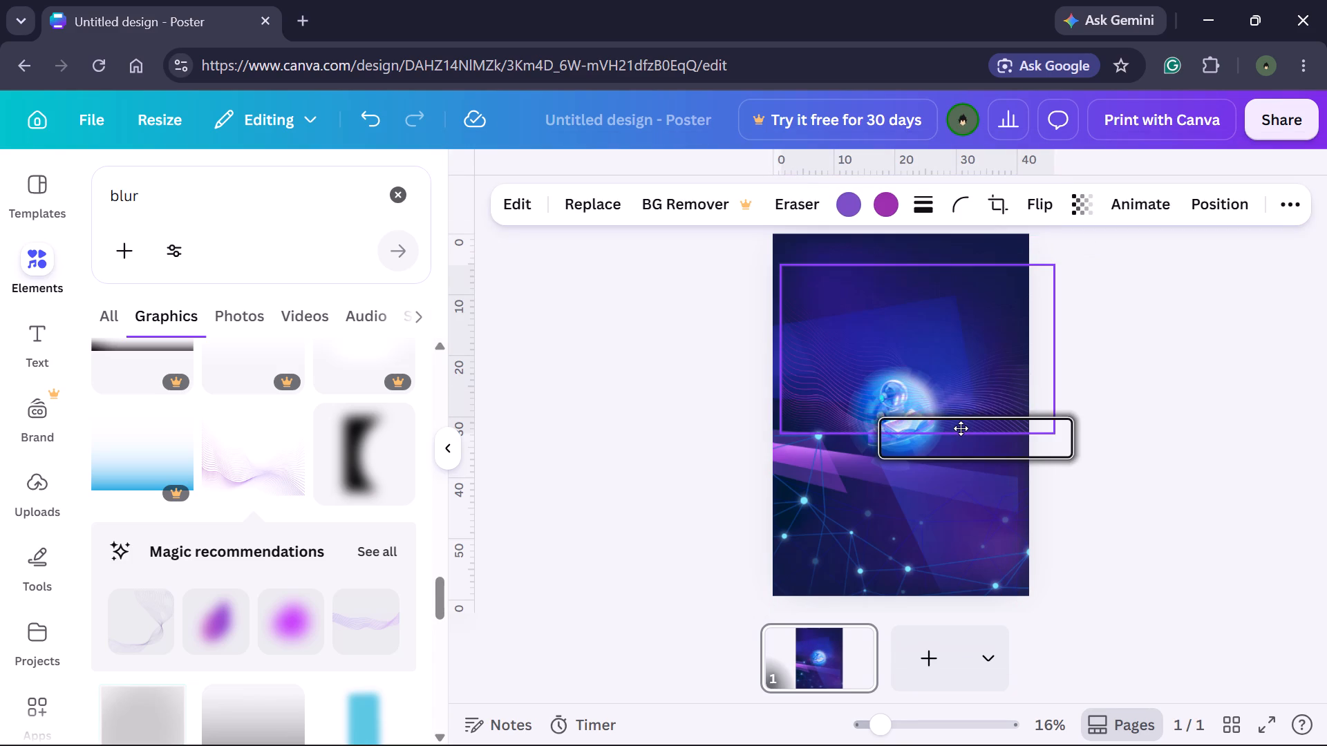
pyautogui.moveTo(961, 428); pyautogui.dragTo(967, 488)
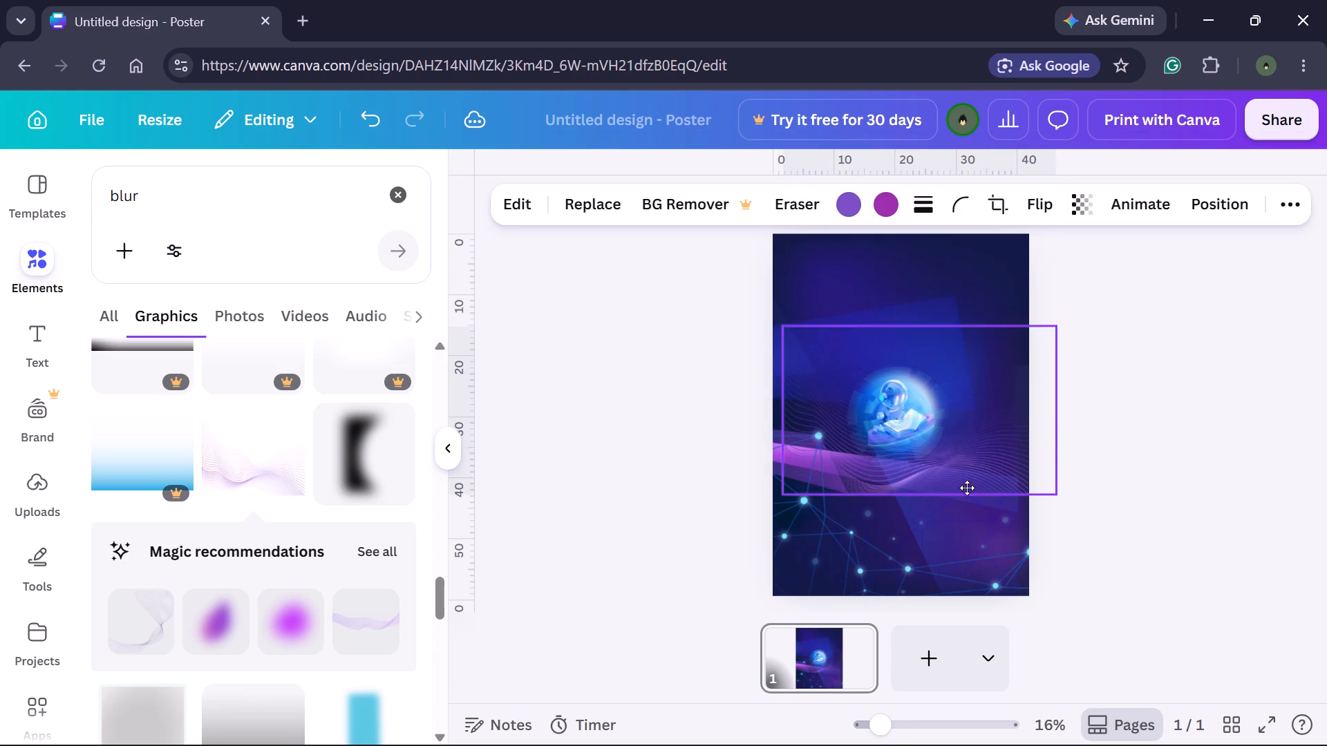
pyautogui.moveTo(967, 488); pyautogui.dragTo(973, 475)
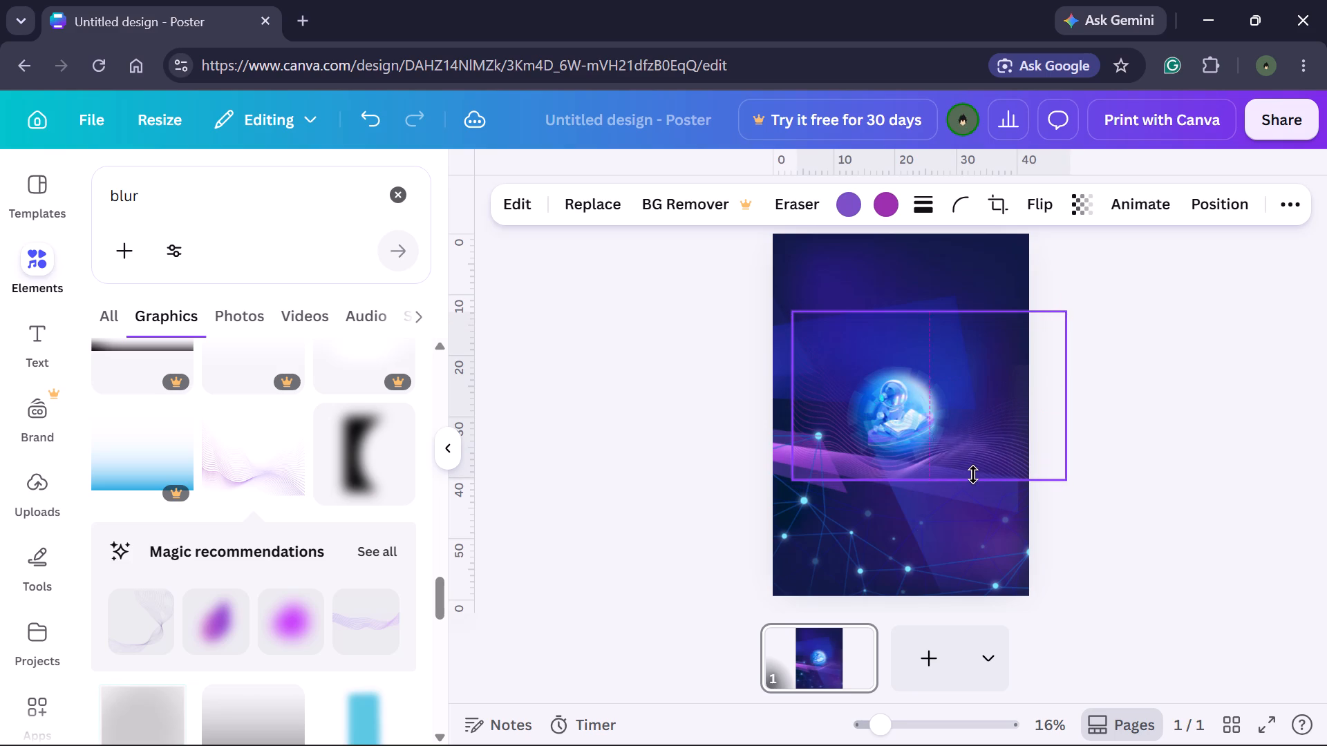
# Stretch the wavy-lines graphic vertically to a height of about 33.8, extending it below the purple light ray.
pyautogui.moveTo(973, 475); pyautogui.dragTo(953, 475)
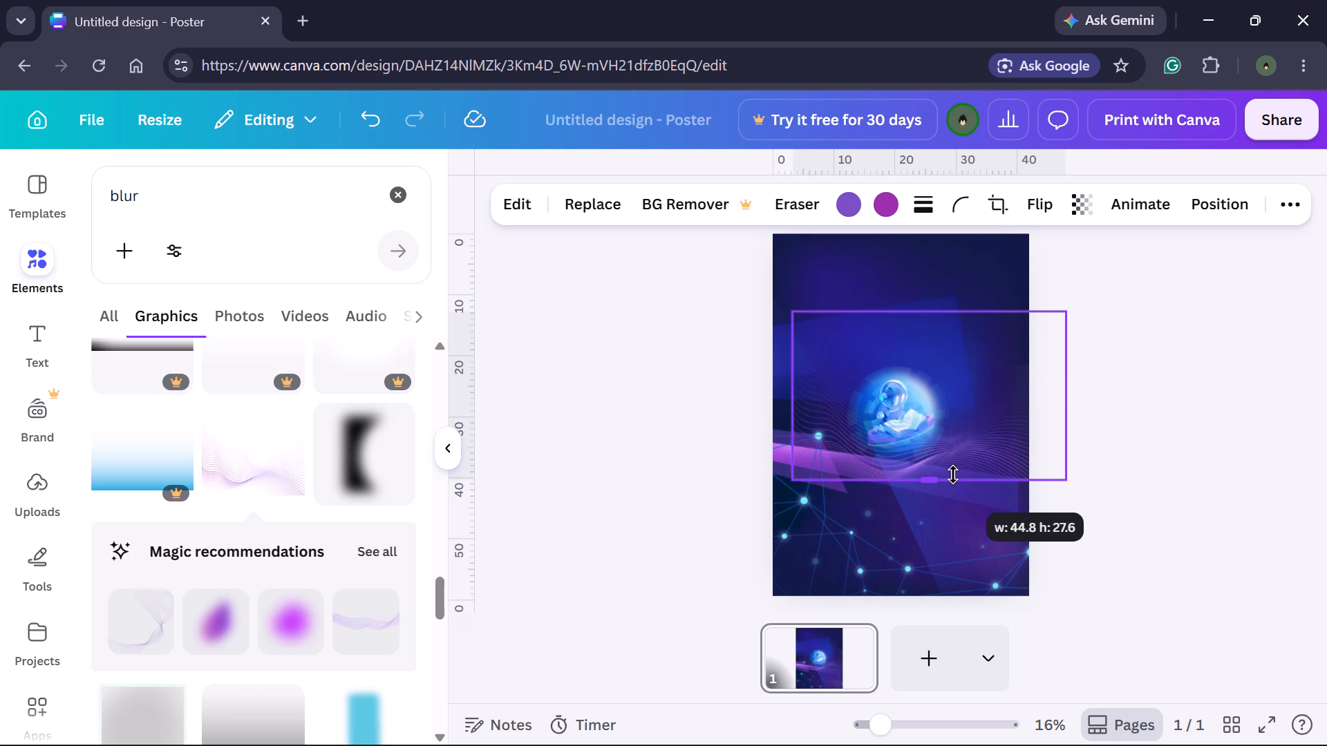
pyautogui.moveTo(953, 475); pyautogui.dragTo(950, 294)
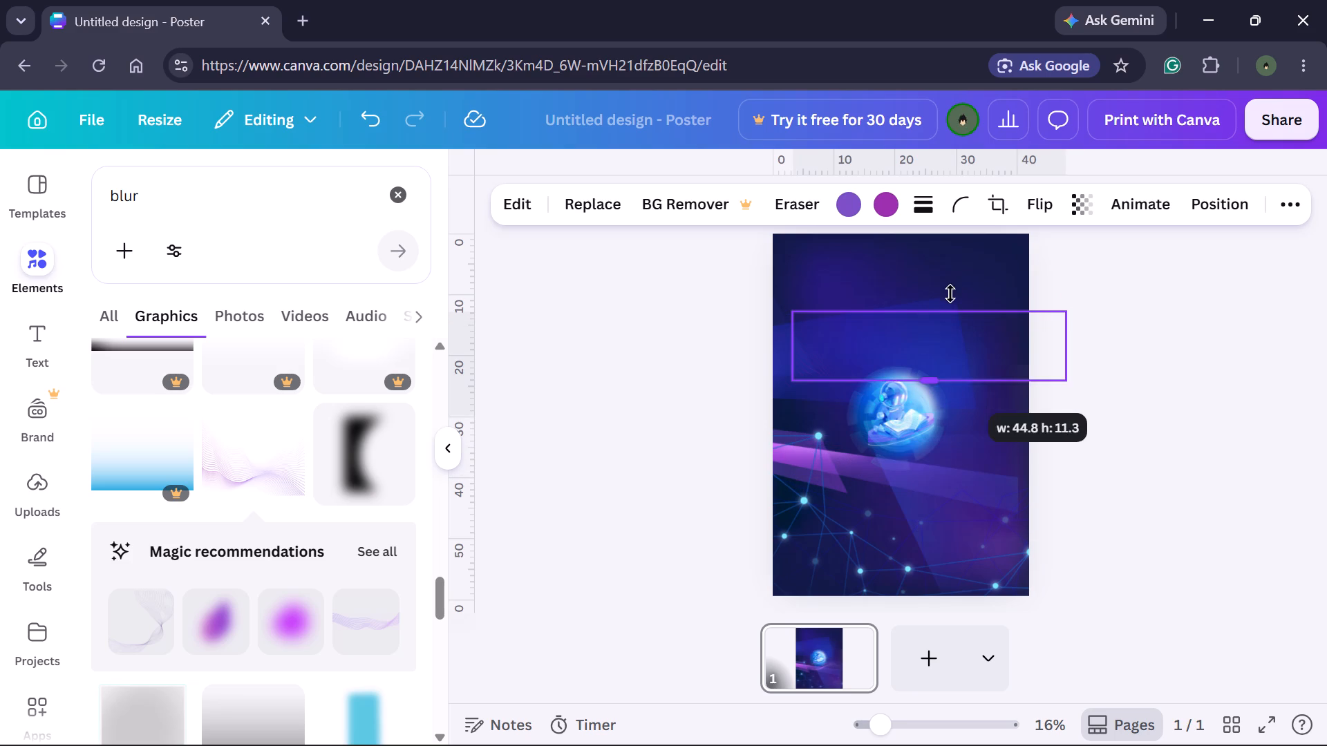
pyautogui.moveTo(950, 294); pyautogui.dragTo(973, 508)
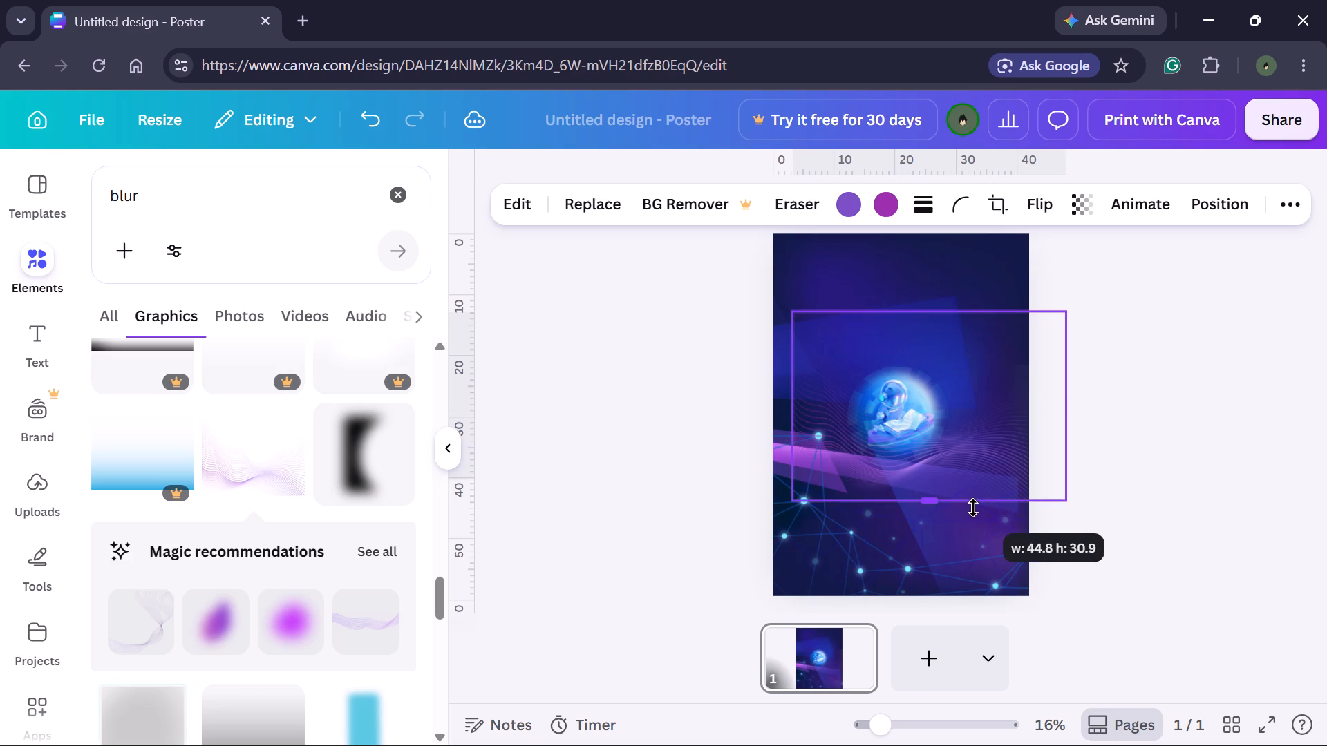
pyautogui.moveTo(973, 508); pyautogui.dragTo(979, 513)
# Move the taller wavy-lines graphic up to the poster's top so its waves run just above the sphere.
pyautogui.moveTo(980, 466); pyautogui.dragTo(975, 447)
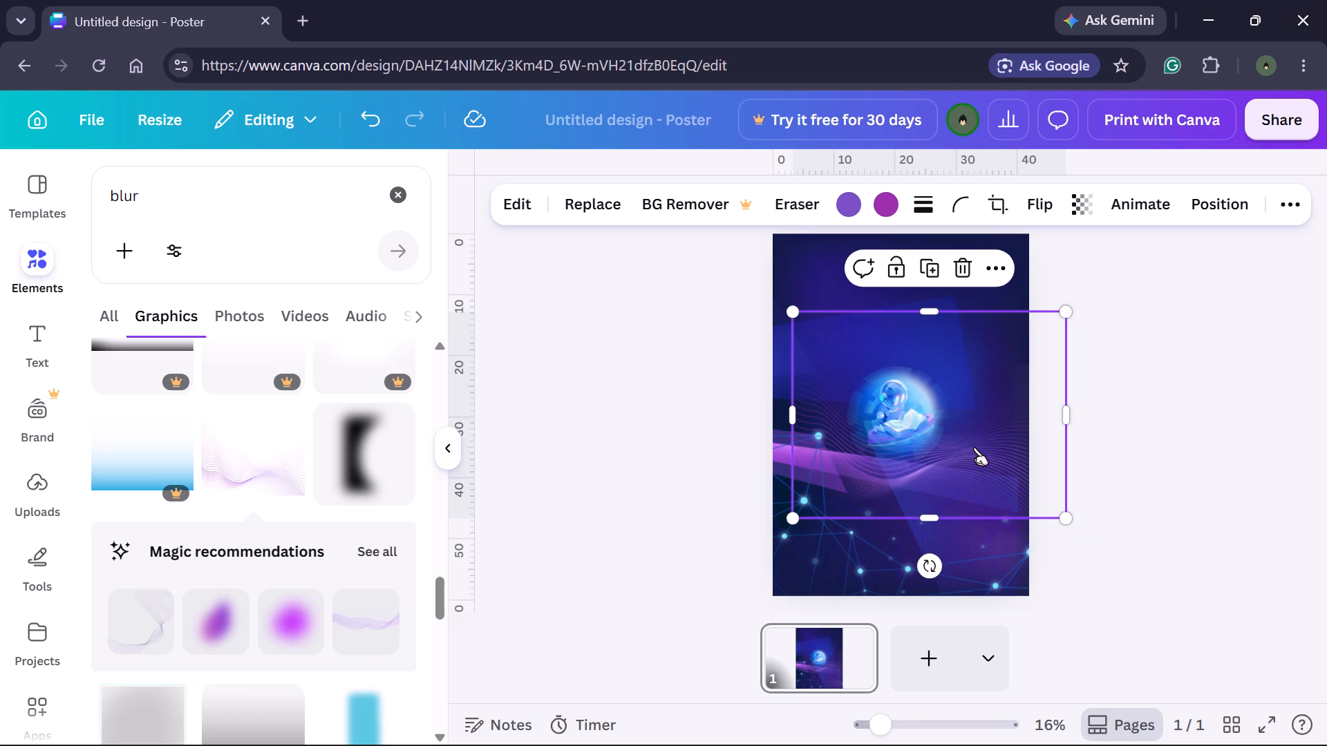
pyautogui.moveTo(975, 447); pyautogui.dragTo(944, 322)
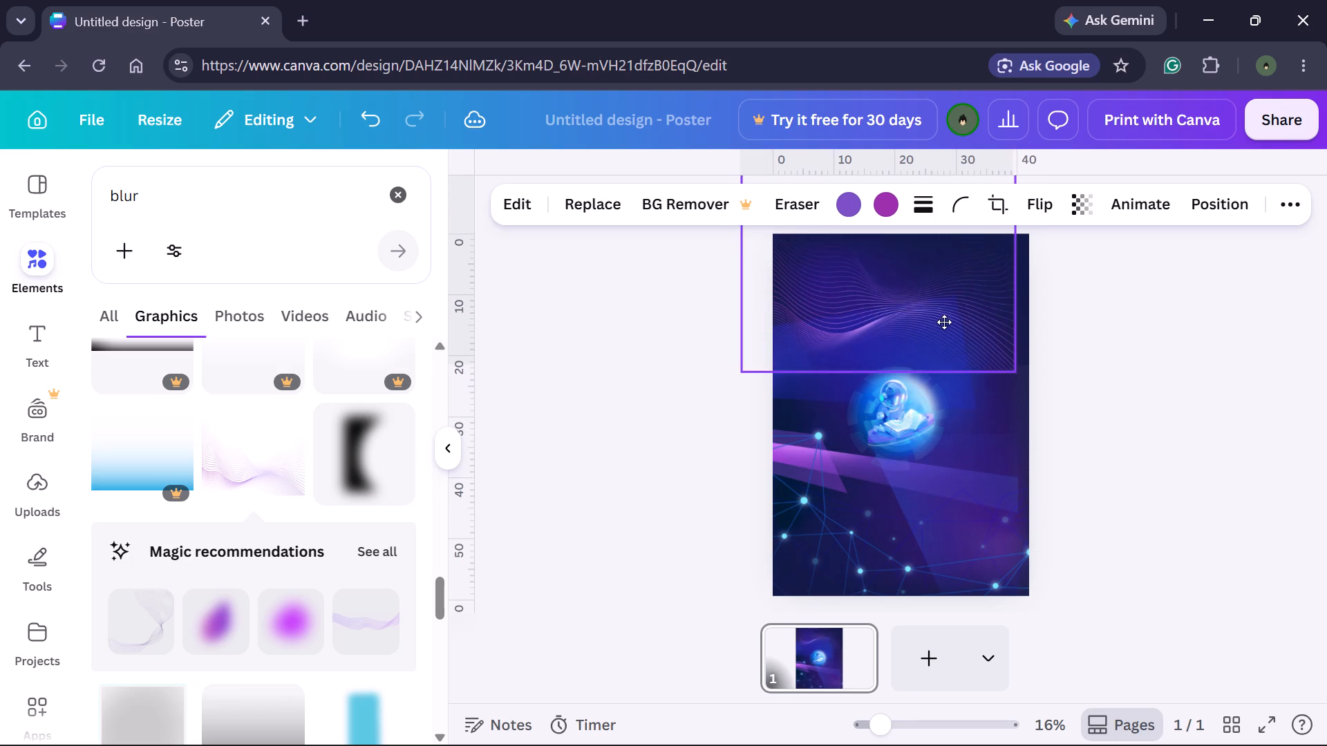
pyautogui.moveTo(944, 322); pyautogui.dragTo(950, 324)
pyautogui.click(1167, 484)
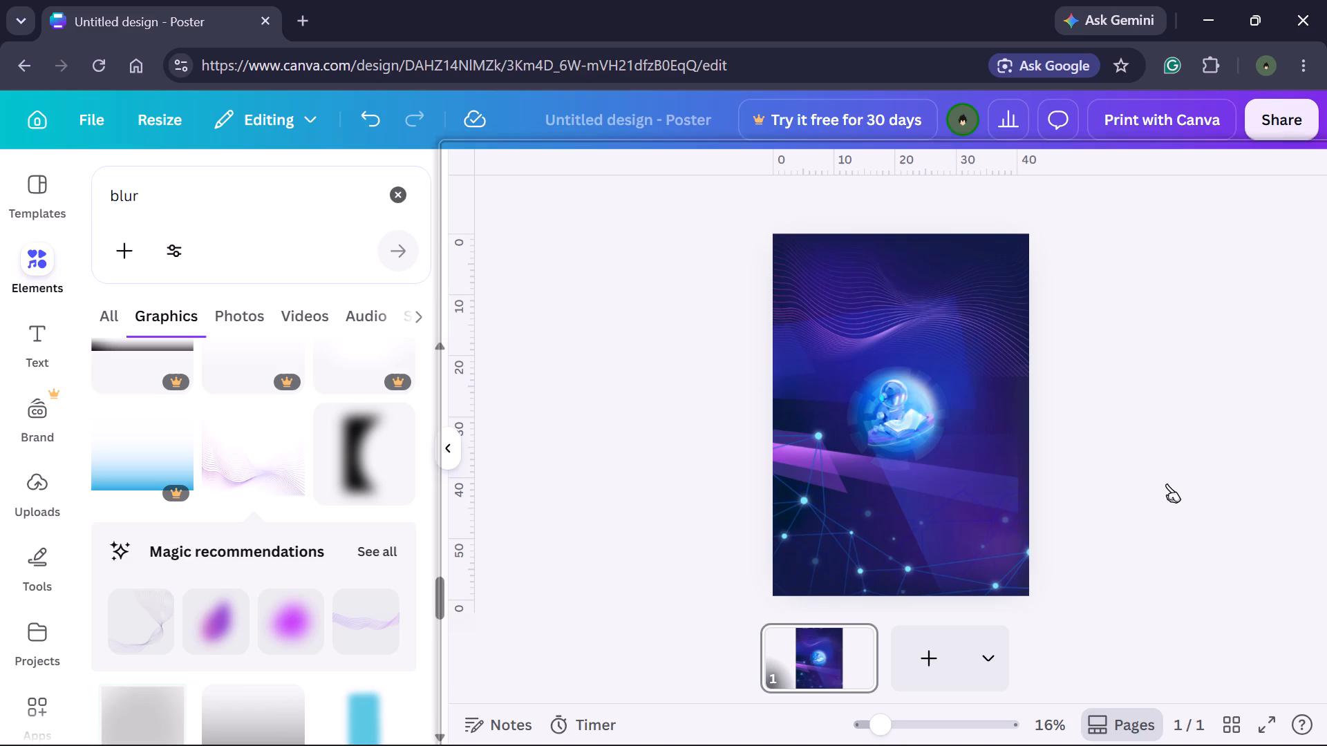
pyautogui.moveTo(998, 322); pyautogui.dragTo(997, 336)
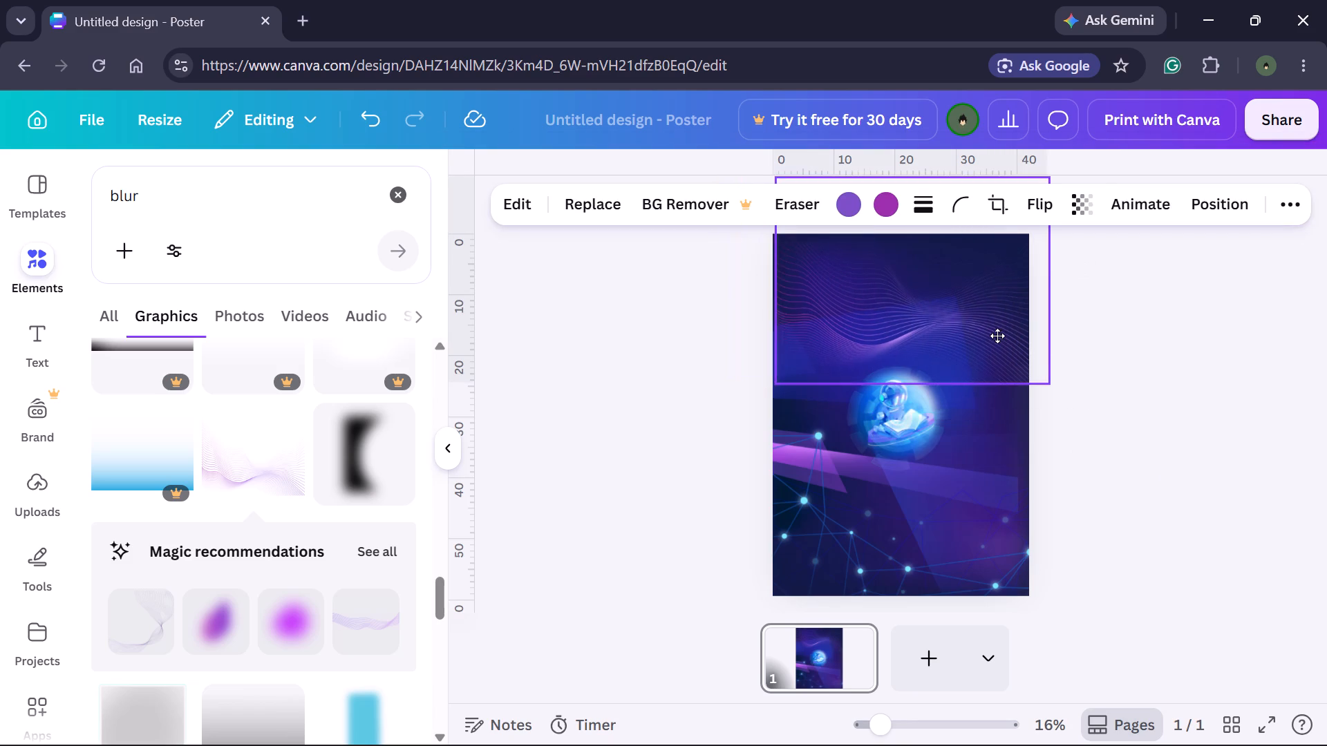
pyautogui.moveTo(997, 336); pyautogui.dragTo(997, 327)
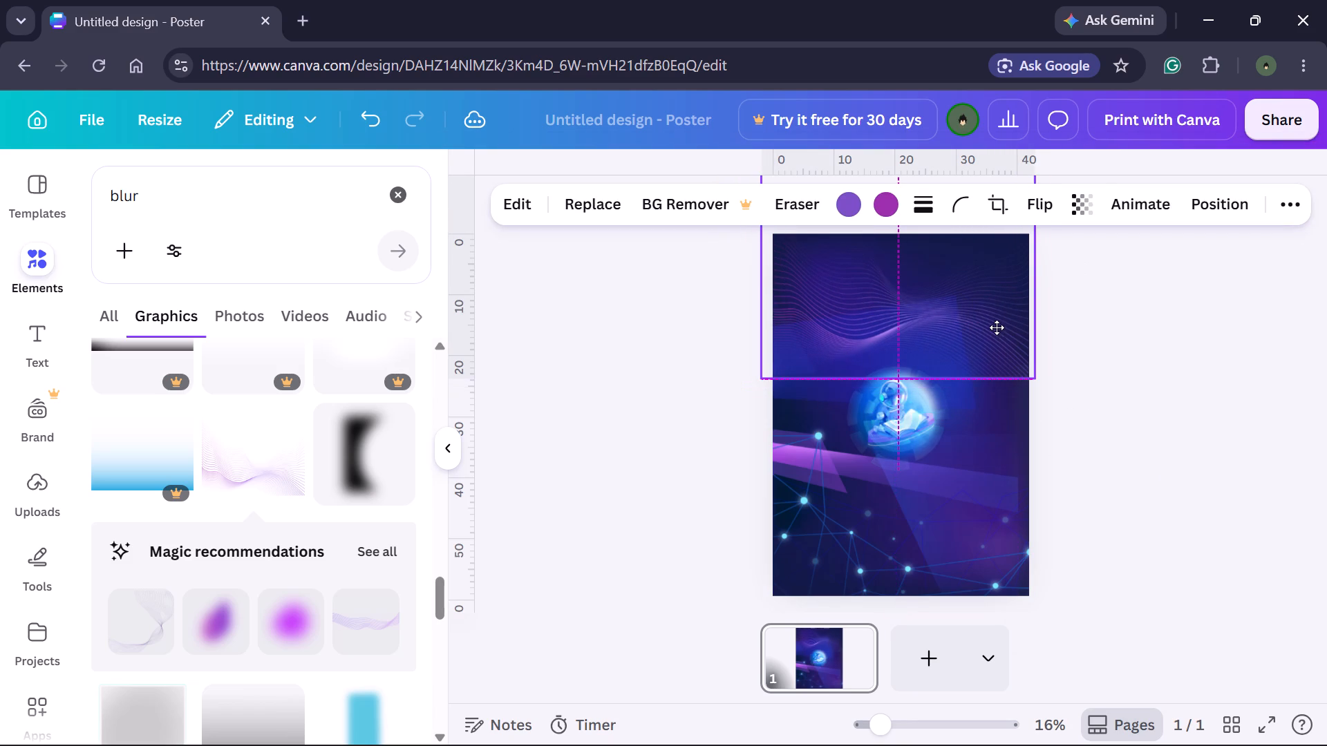
pyautogui.moveTo(997, 327); pyautogui.dragTo(991, 327)
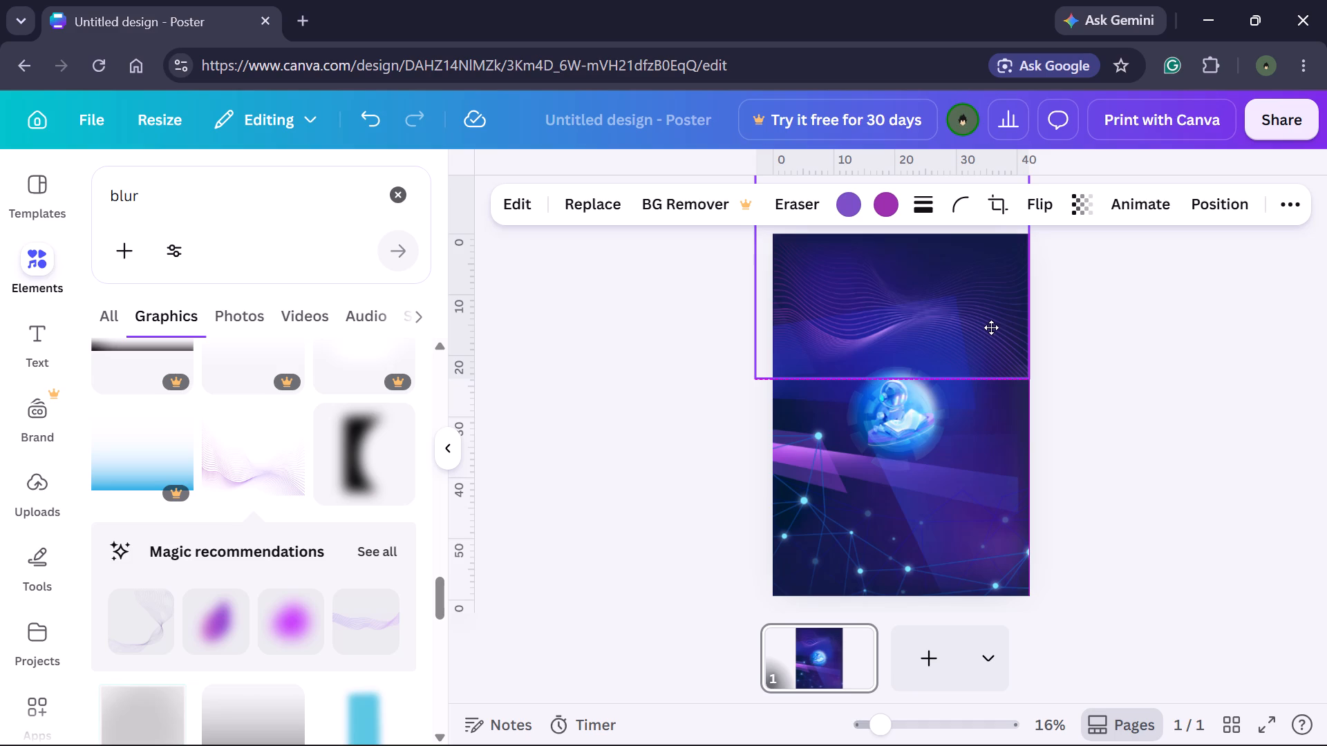
pyautogui.moveTo(991, 327); pyautogui.dragTo(983, 327)
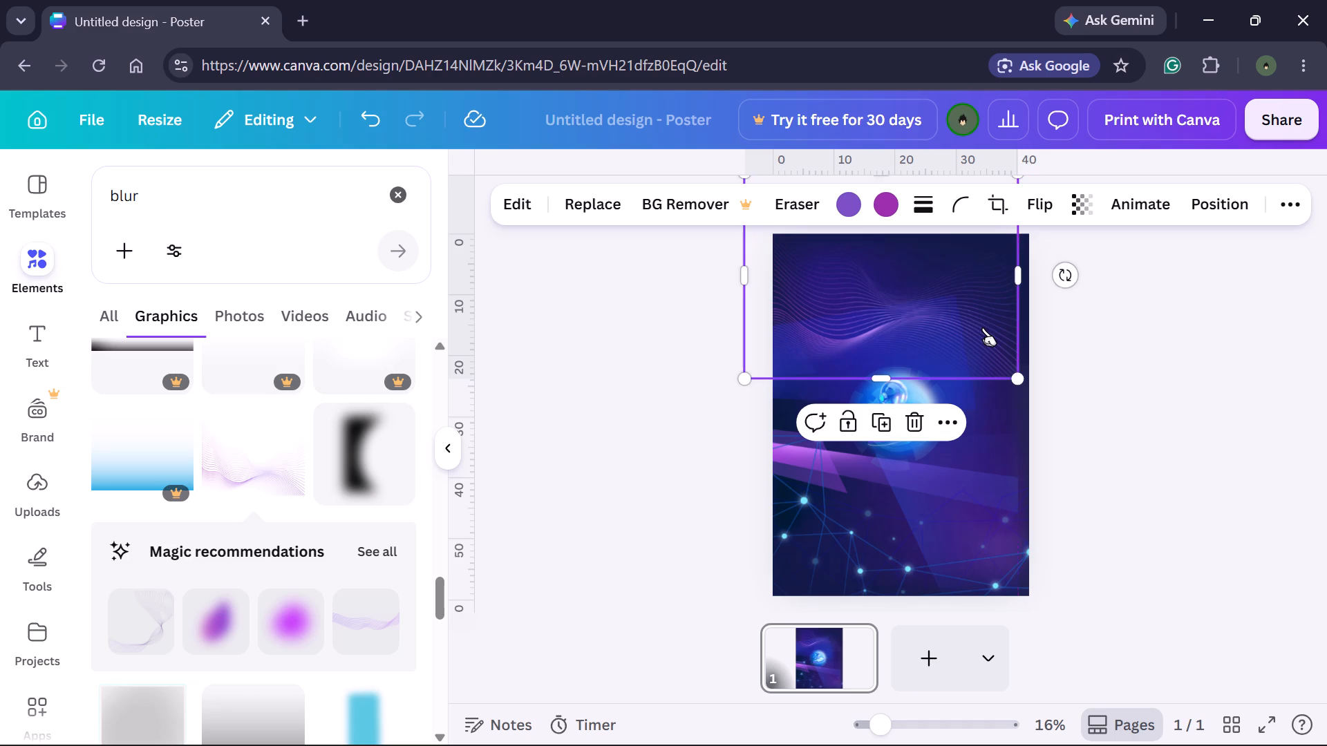
pyautogui.click(1130, 376)
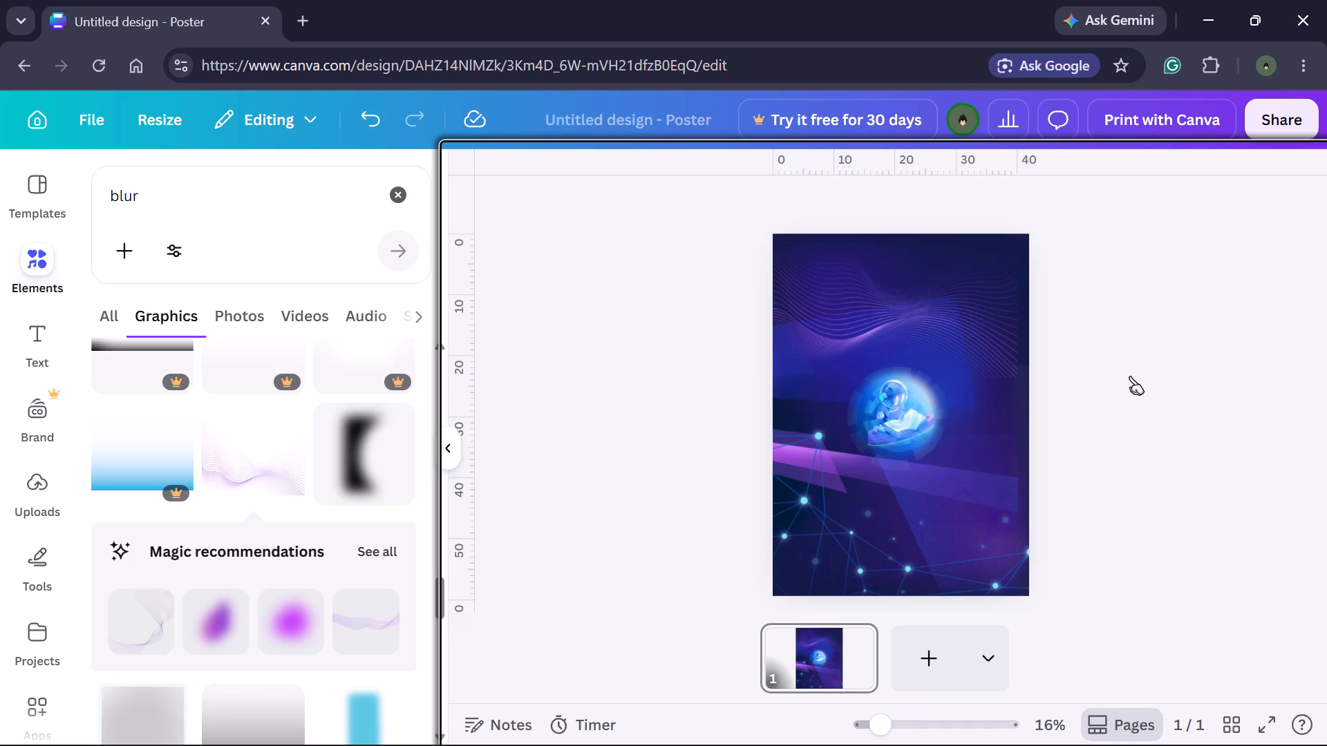
# Shift the wavy-lines graphic slightly towards the poster's left edge, with its waves still just above the sphere.
pyautogui.moveTo(921, 332); pyautogui.dragTo(1075, 283)
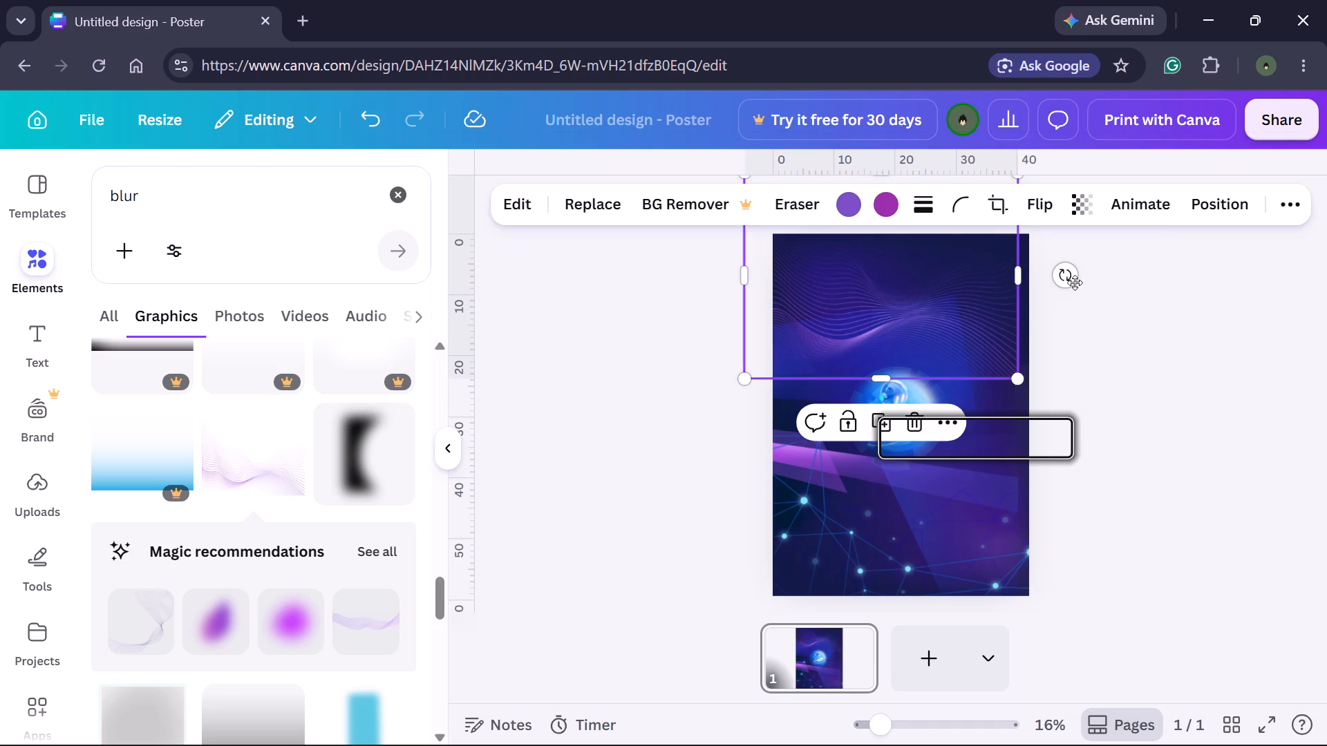
pyautogui.moveTo(1075, 283); pyautogui.dragTo(928, 304)
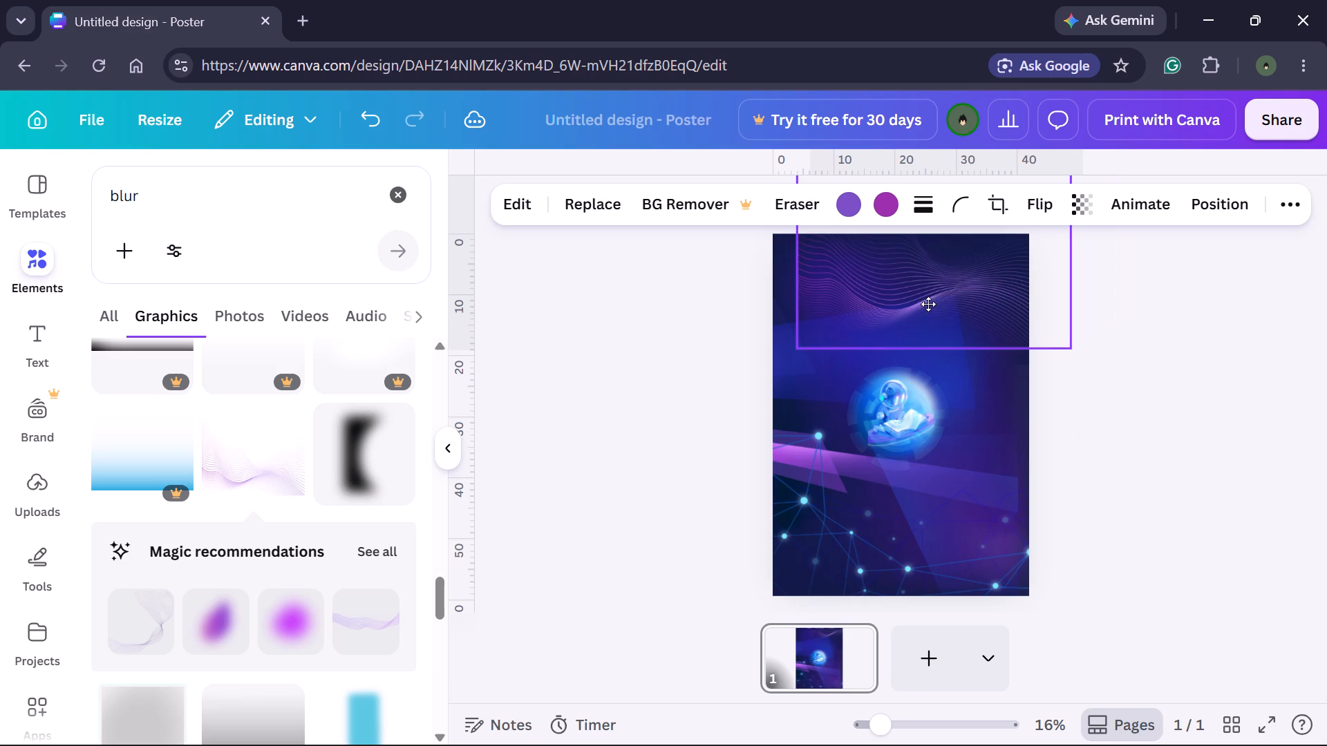
pyautogui.moveTo(928, 304); pyautogui.dragTo(903, 329)
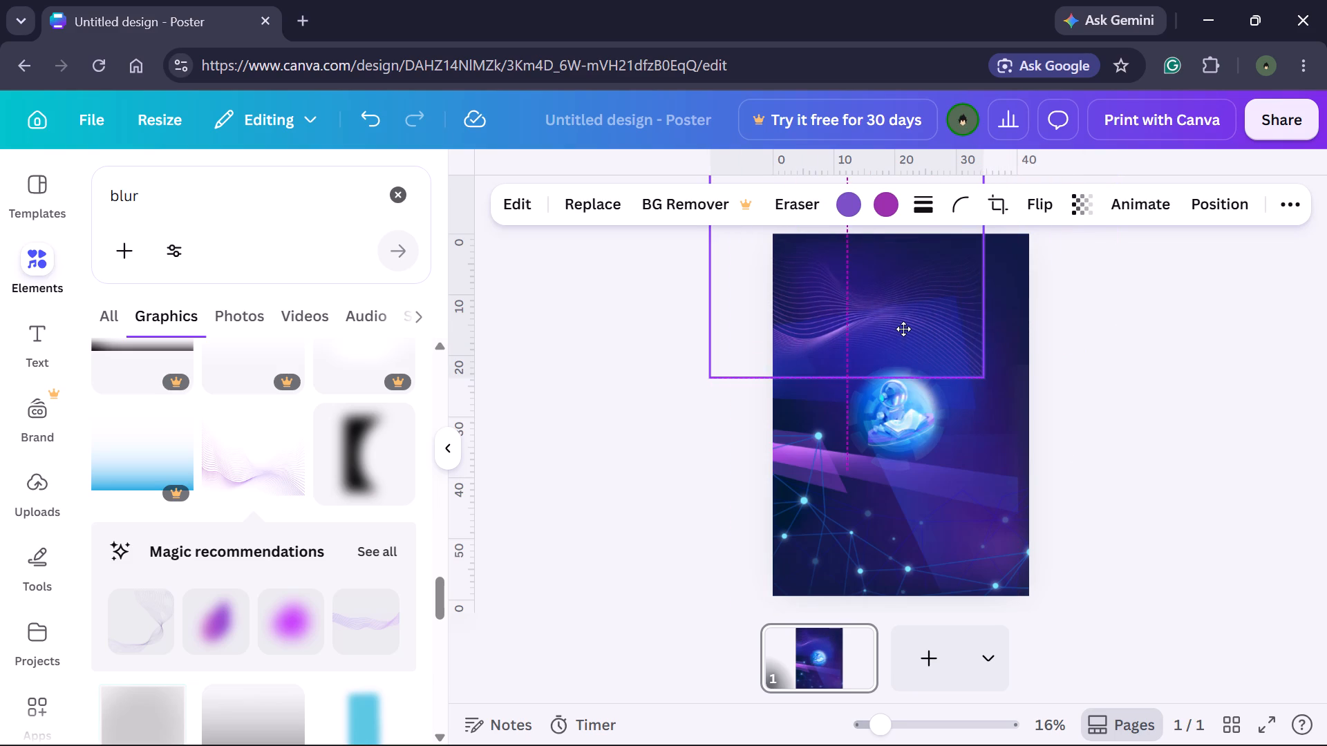
pyautogui.moveTo(903, 329); pyautogui.dragTo(921, 329)
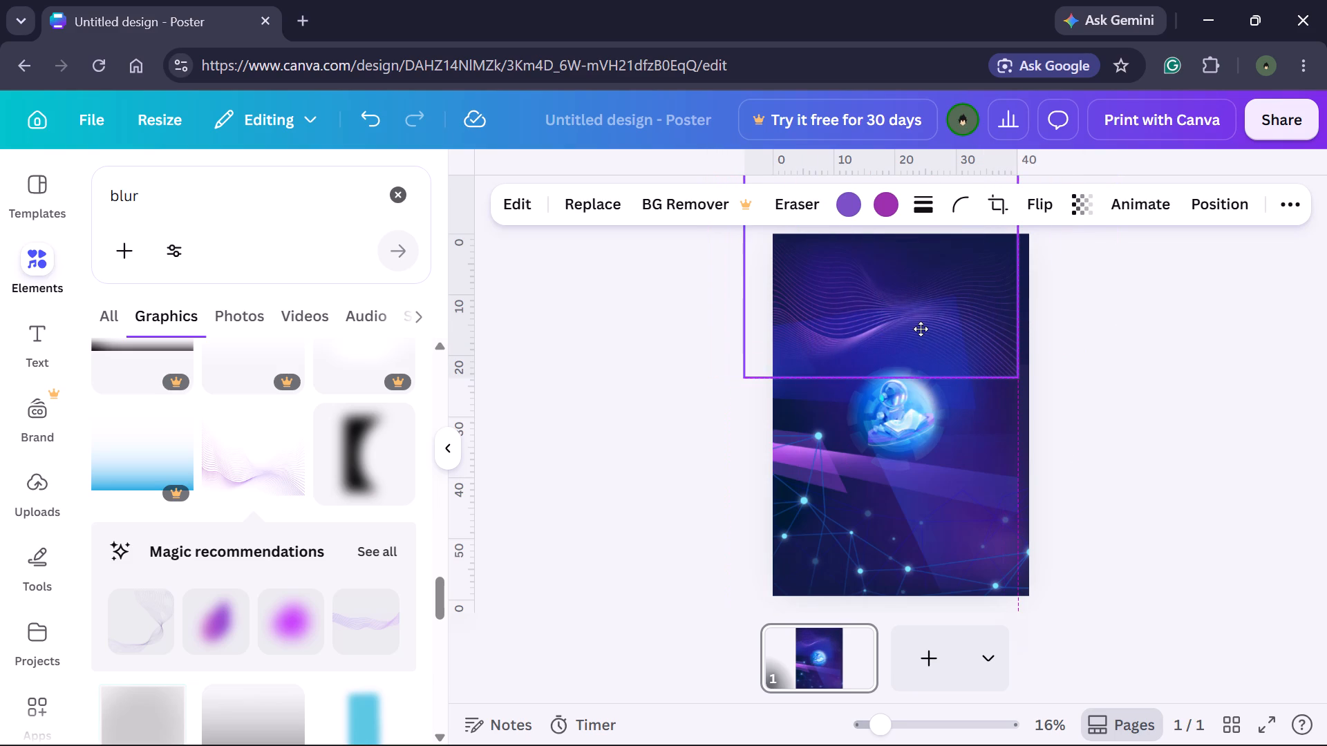
pyautogui.moveTo(921, 329); pyautogui.dragTo(912, 327)
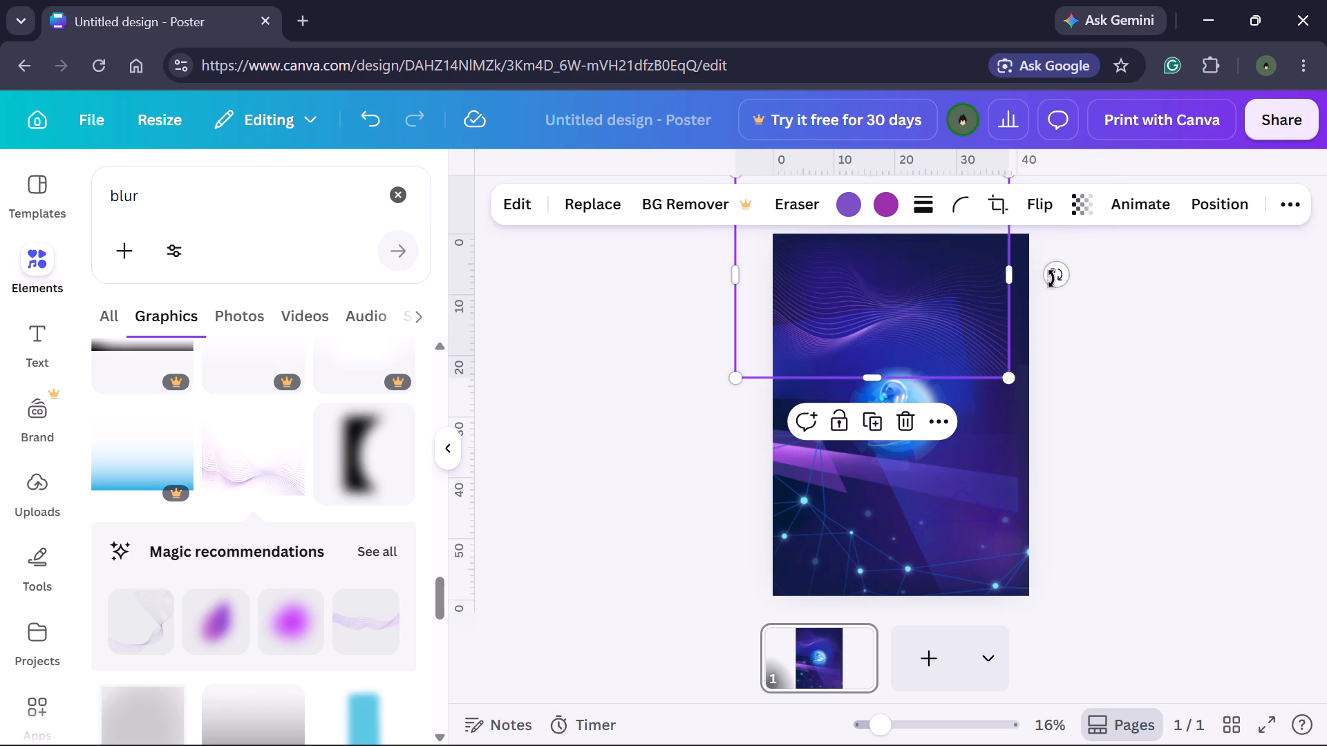
# Widen the wavy-lines graphic until its right side meets the poster's right edge.
pyautogui.moveTo(1006, 280); pyautogui.dragTo(1024, 282)
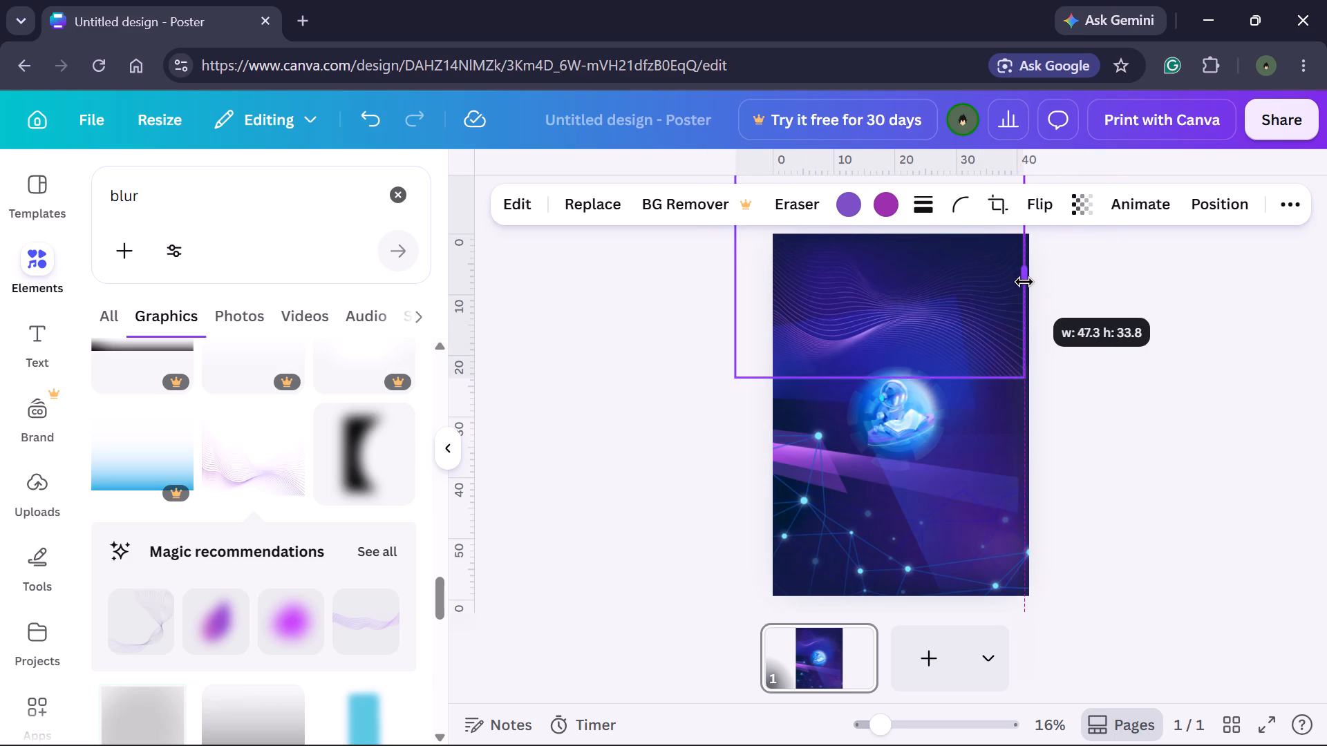
pyautogui.moveTo(1024, 282); pyautogui.dragTo(1024, 285)
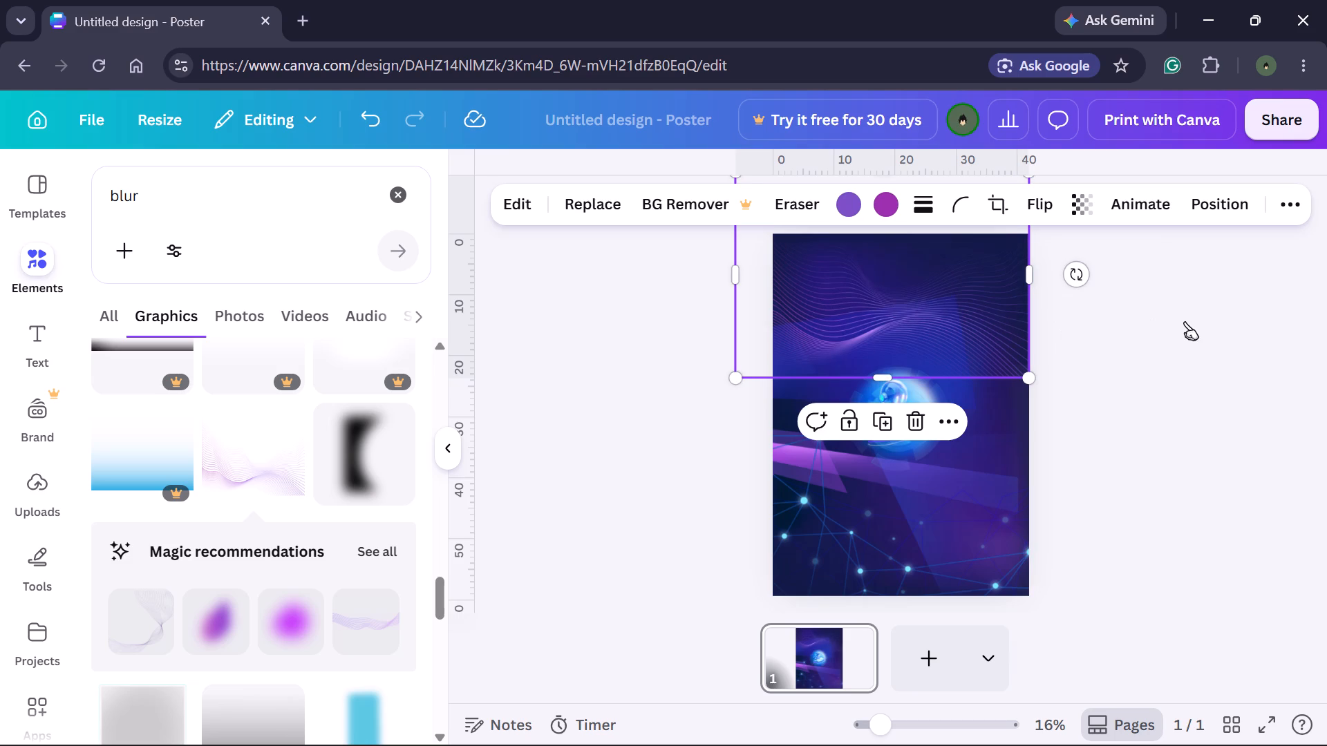
pyautogui.click(1185, 321)
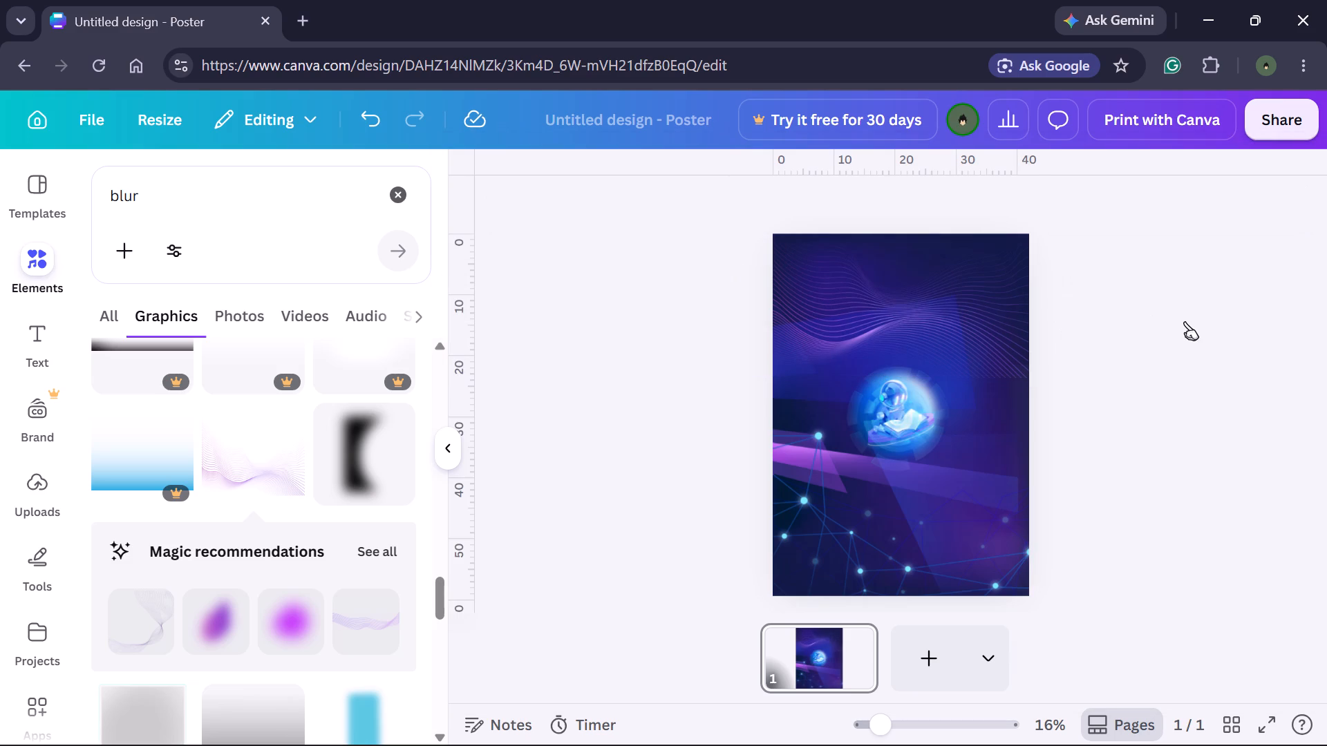
# Clear the blur search to return to the elements overview.
pyautogui.scroll(-3, 426, 546)
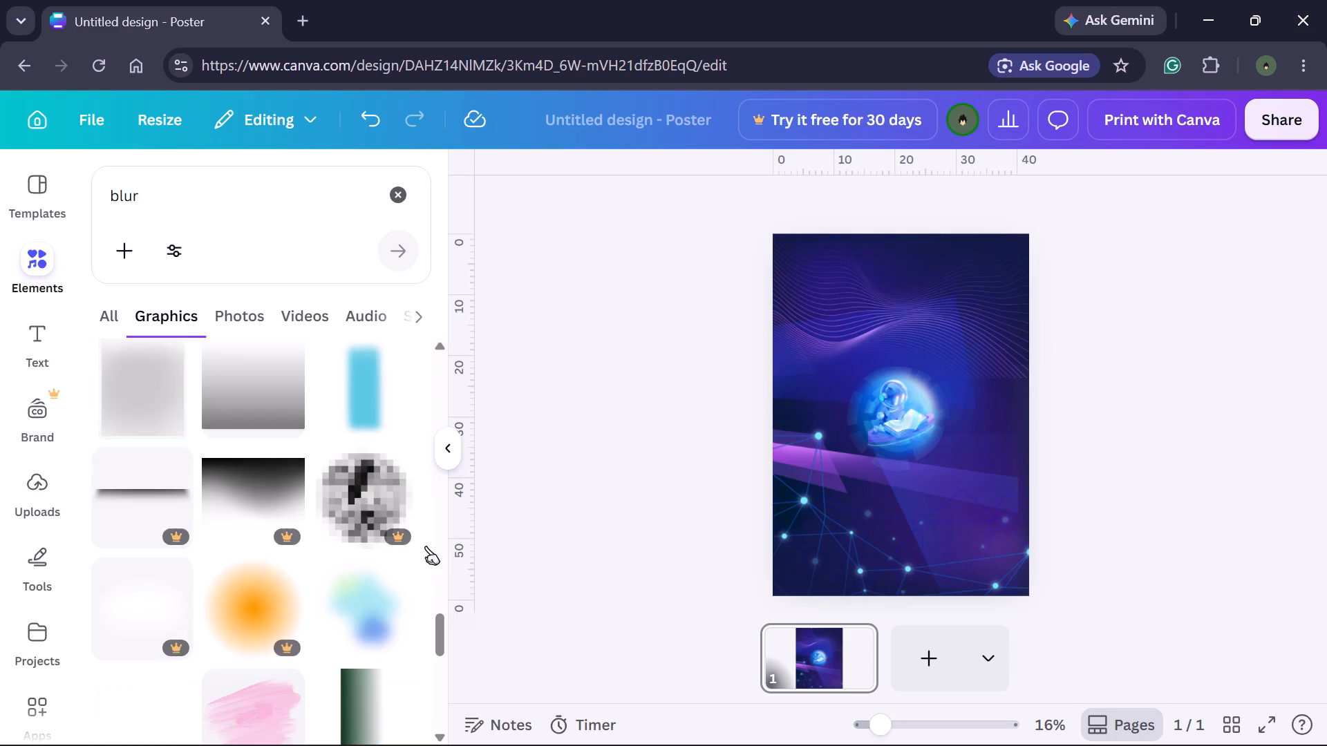
pyautogui.scroll(-6, 426, 546)
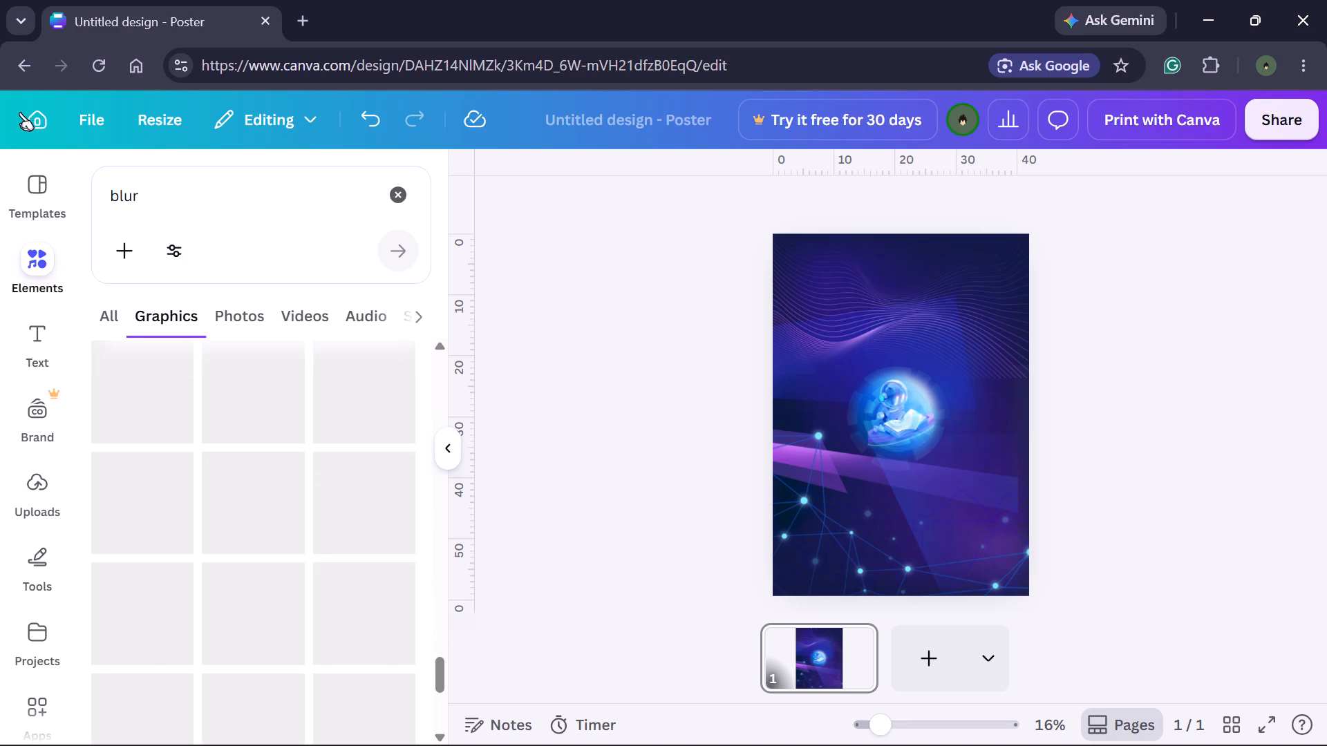
pyautogui.click(396, 192)
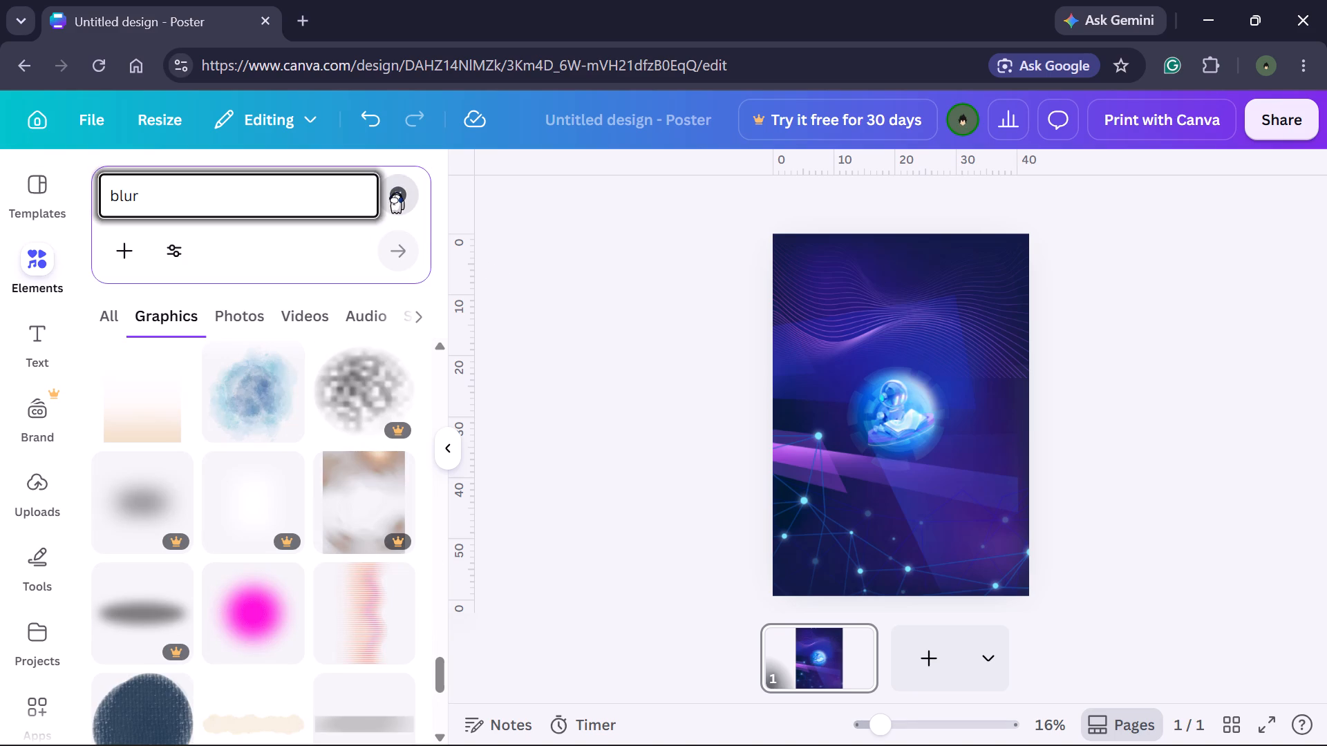
pyautogui.click(583, 419)
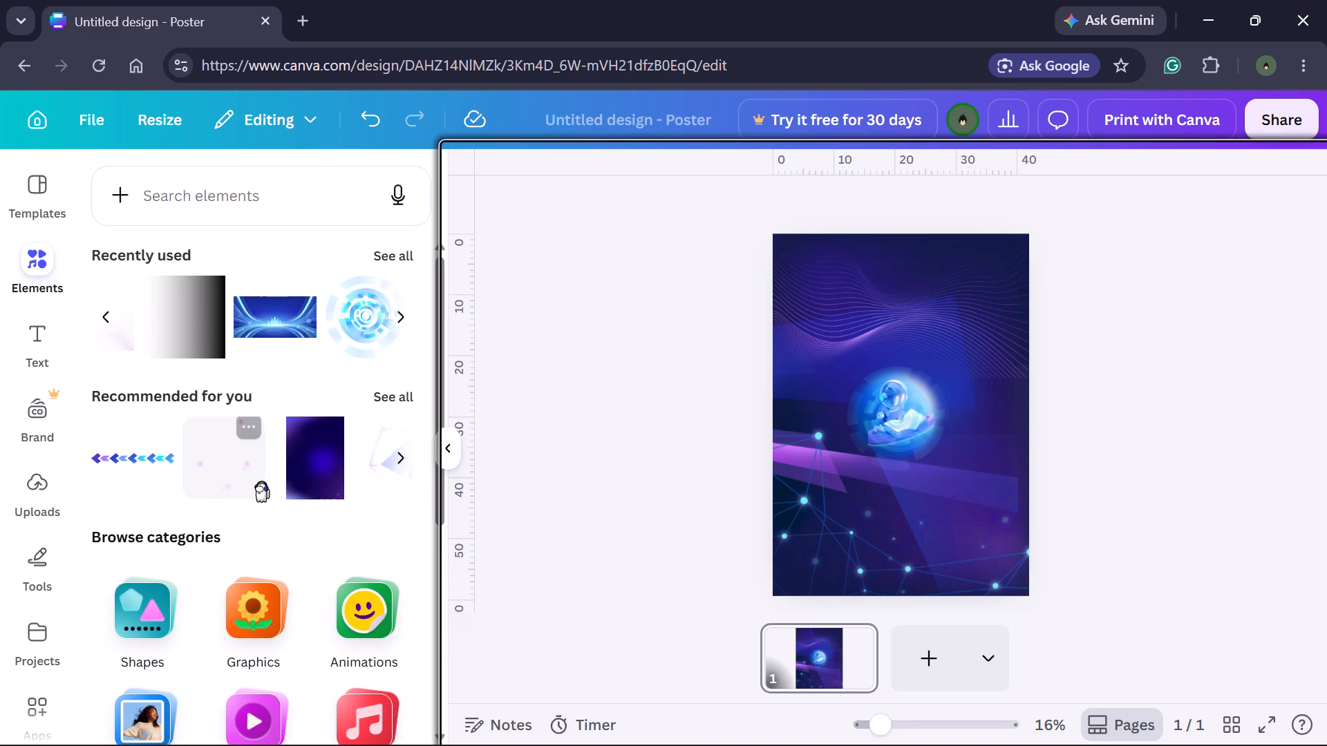
# Add the AI cloud-and-chip graphic from the full list of recommended elements, placing it over the poster's lower-left corner.
pyautogui.click(378, 400)
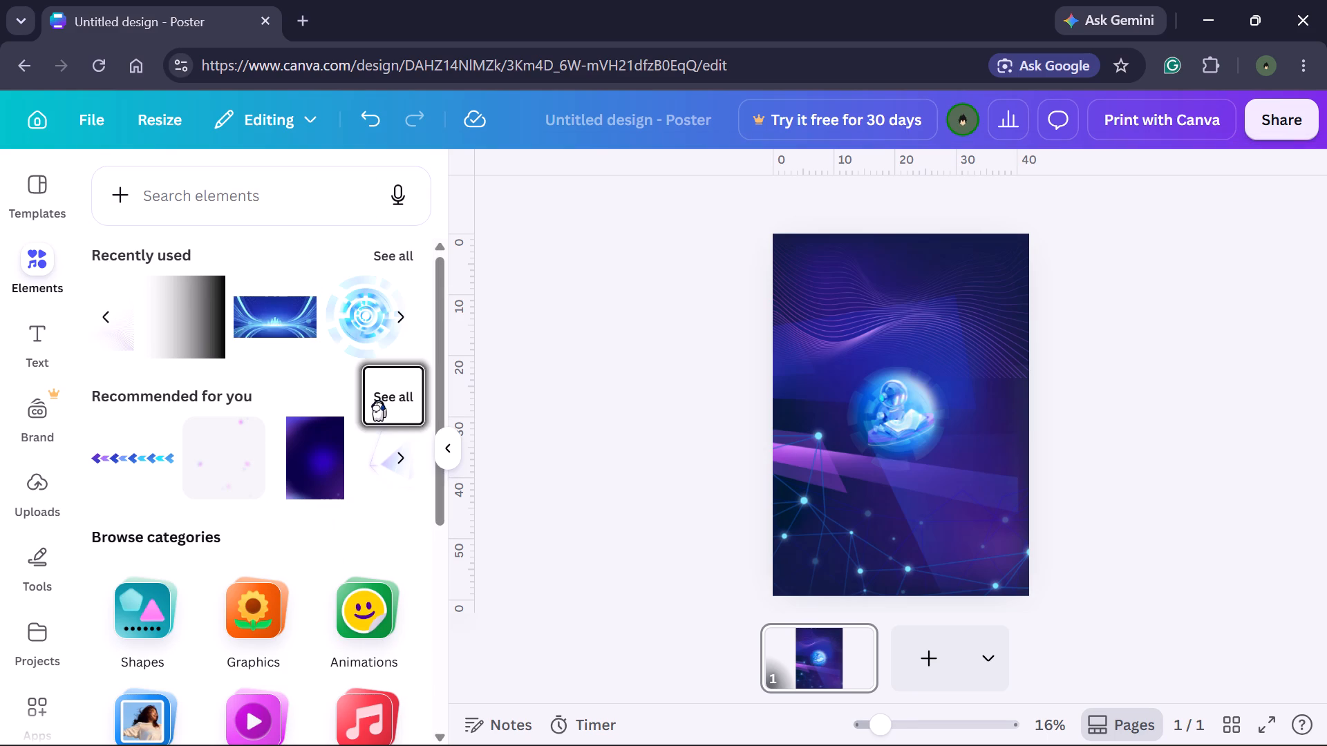
pyautogui.scroll(-2, 388, 609)
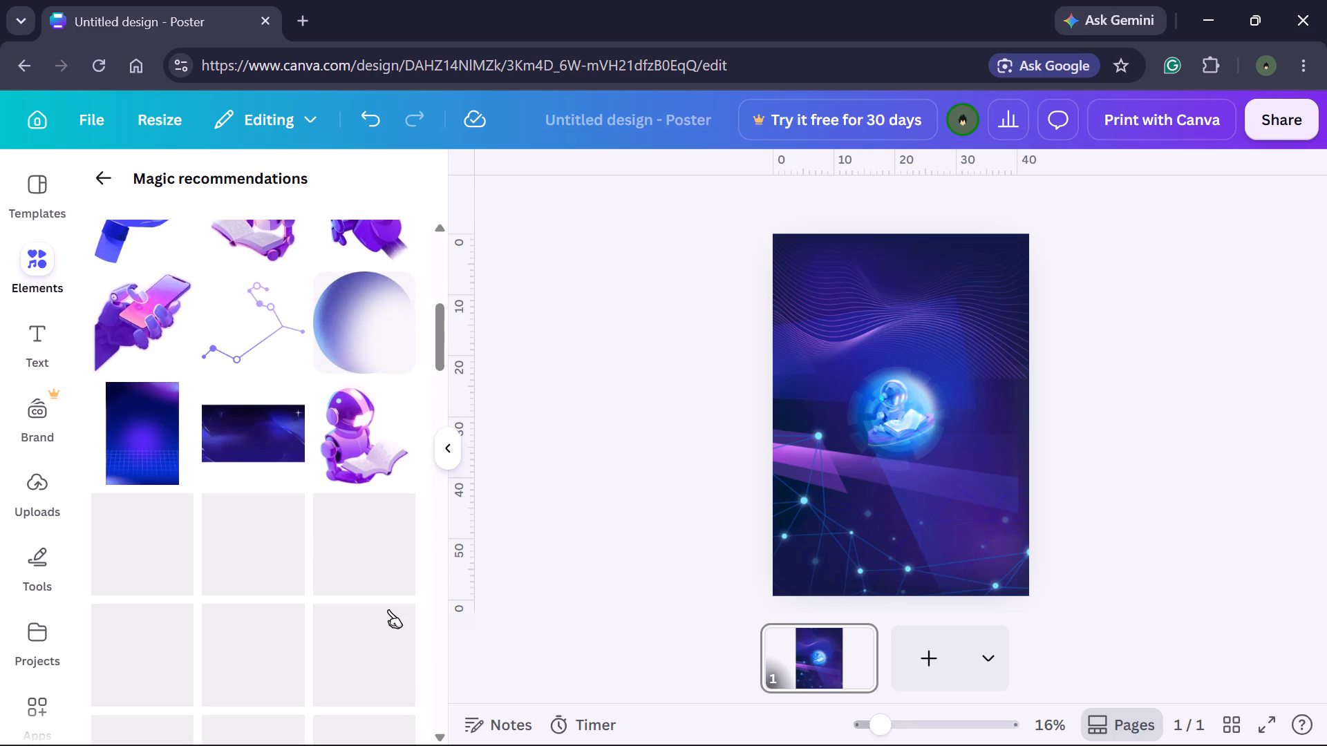
pyautogui.scroll(-4, 388, 609)
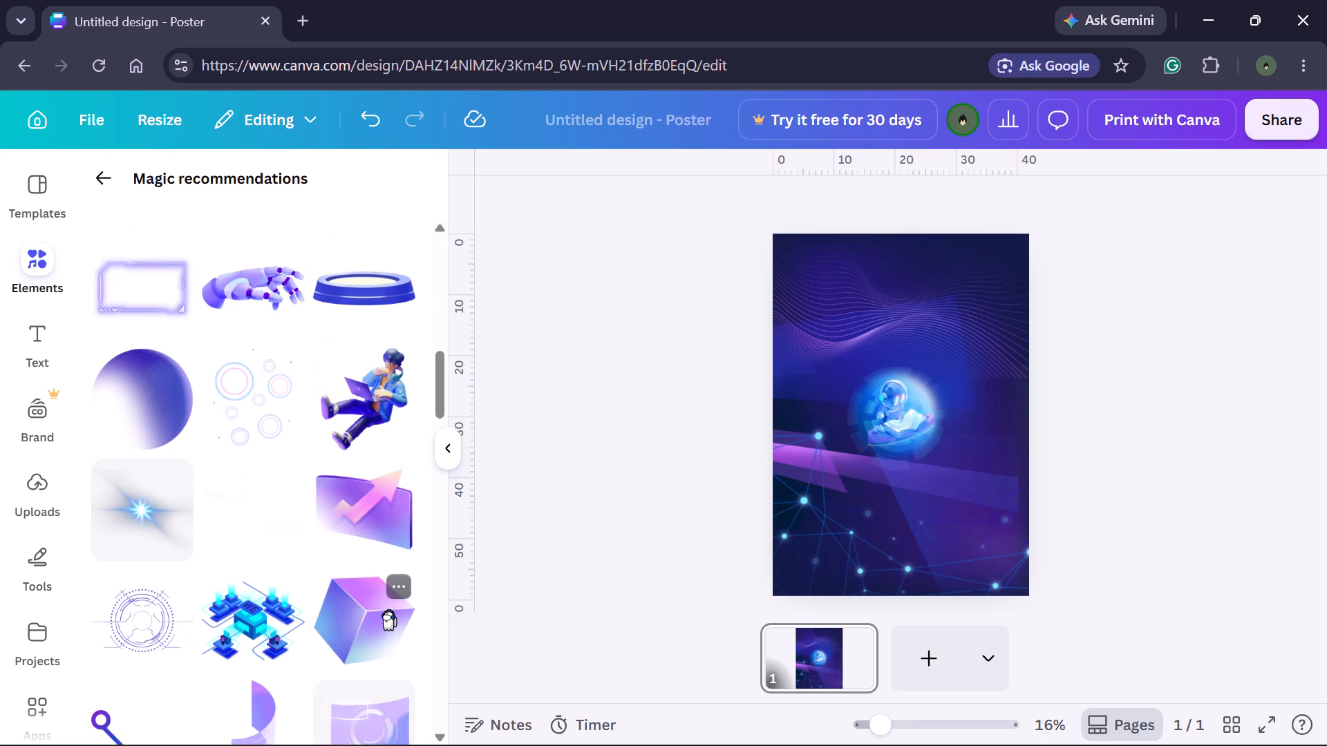
pyautogui.scroll(-5, 388, 609)
pyautogui.hscroll(1, 388, 609)
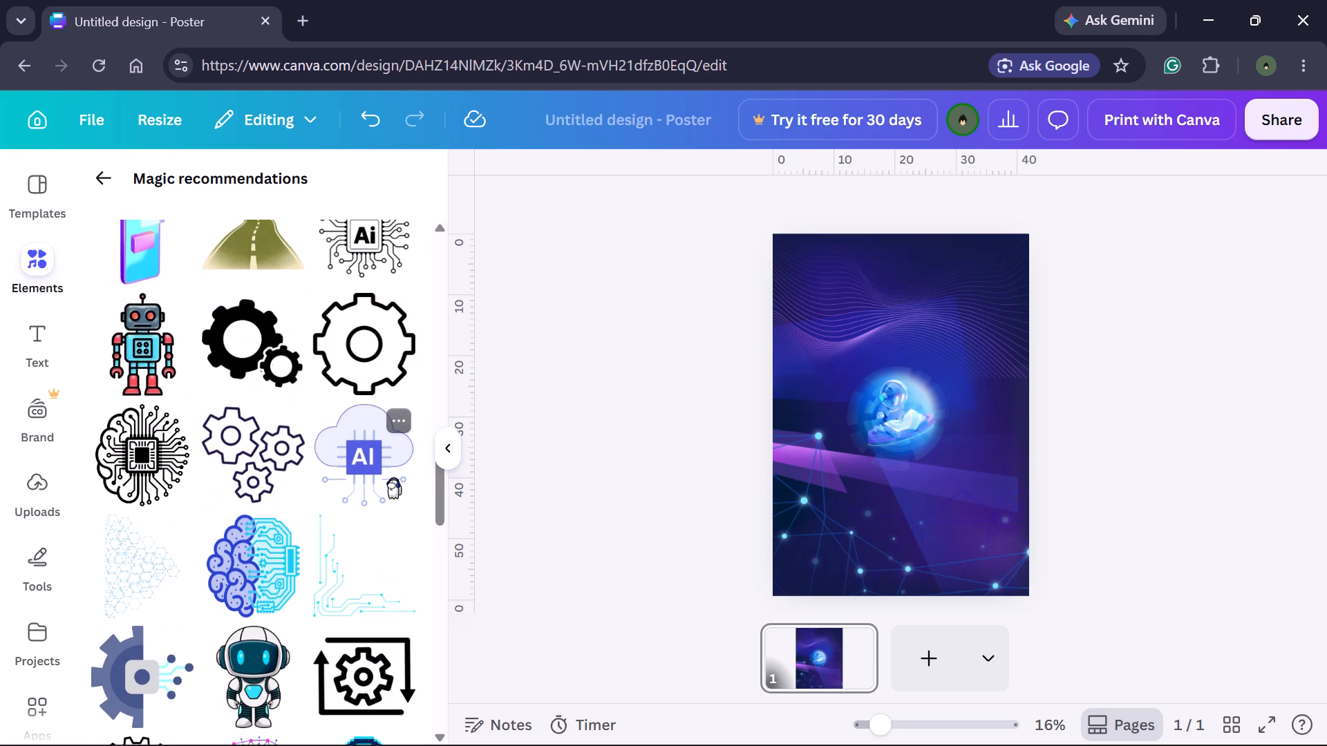
pyautogui.moveTo(393, 477); pyautogui.dragTo(898, 343)
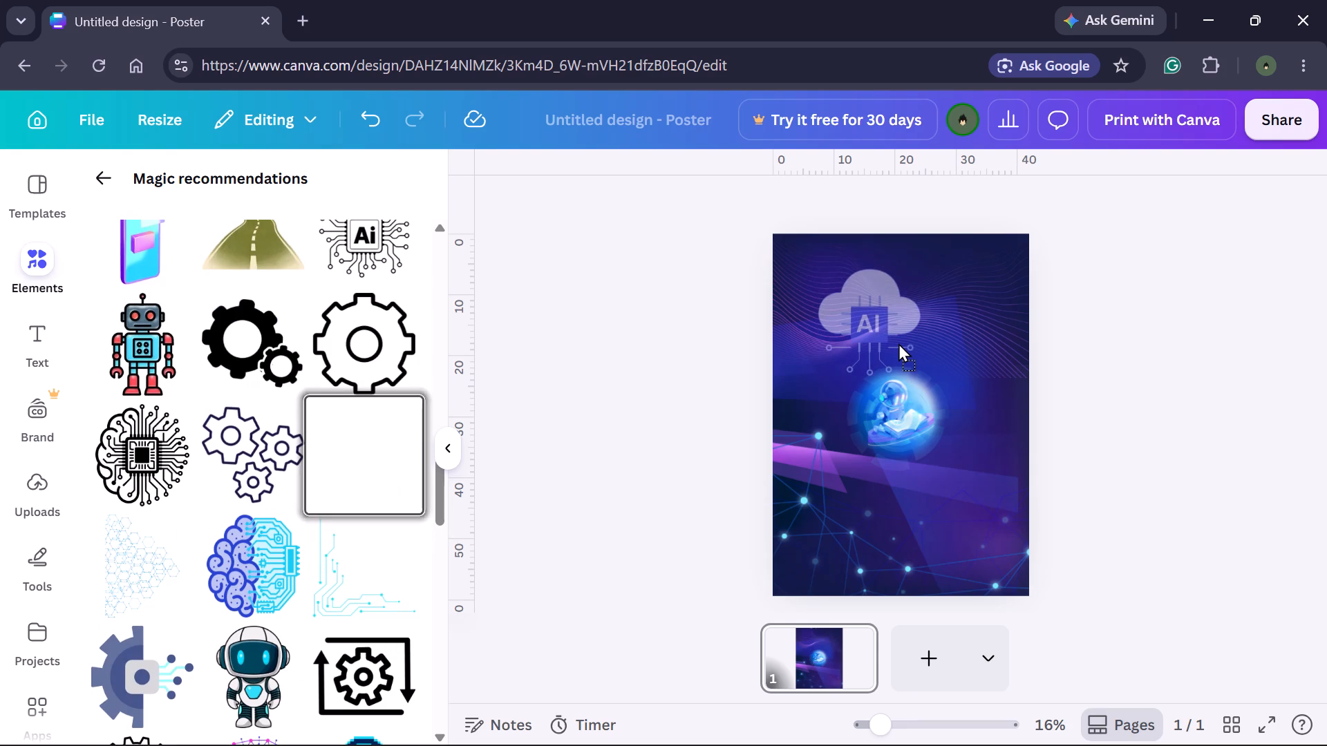
pyautogui.moveTo(898, 343); pyautogui.dragTo(835, 543)
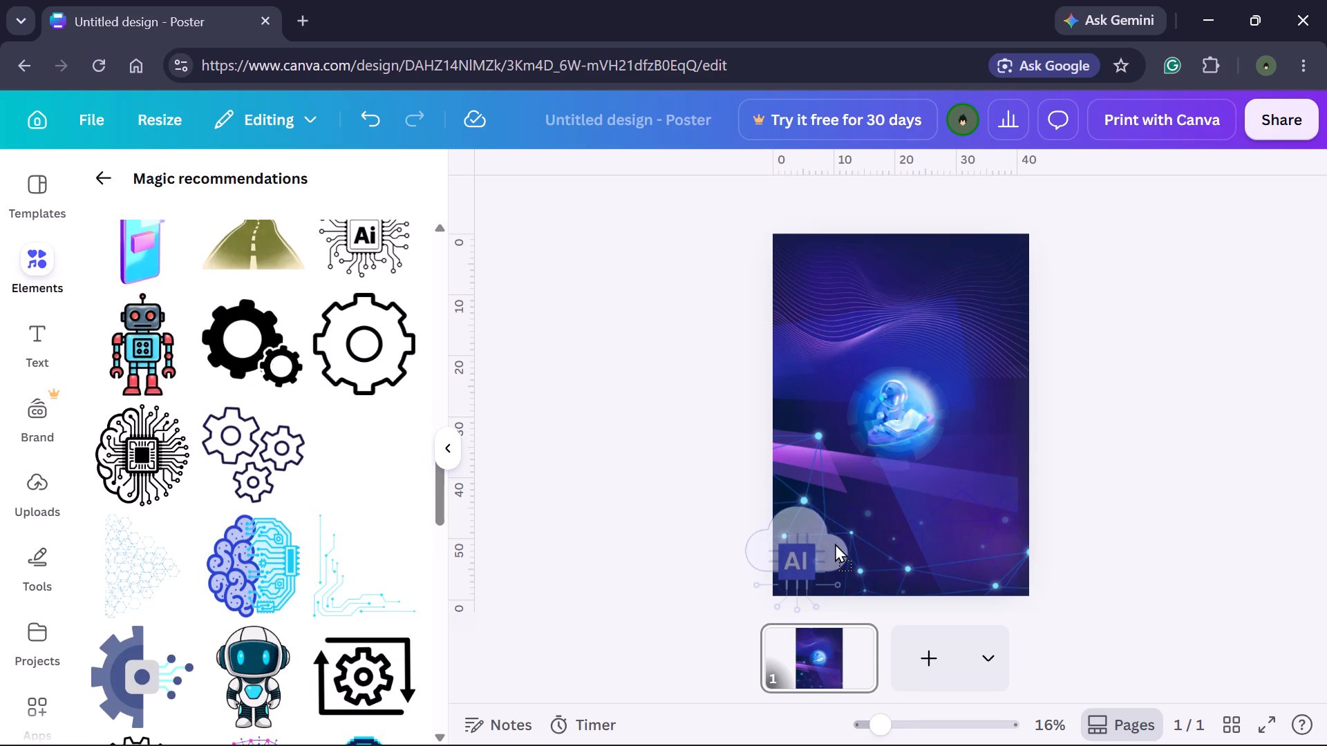
pyautogui.moveTo(835, 543); pyautogui.dragTo(834, 540)
# Shrink the AI cloud graphic to about 3.1 by 3.2 and place it beside the network node below the purple light ray.
pyautogui.moveTo(854, 575); pyautogui.dragTo(783, 507)
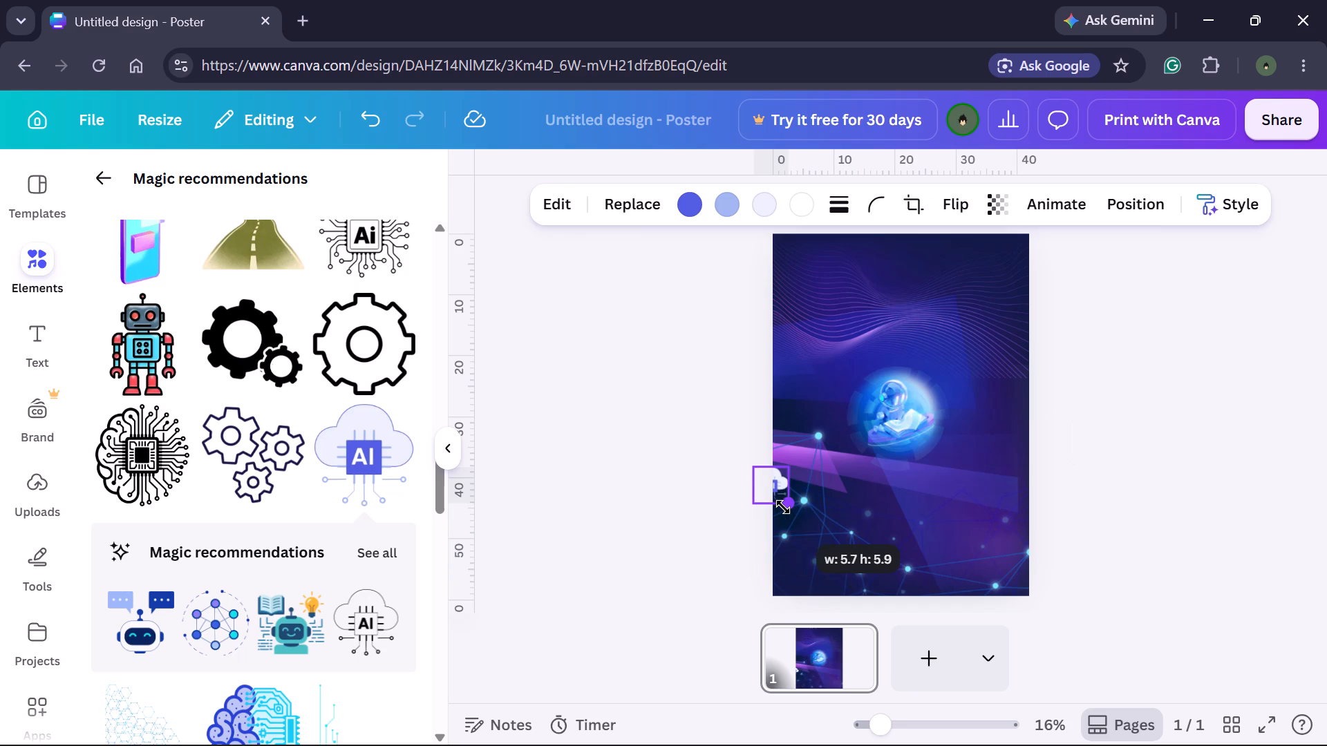
pyautogui.moveTo(783, 507); pyautogui.dragTo(772, 489)
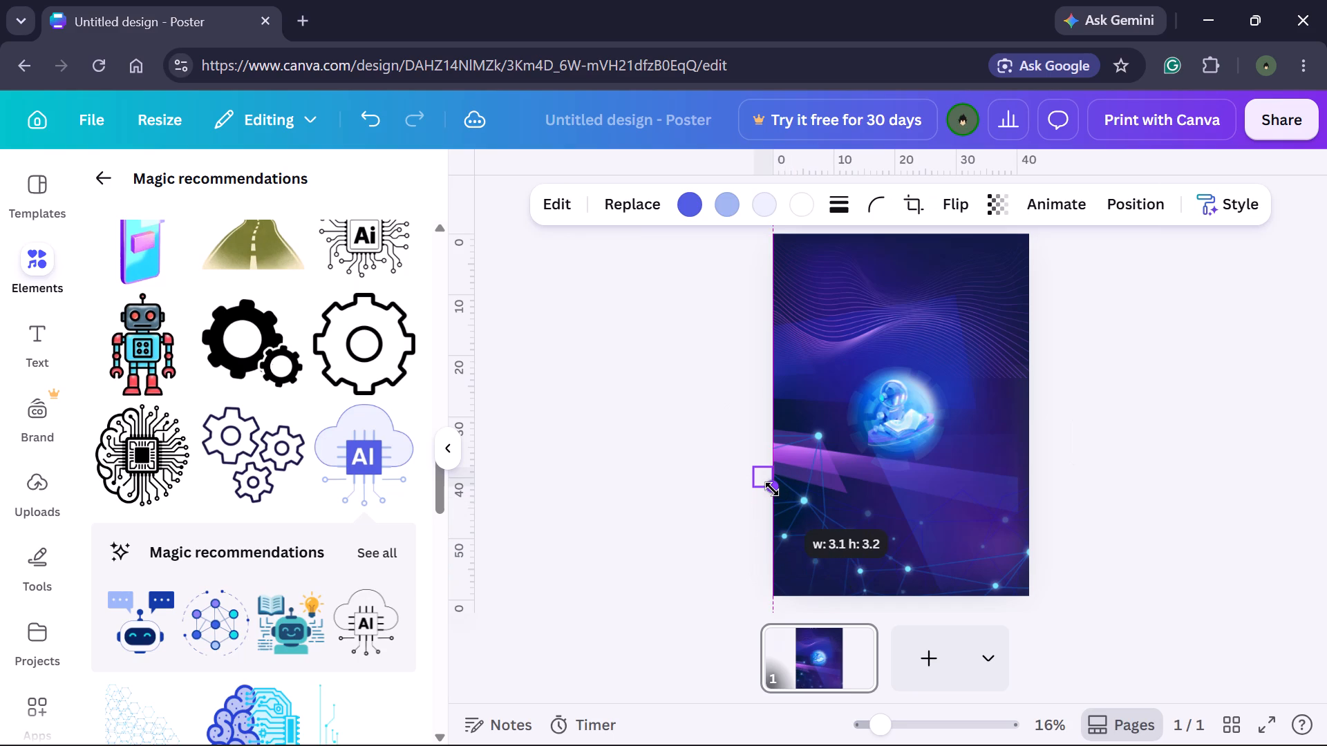
pyautogui.moveTo(778, 533); pyautogui.dragTo(816, 544)
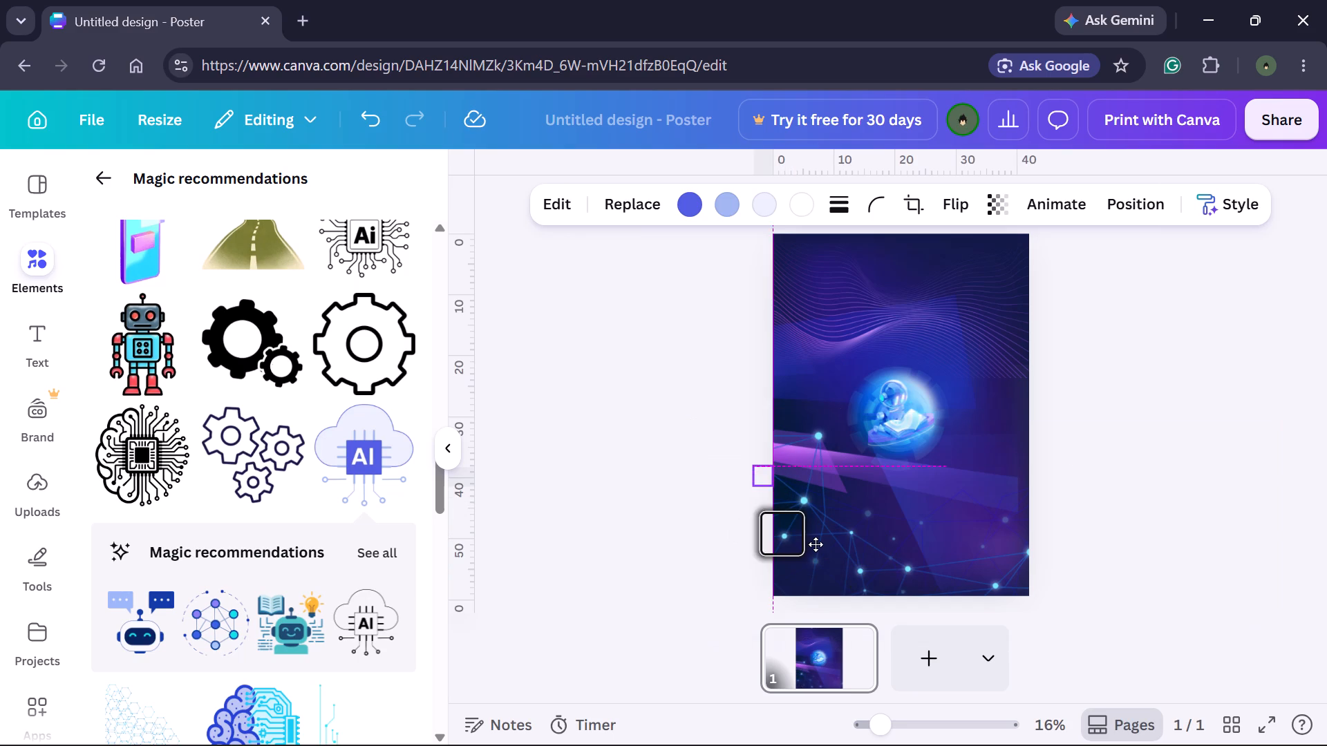
pyautogui.moveTo(816, 544); pyautogui.dragTo(817, 557)
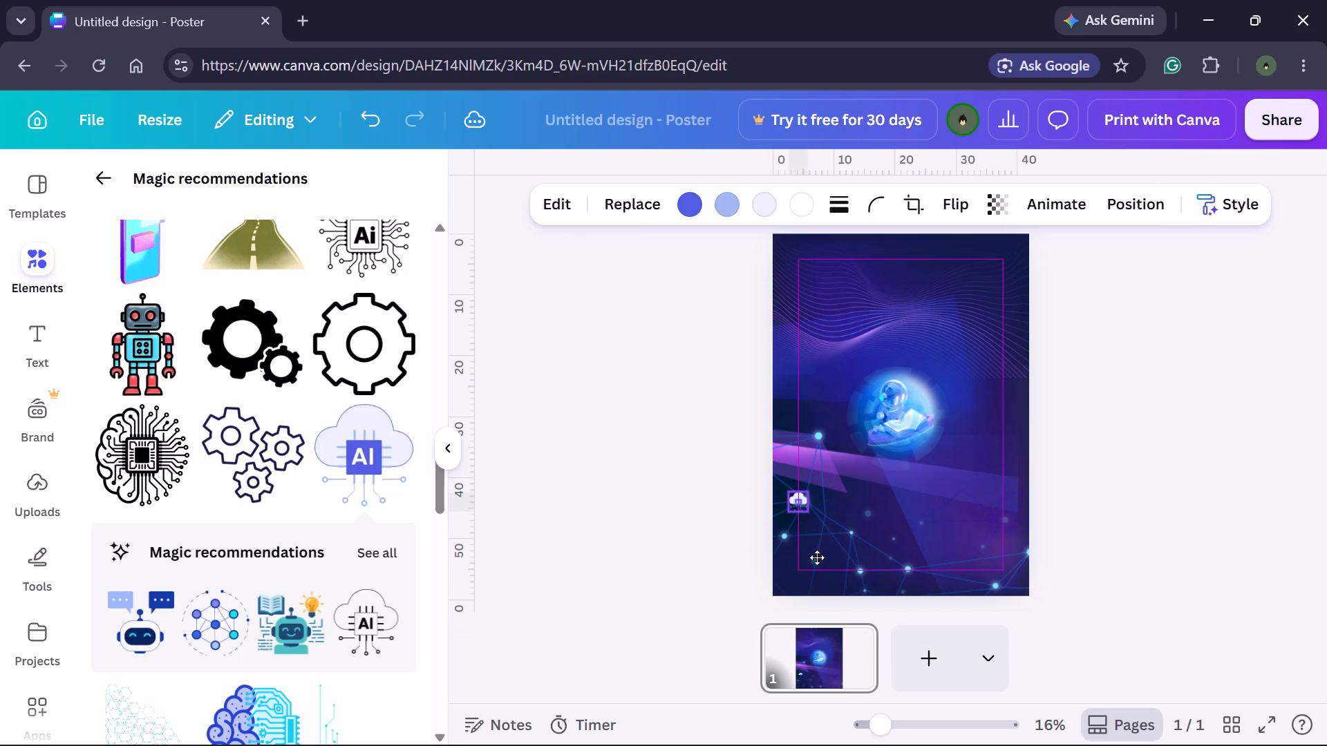
pyautogui.moveTo(817, 557); pyautogui.dragTo(820, 555)
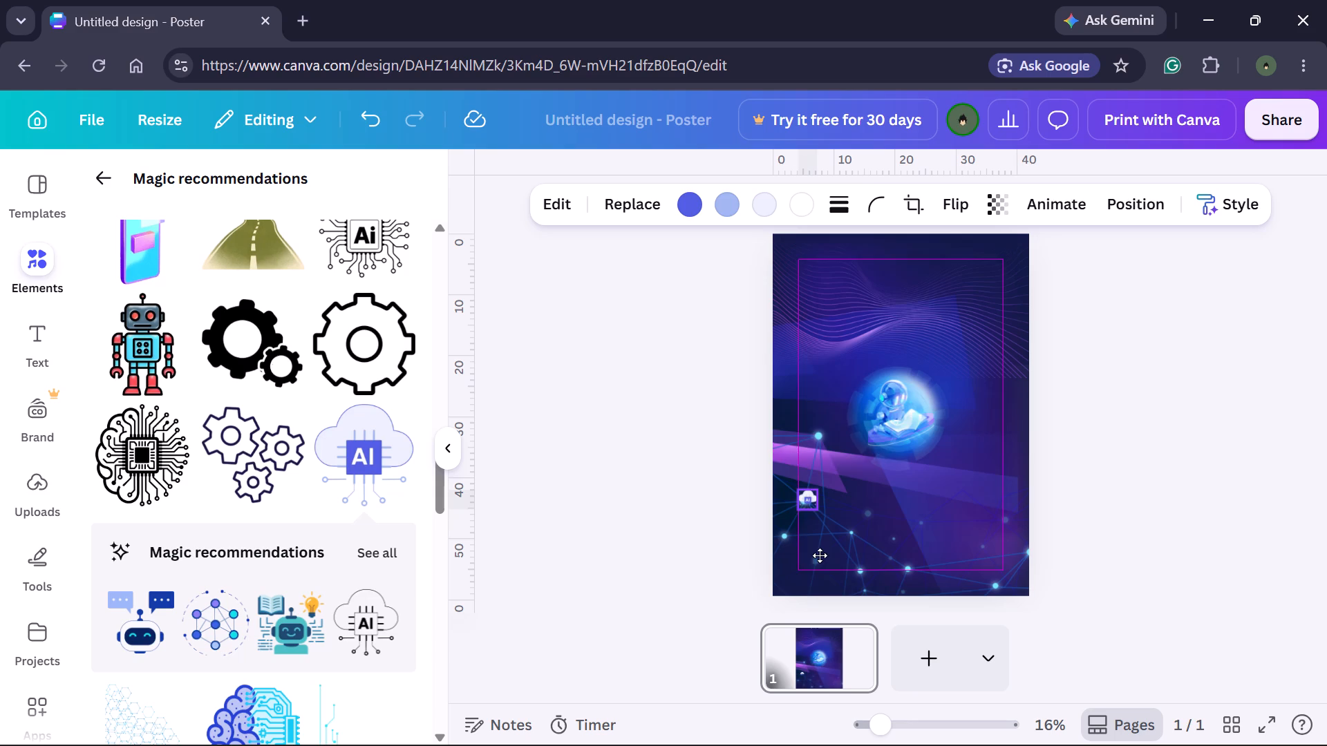
pyautogui.click(1258, 433)
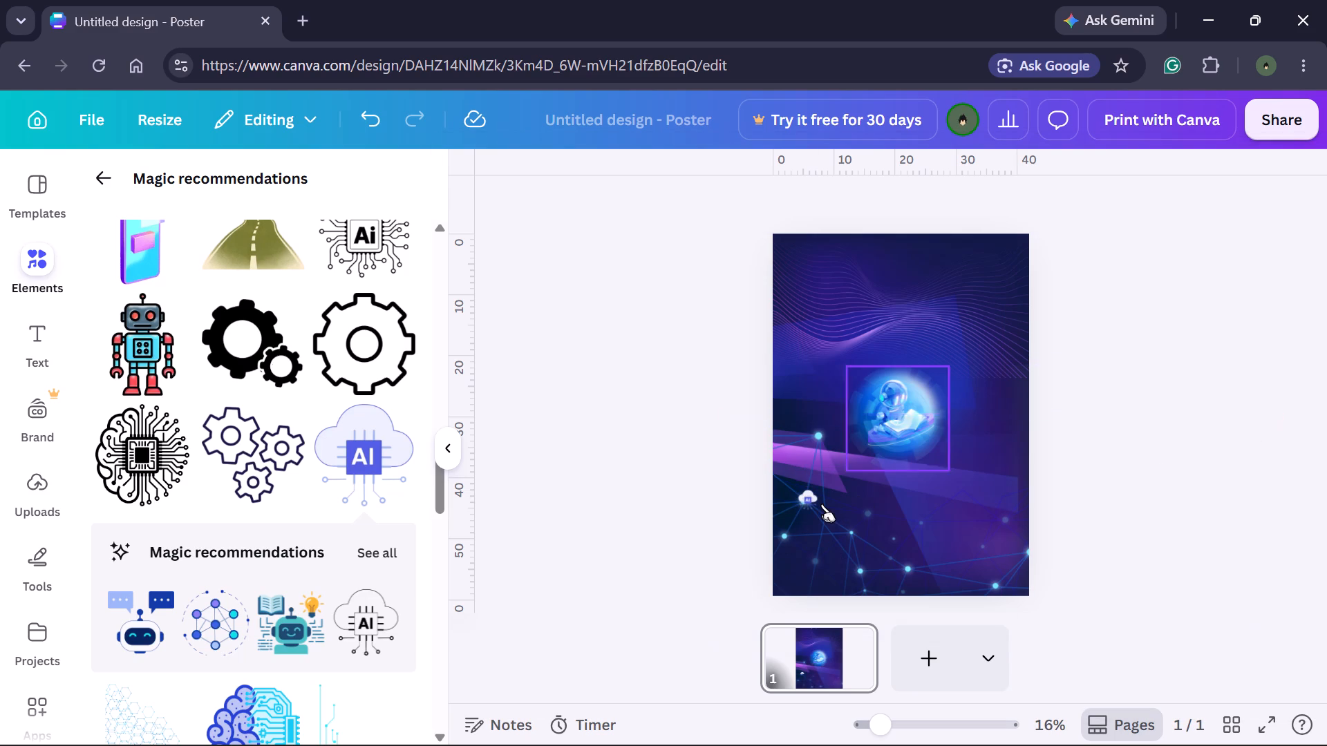
# Delete the small AI cloud graphic beside the network node below the purple light ray.
pyautogui.click(809, 490)
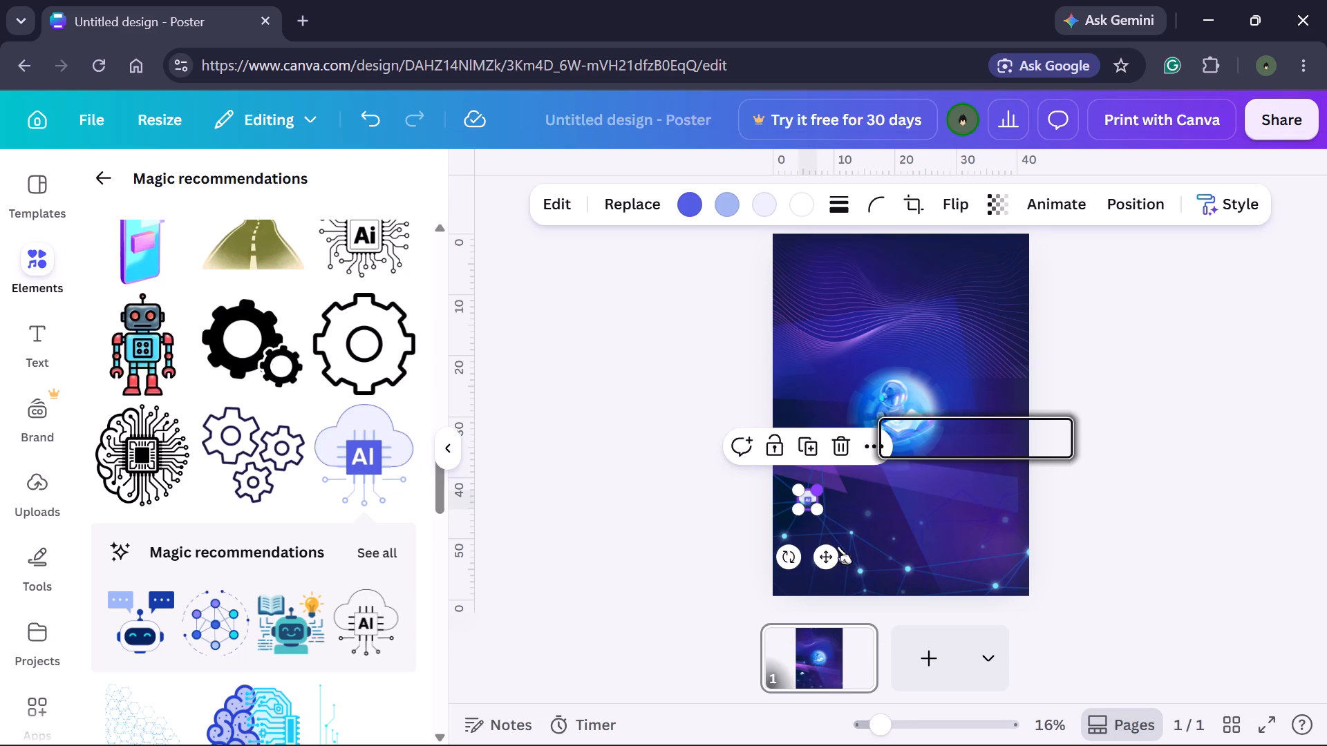
pyautogui.click(847, 447)
# Find the blue-purple futuristic city graphic among the recommended elements and add it to the poster over the glowing sphere.
pyautogui.scroll(-1, 367, 578)
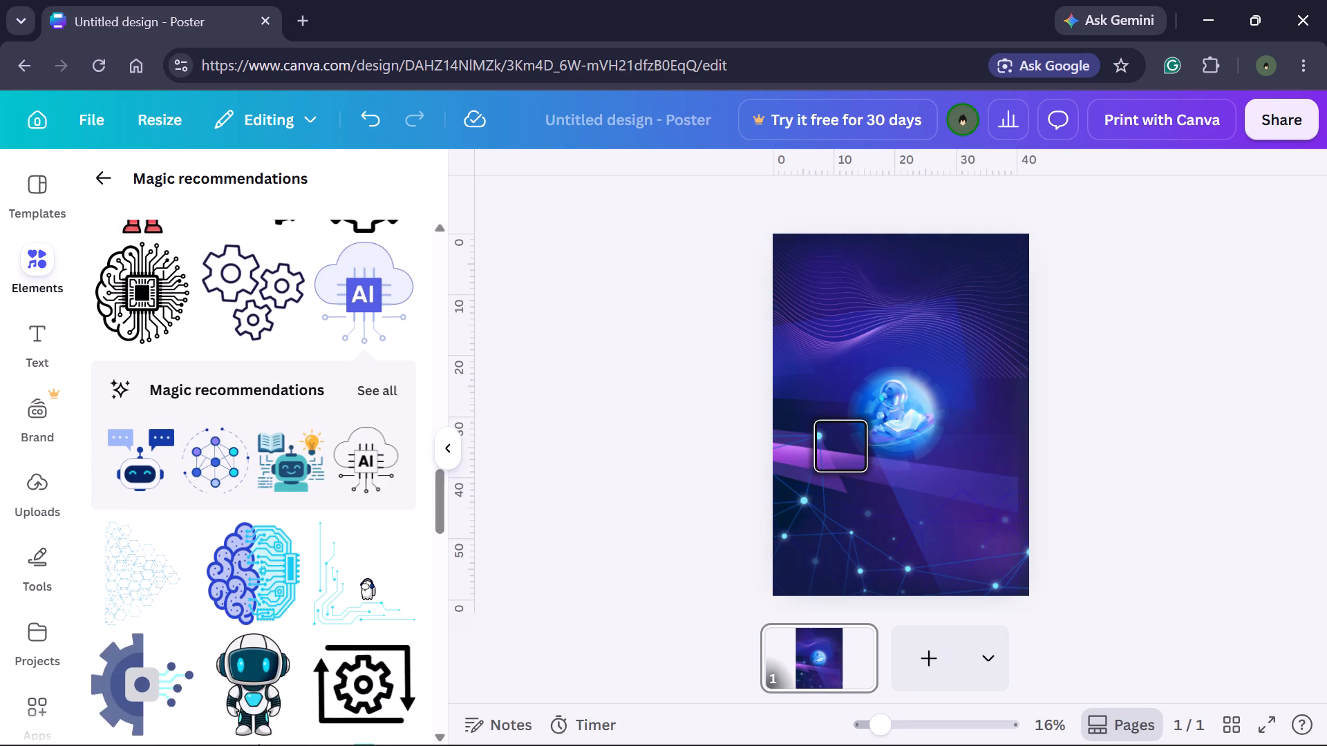
pyautogui.scroll(-2, 367, 578)
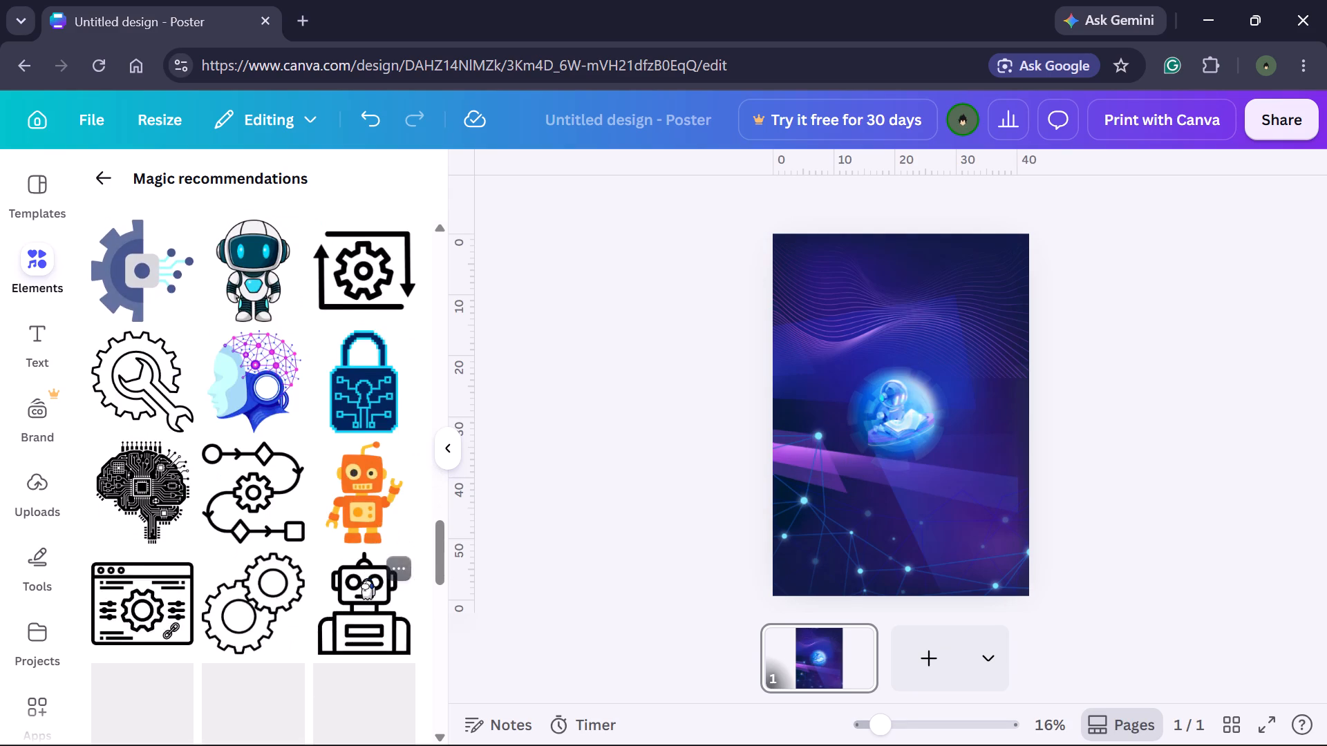
pyautogui.scroll(-2, 367, 578)
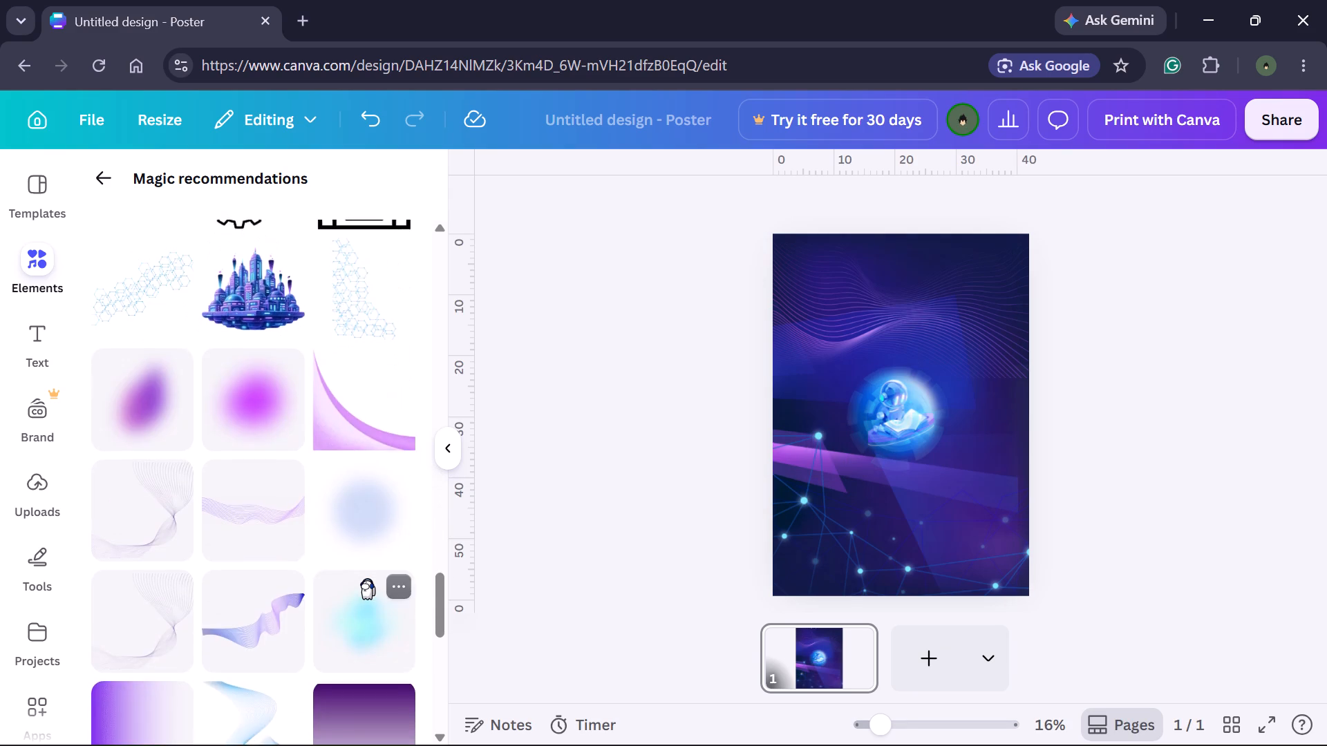
pyautogui.scroll(-3, 367, 578)
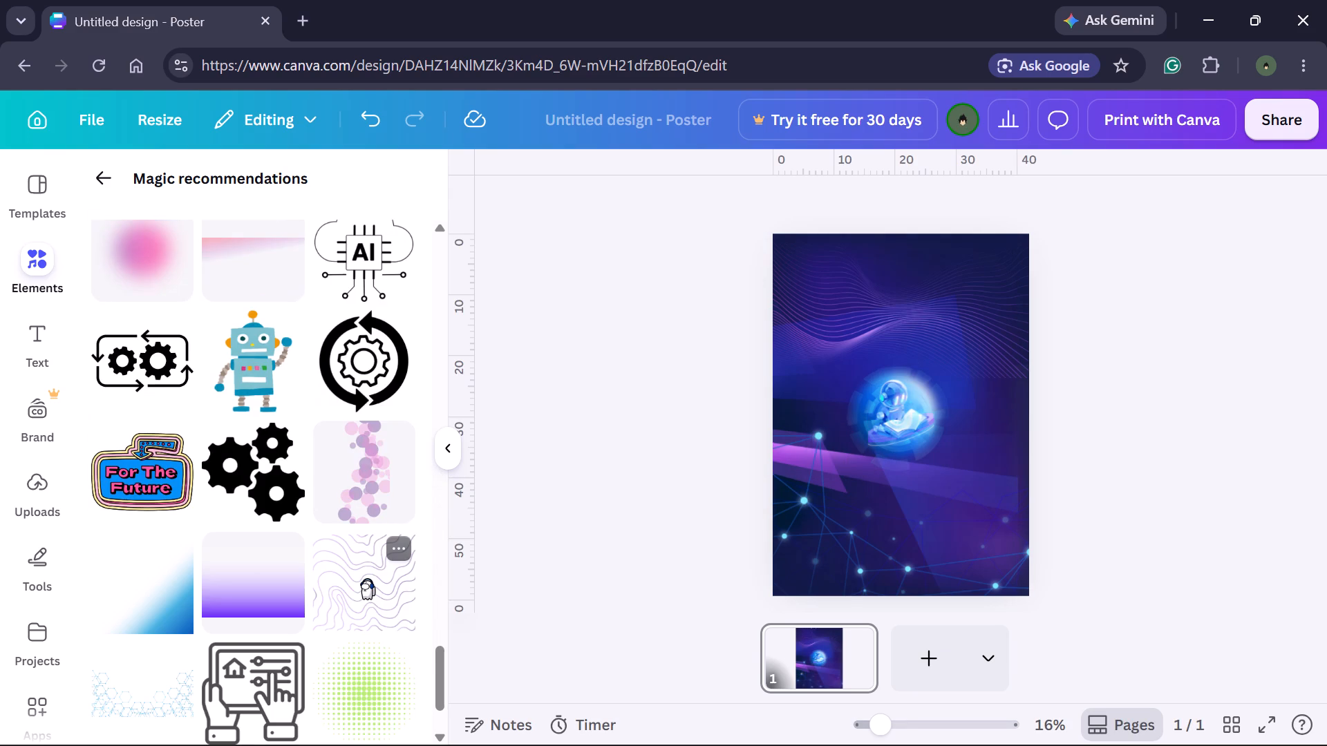
pyautogui.scroll(-4, 367, 578)
pyautogui.scroll(2, 367, 578)
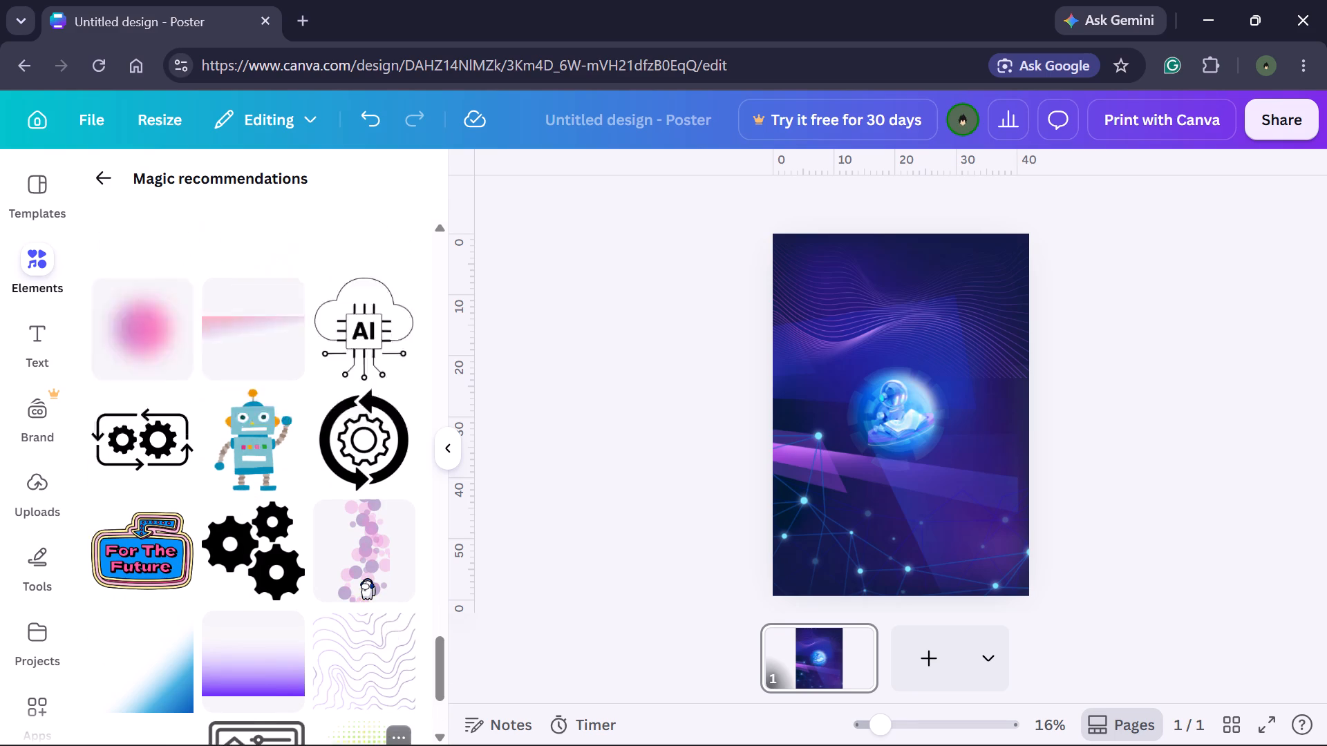
pyautogui.scroll(5, 367, 578)
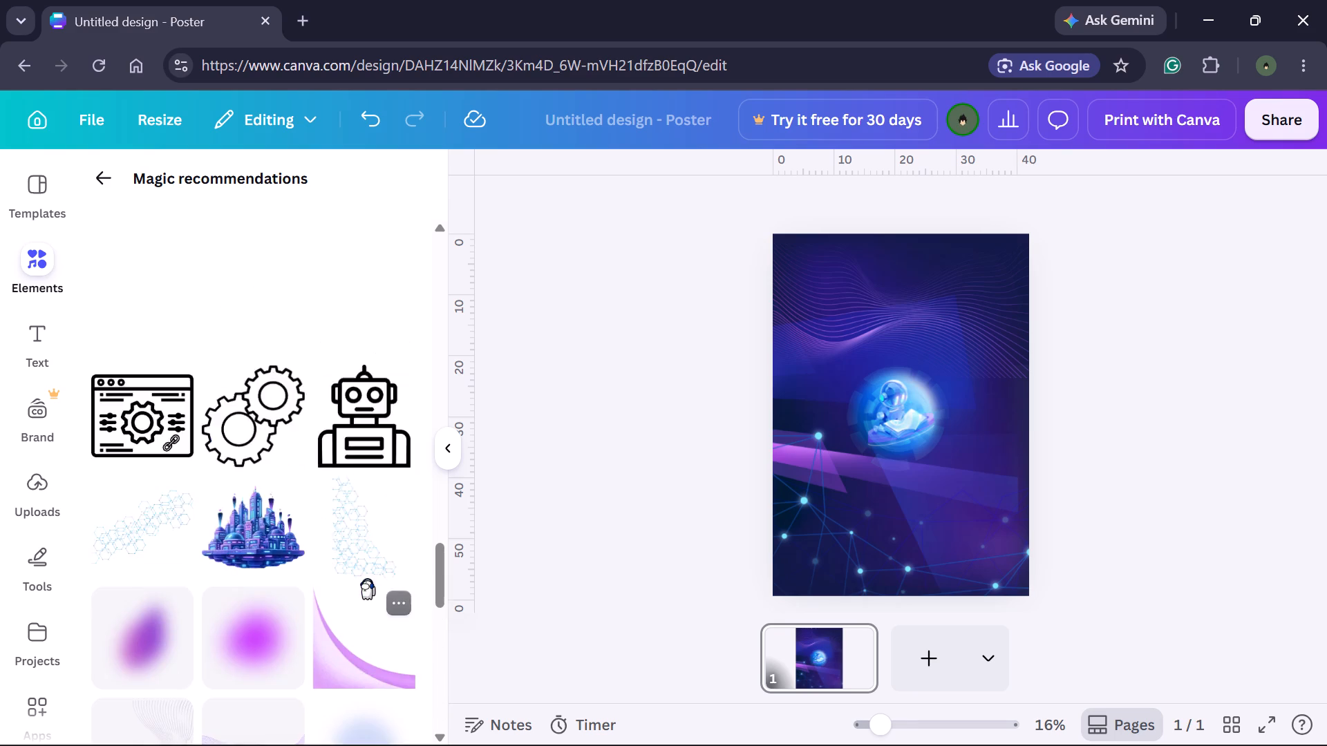
pyautogui.scroll(3, 367, 578)
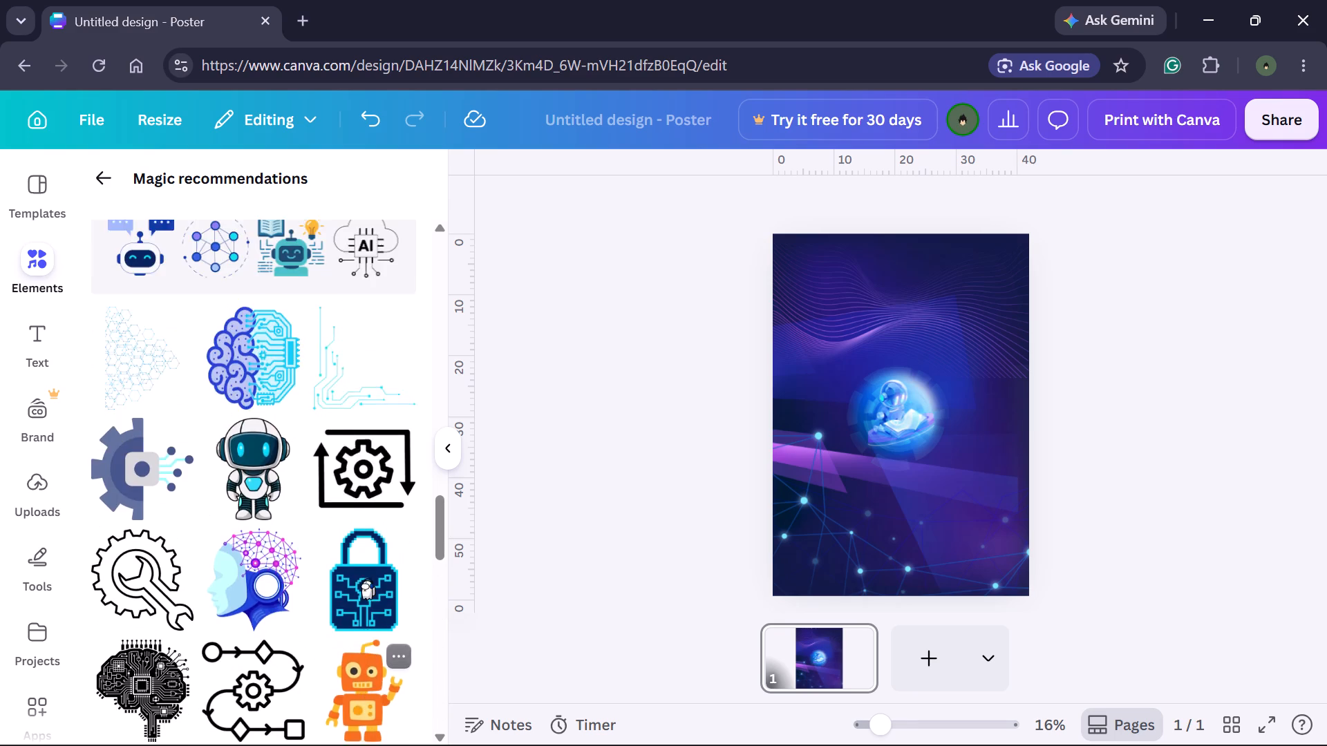
pyautogui.scroll(2, 367, 578)
pyautogui.scroll(-2, 367, 578)
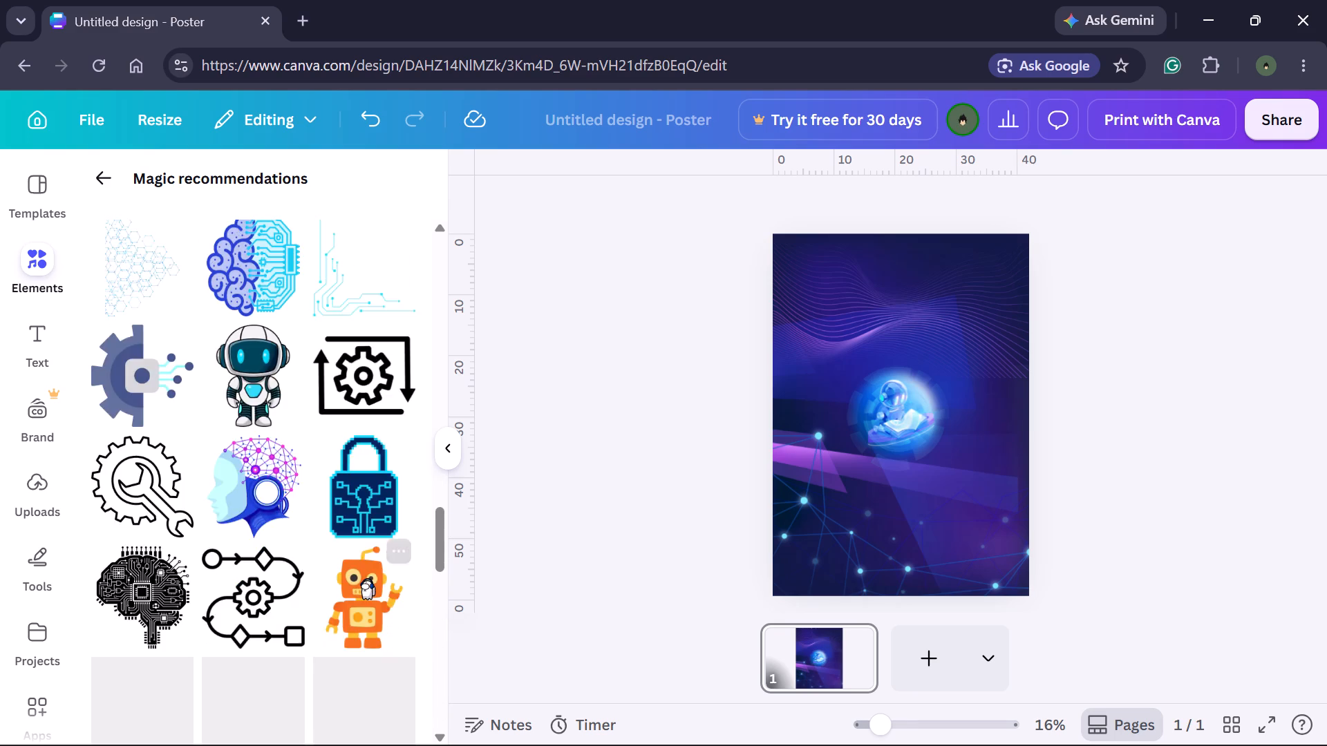
pyautogui.scroll(-3, 367, 578)
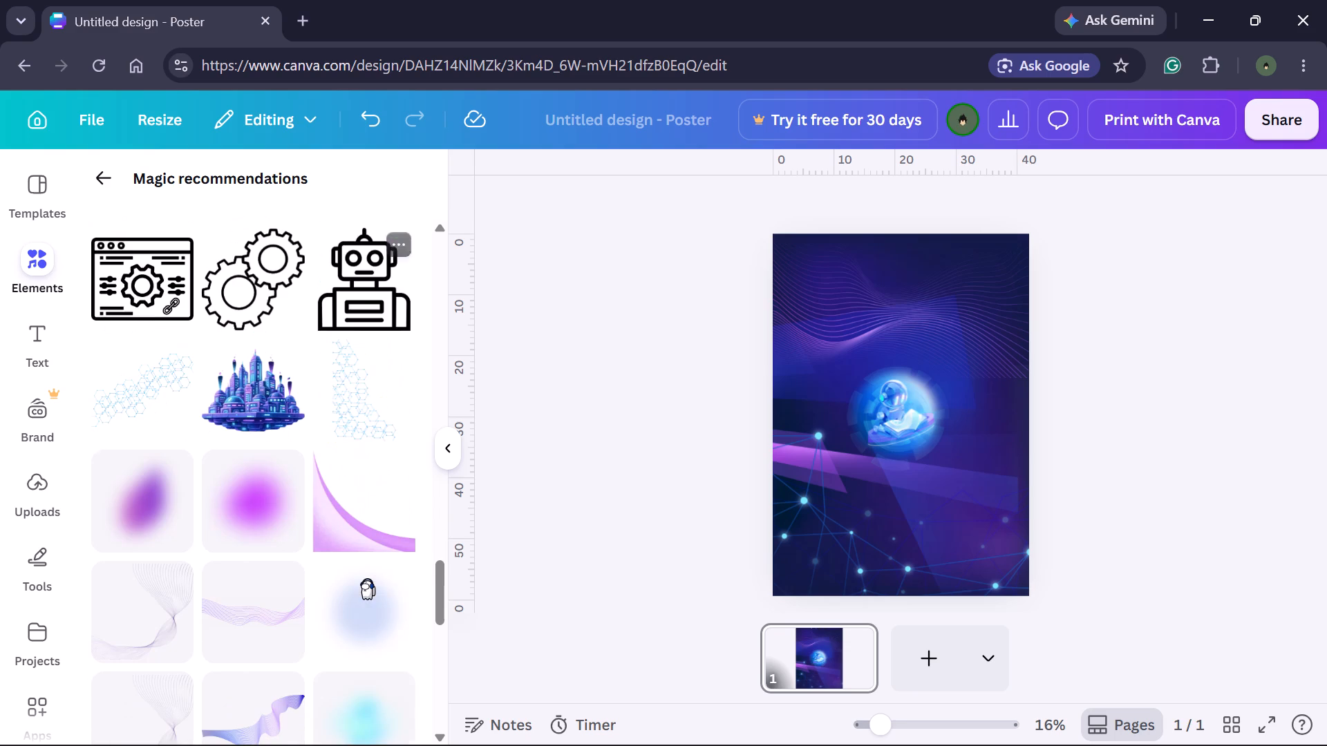
pyautogui.scroll(-1, 367, 578)
pyautogui.moveTo(258, 405); pyautogui.dragTo(875, 433)
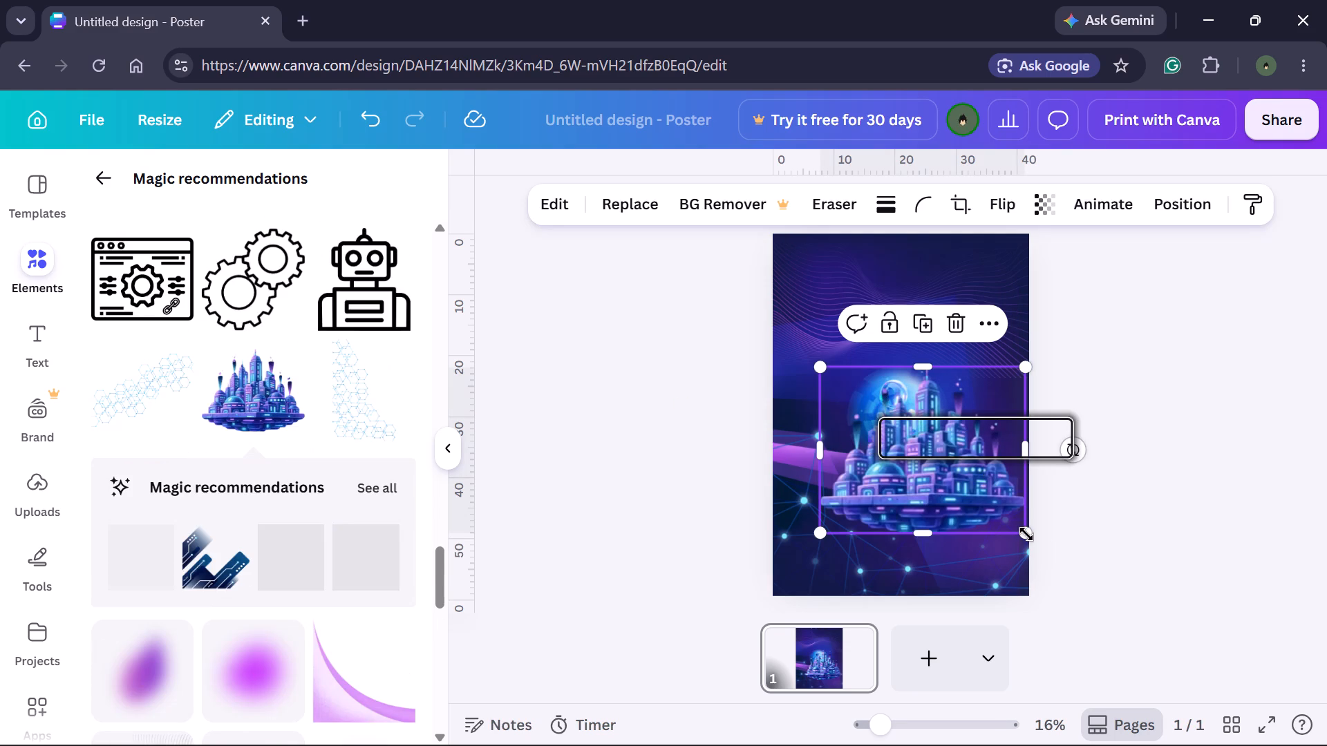
# Shrink the city graphic to about 3 wide and place it inside the glowing sphere, above the book and beside the robot's head.
pyautogui.moveTo(1026, 534); pyautogui.dragTo(867, 408)
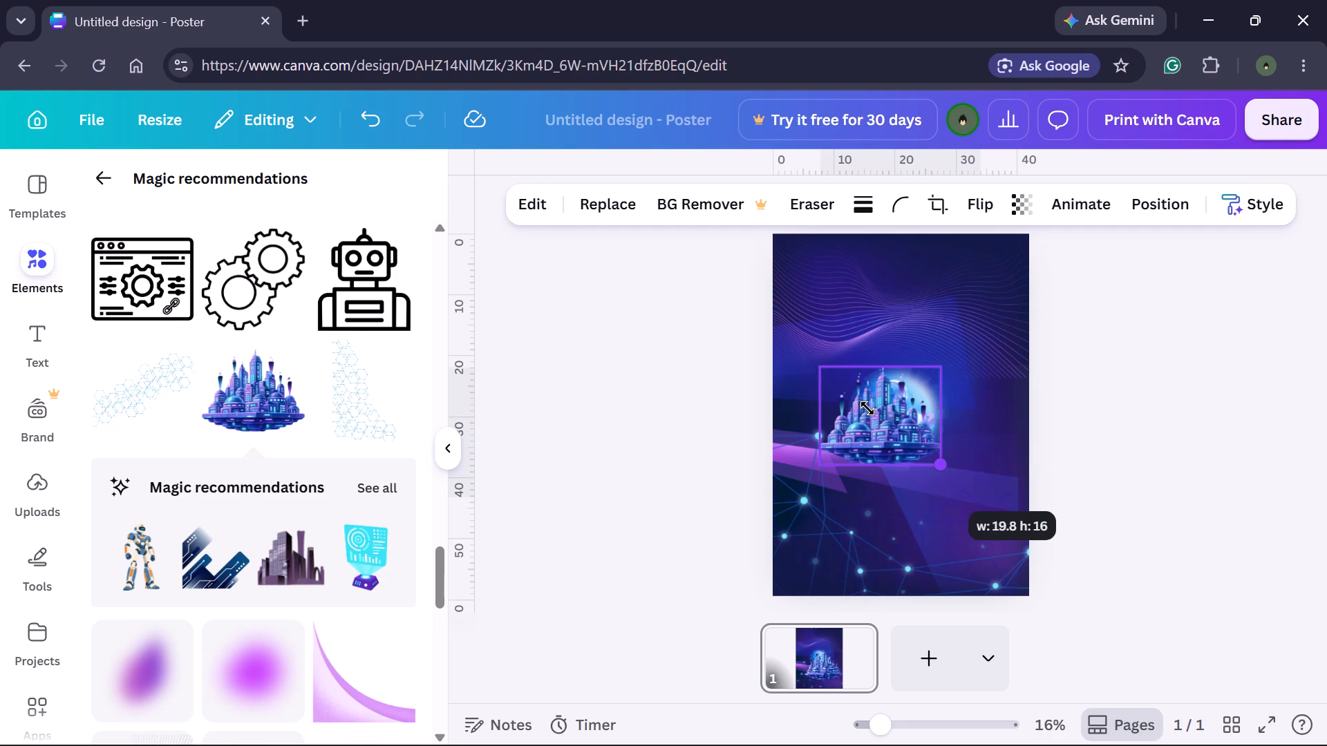
pyautogui.moveTo(867, 408); pyautogui.dragTo(849, 390)
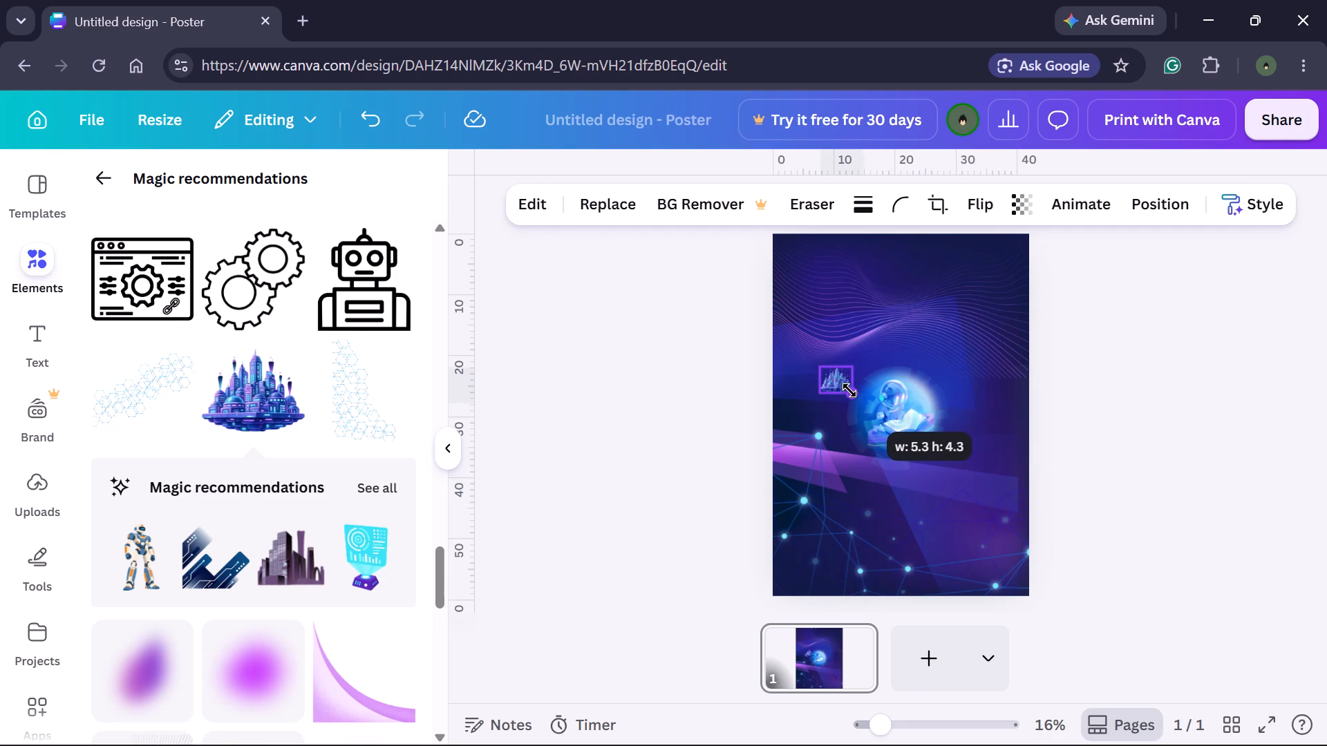
pyautogui.moveTo(849, 390); pyautogui.dragTo(845, 388)
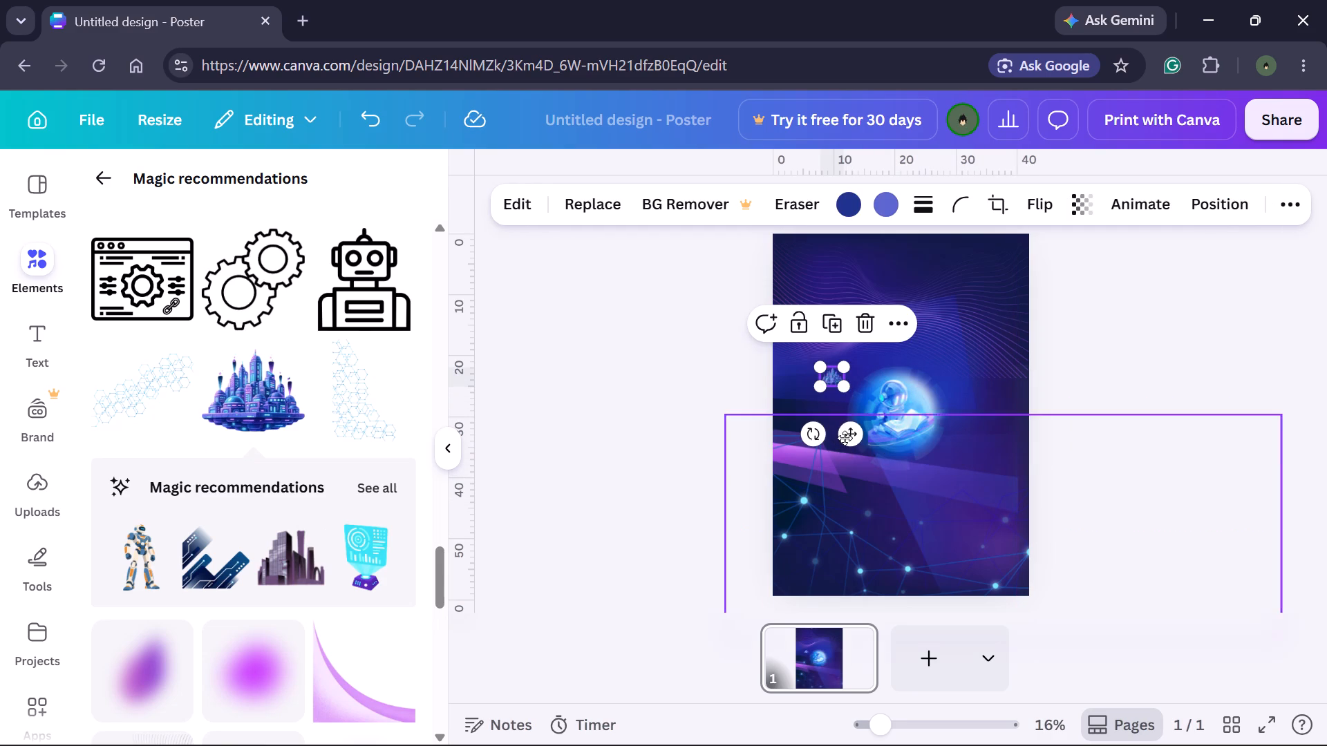
pyautogui.moveTo(843, 439); pyautogui.dragTo(940, 461)
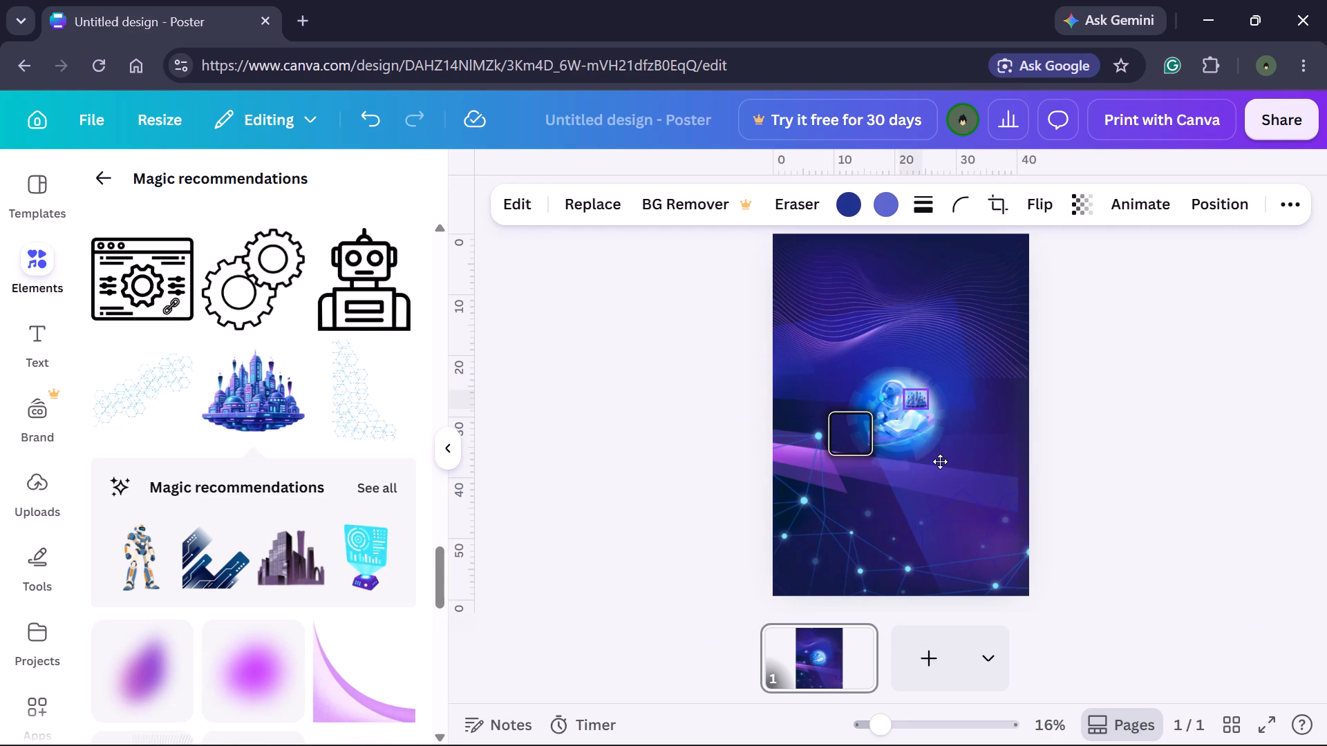
pyautogui.moveTo(940, 461); pyautogui.dragTo(943, 461)
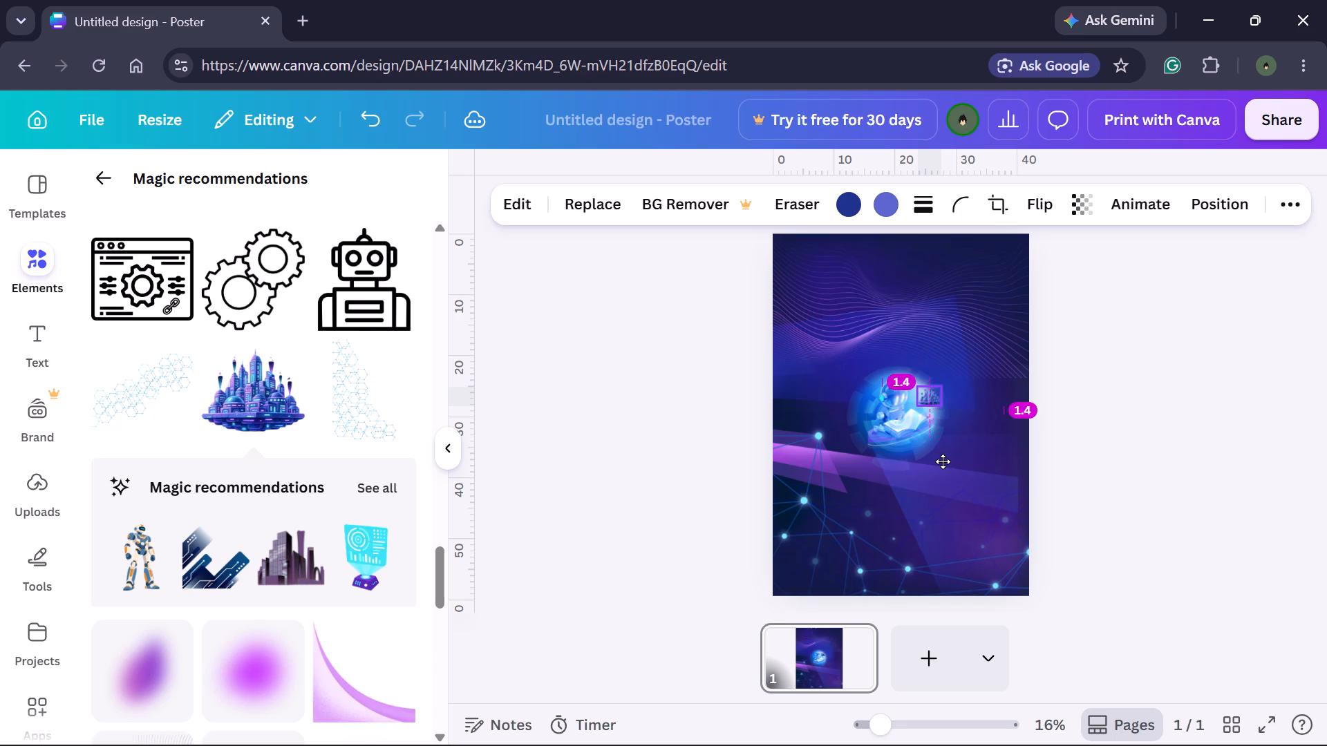
pyautogui.moveTo(943, 461); pyautogui.dragTo(937, 460)
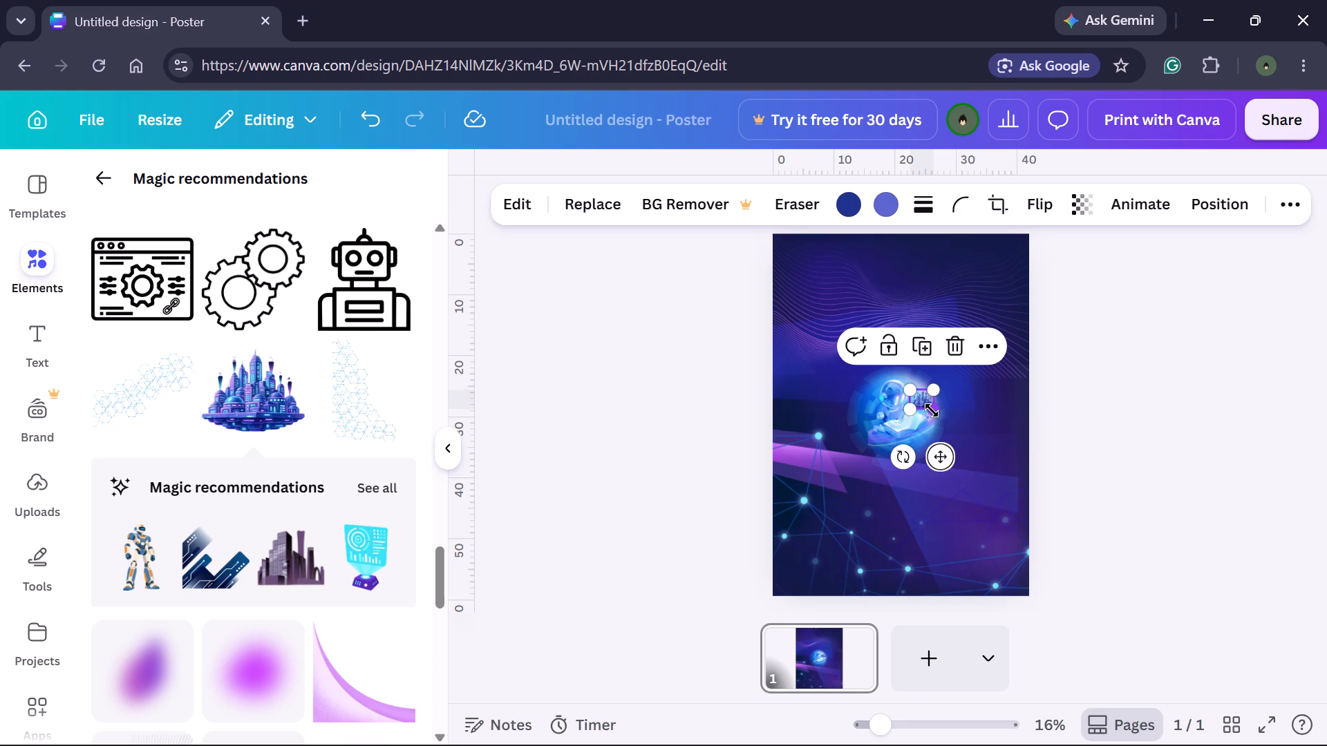
pyautogui.moveTo(932, 412); pyautogui.dragTo(921, 408)
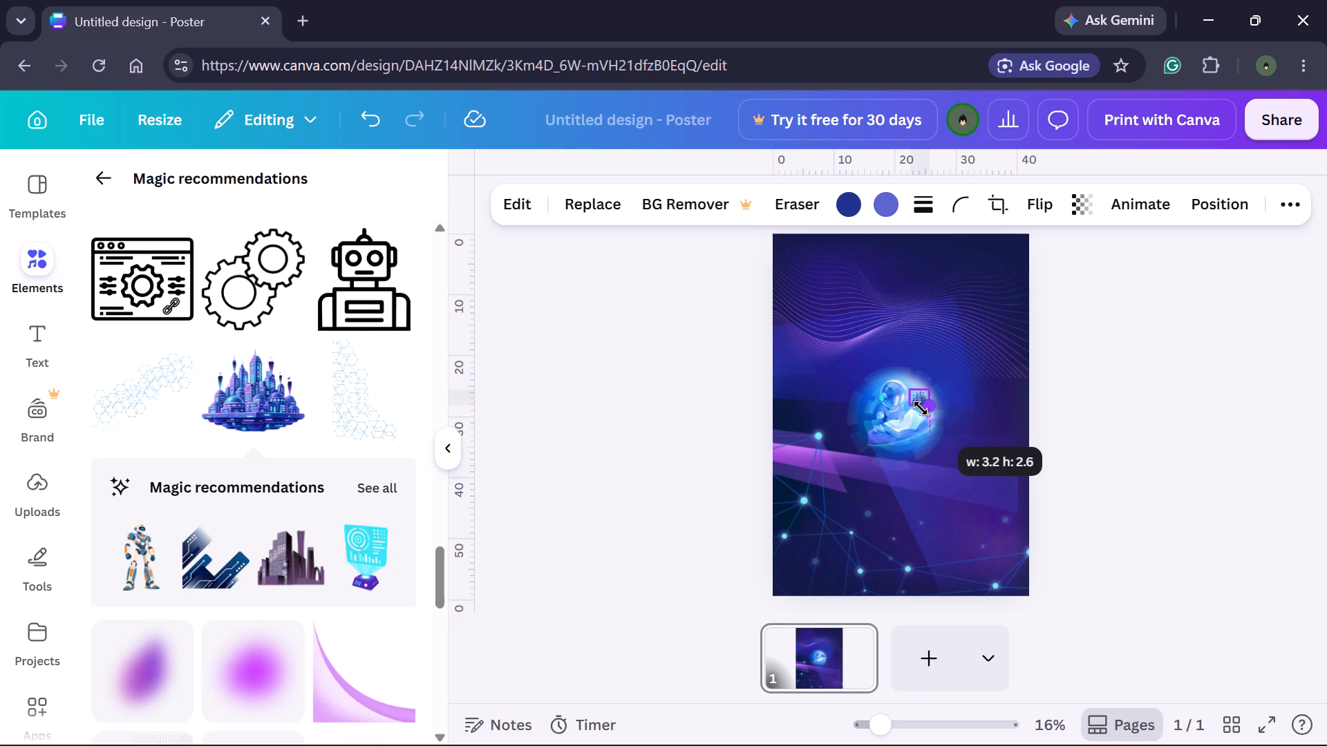
pyautogui.moveTo(921, 408); pyautogui.dragTo(921, 405)
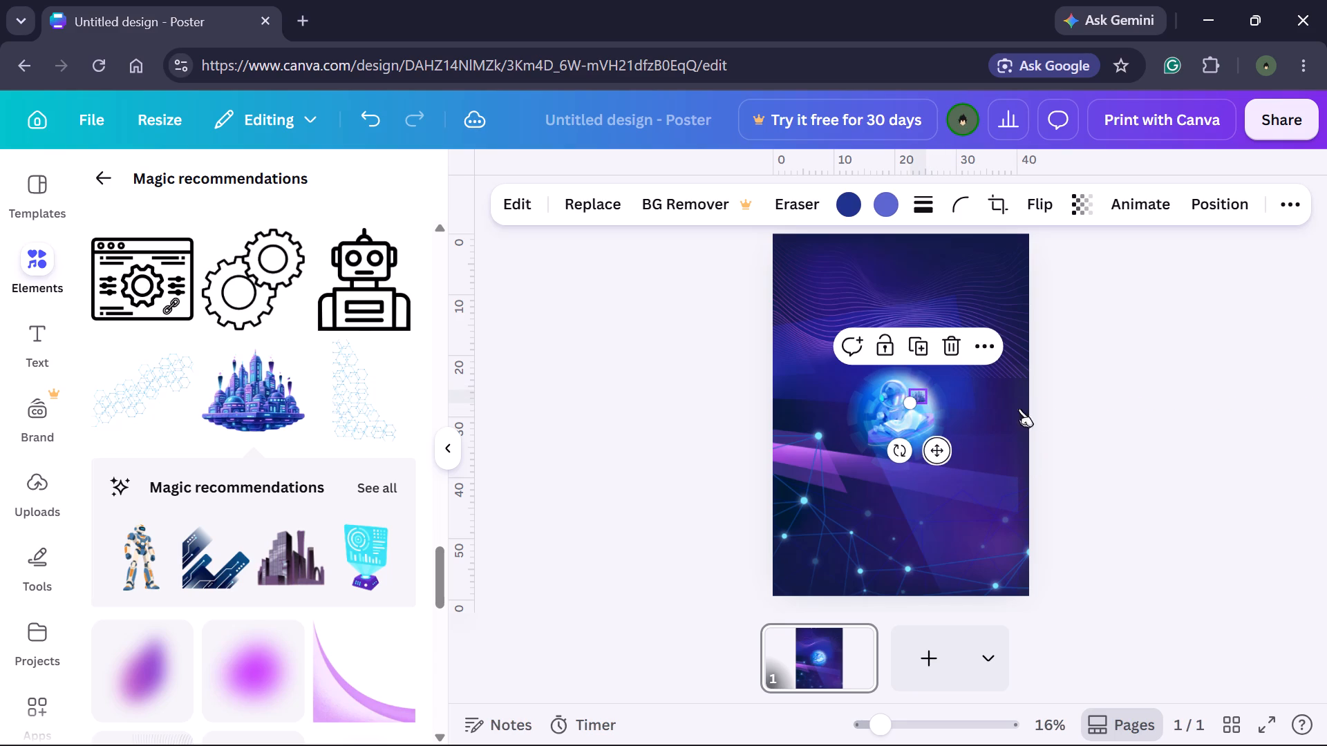
pyautogui.click(1126, 412)
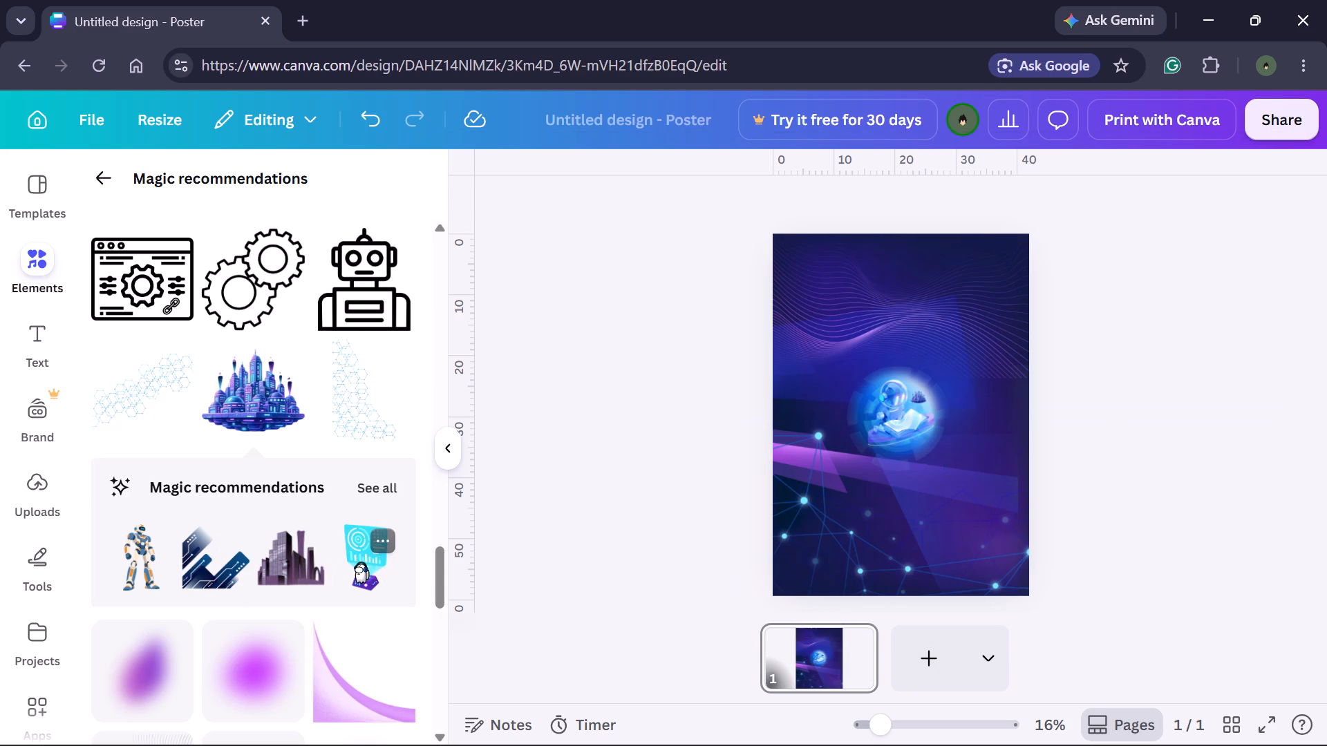
# Add the cyan hologram-projector graphic from the city's related recommendations and move it fully onto the poster.
pyautogui.moveTo(363, 559); pyautogui.dragTo(881, 401)
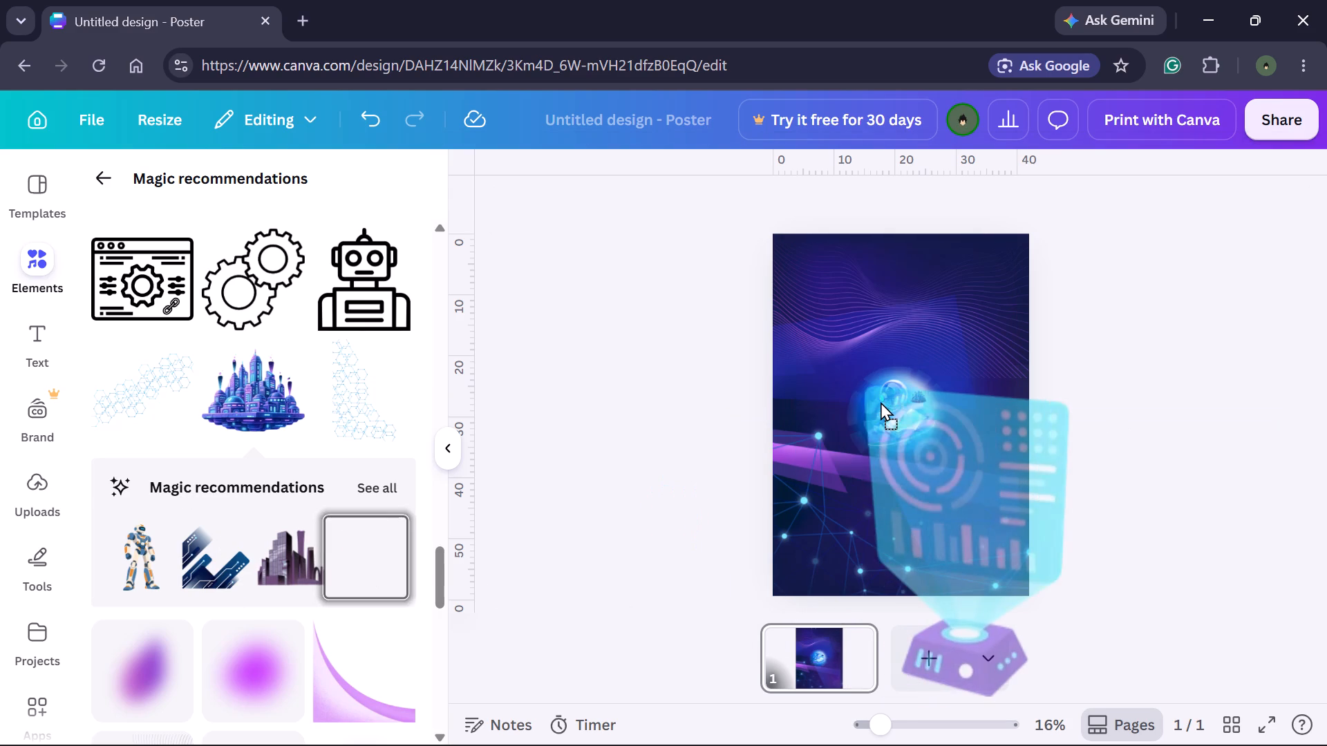
pyautogui.moveTo(881, 401); pyautogui.dragTo(871, 414)
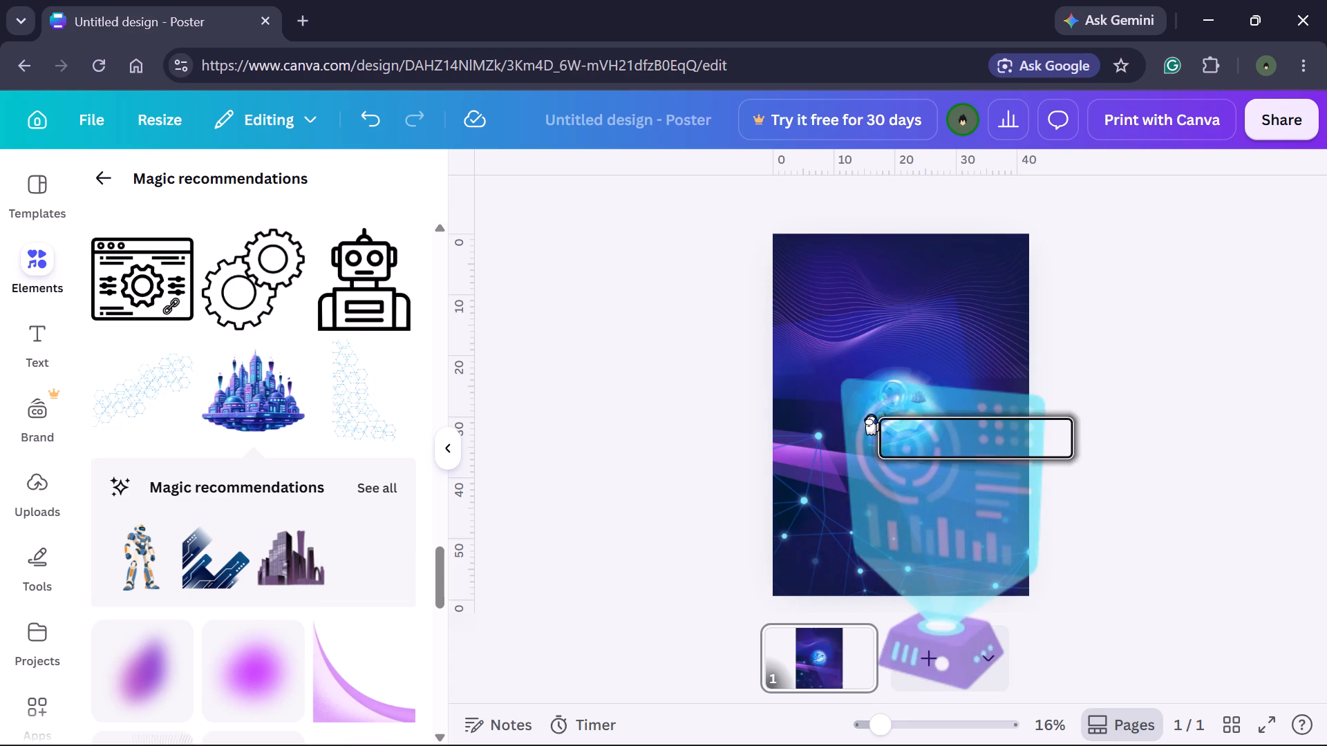
pyautogui.moveTo(929, 501); pyautogui.dragTo(926, 497)
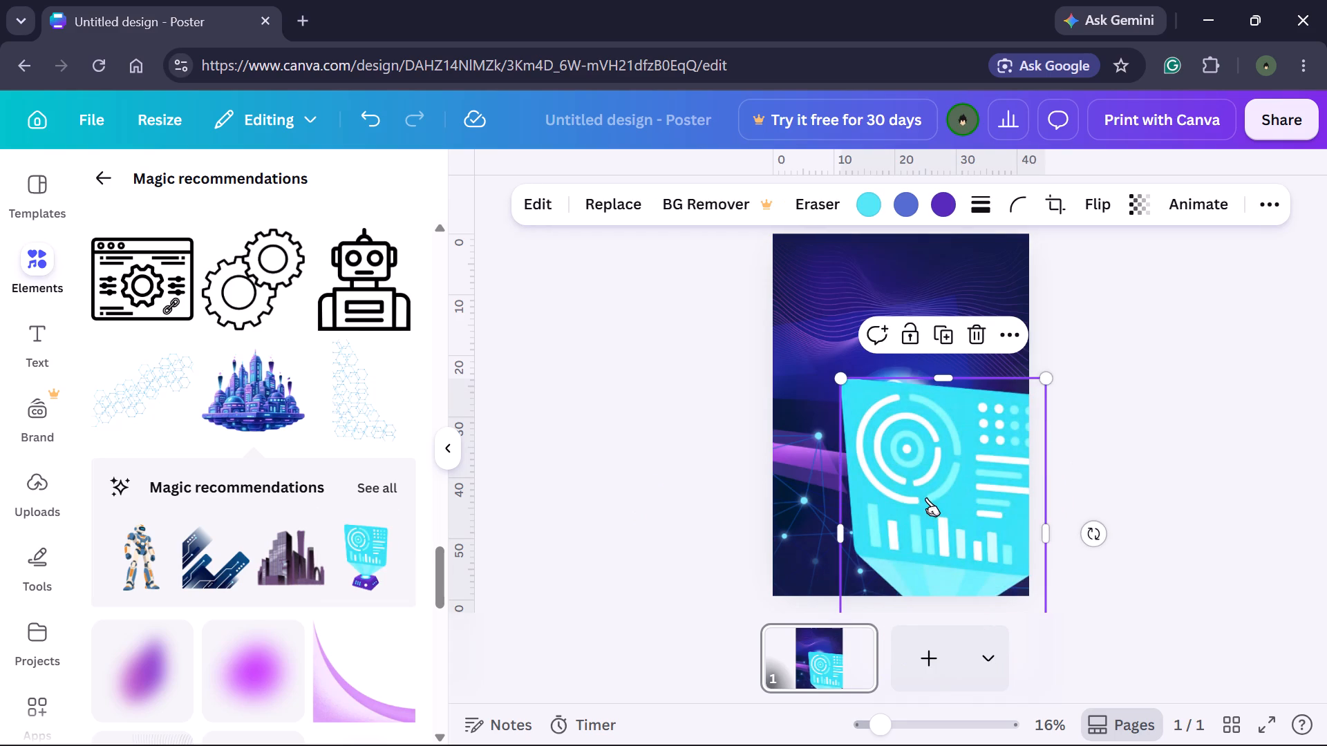
pyautogui.moveTo(926, 497); pyautogui.dragTo(875, 412)
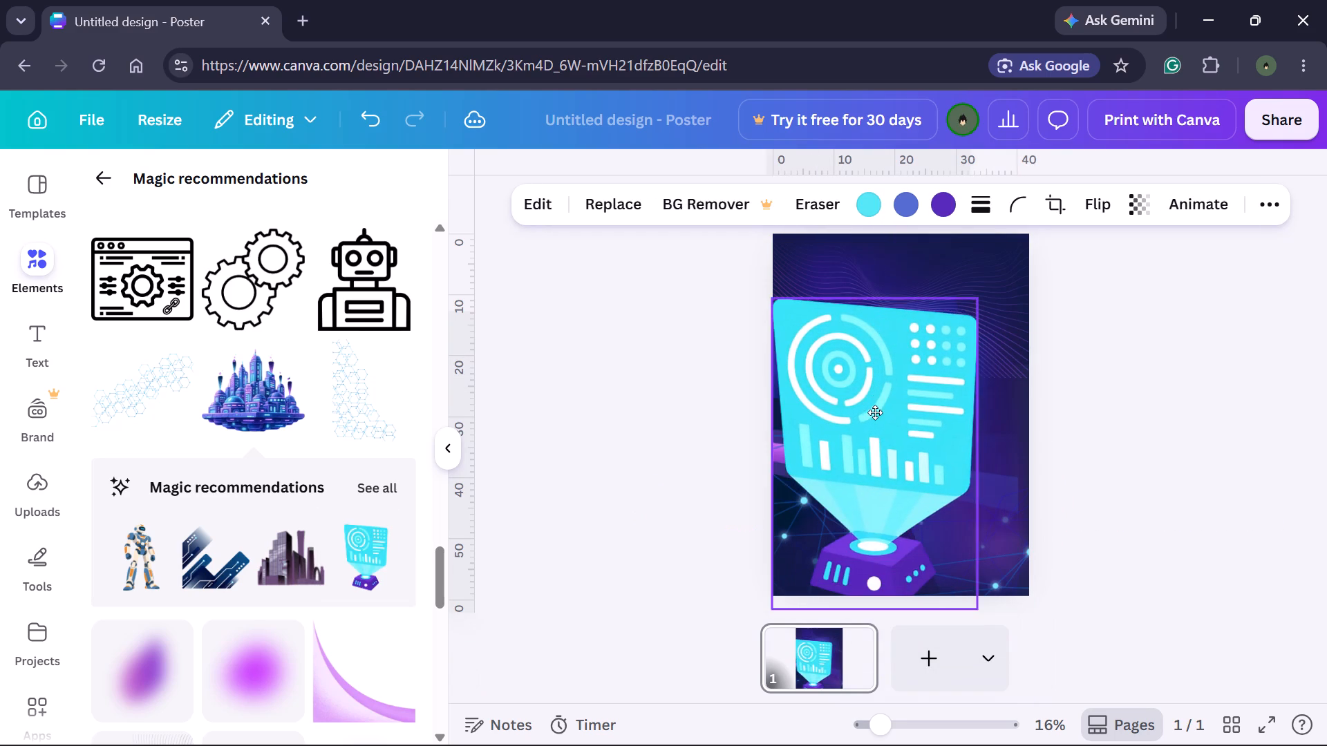
pyautogui.moveTo(875, 412); pyautogui.dragTo(882, 415)
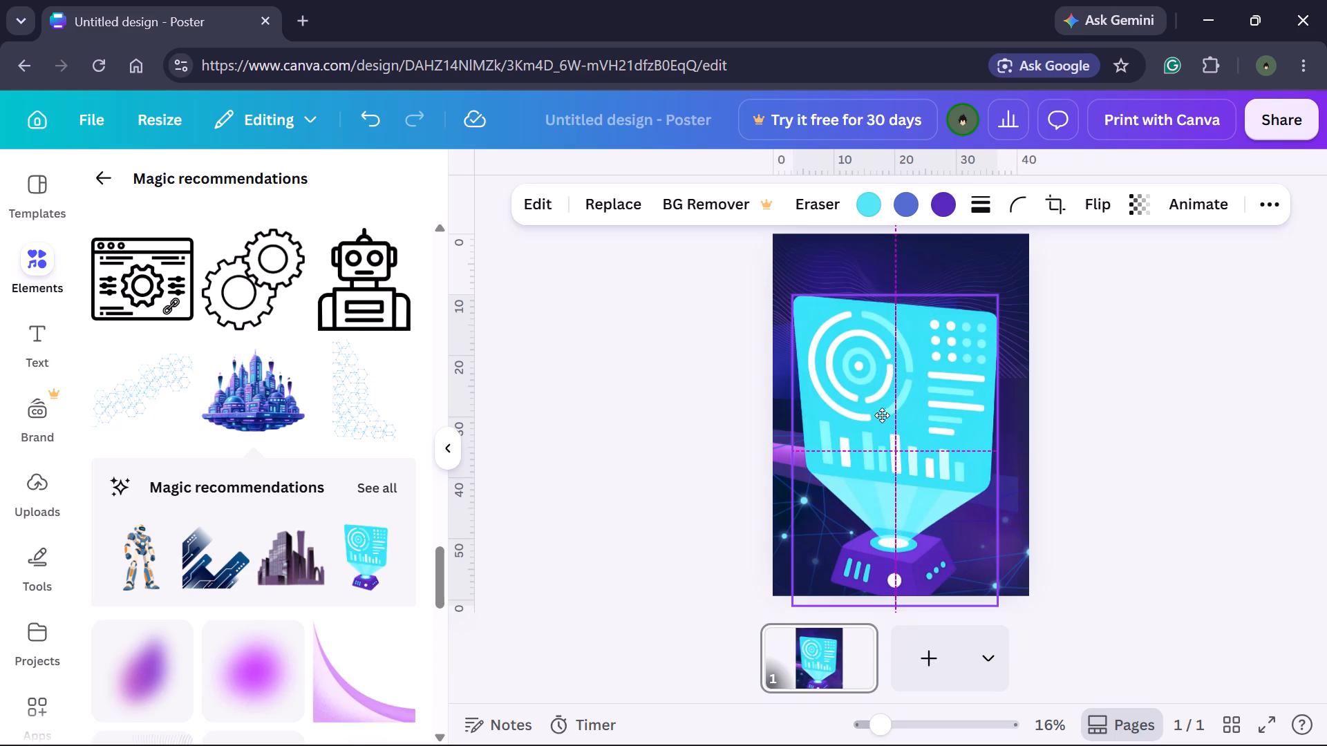
pyautogui.moveTo(882, 415); pyautogui.dragTo(874, 393)
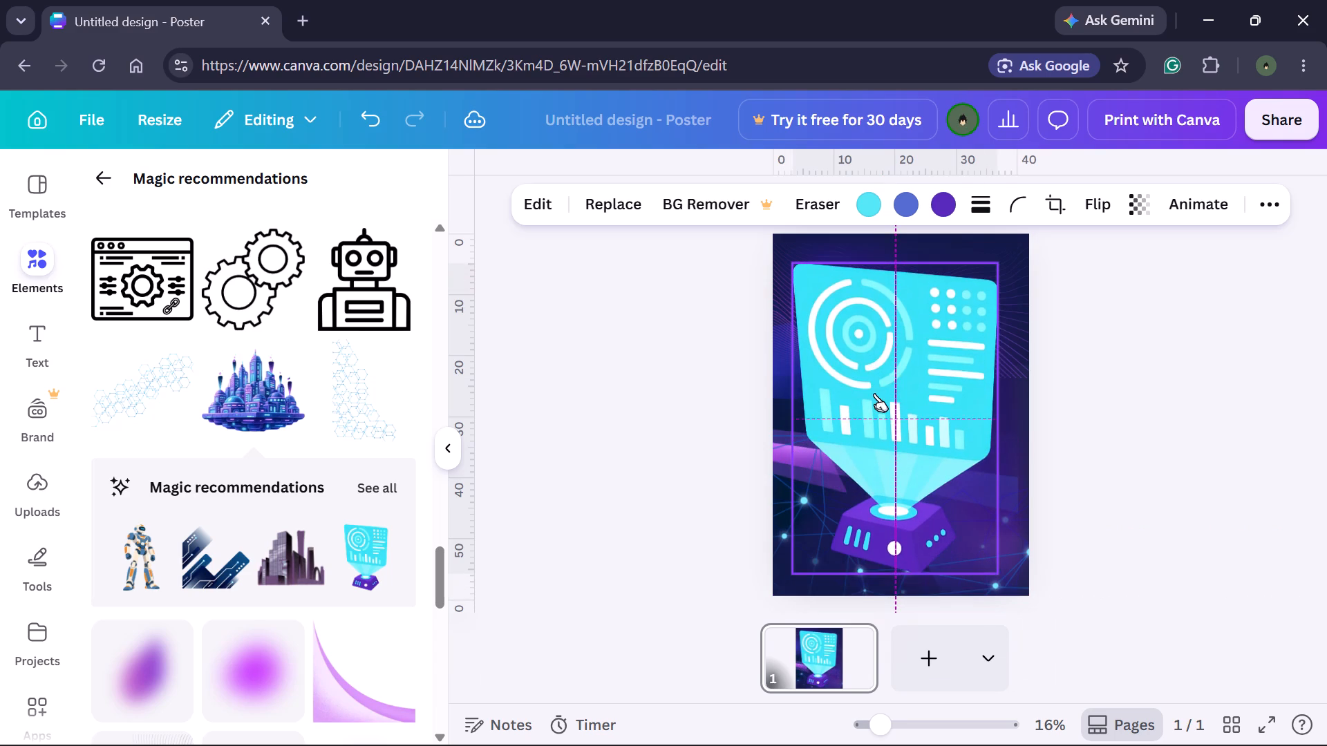
# Shrink the hologram-projector graphic to about 1.7 by 2.6 and place it inside the sphere, on the robot's side opposite the city.
pyautogui.moveTo(986, 580); pyautogui.dragTo(986, 578)
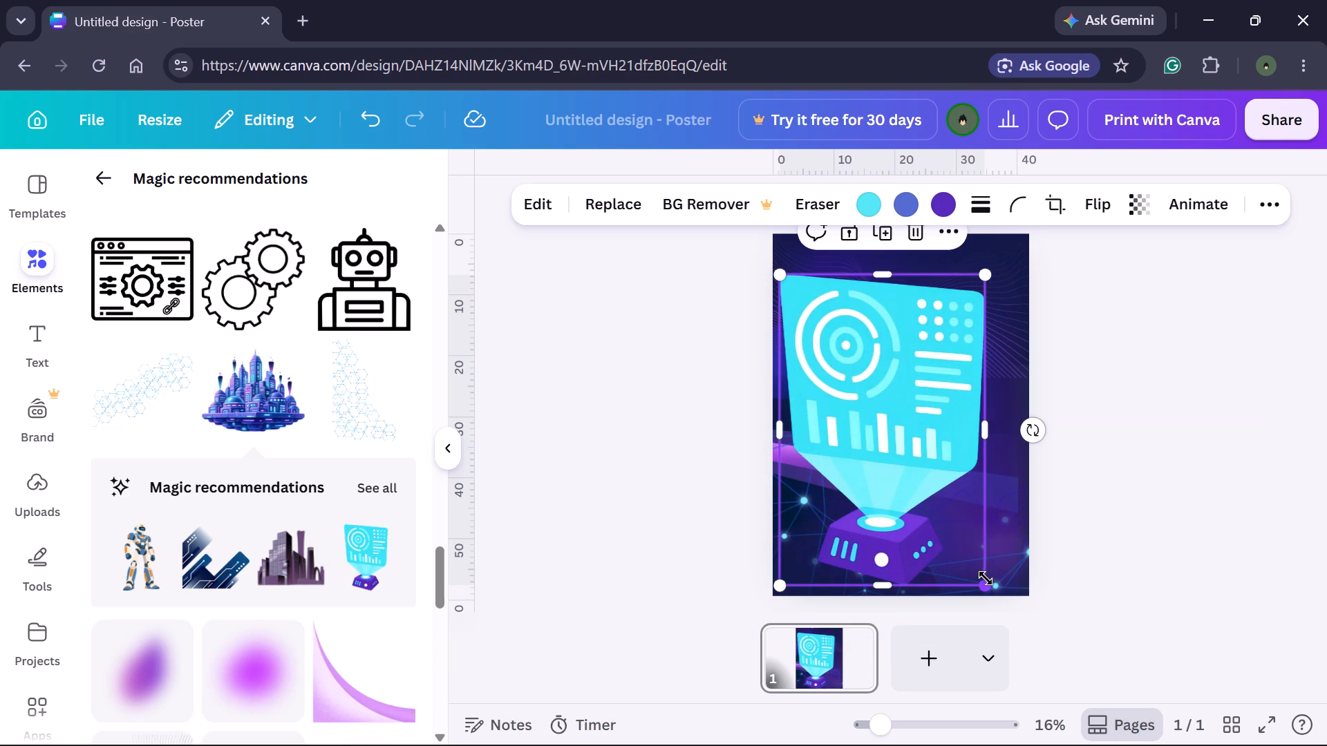
pyautogui.moveTo(986, 578); pyautogui.dragTo(859, 313)
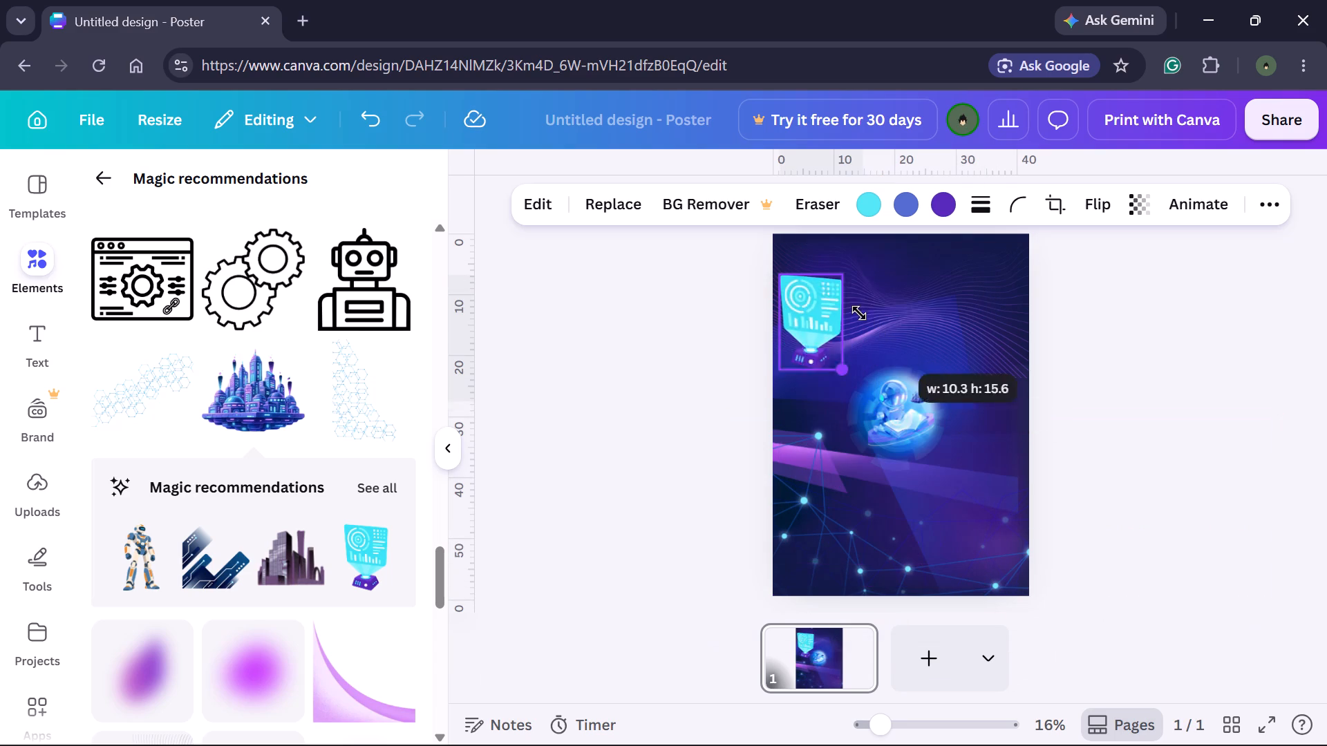
pyautogui.moveTo(859, 313); pyautogui.dragTo(819, 276)
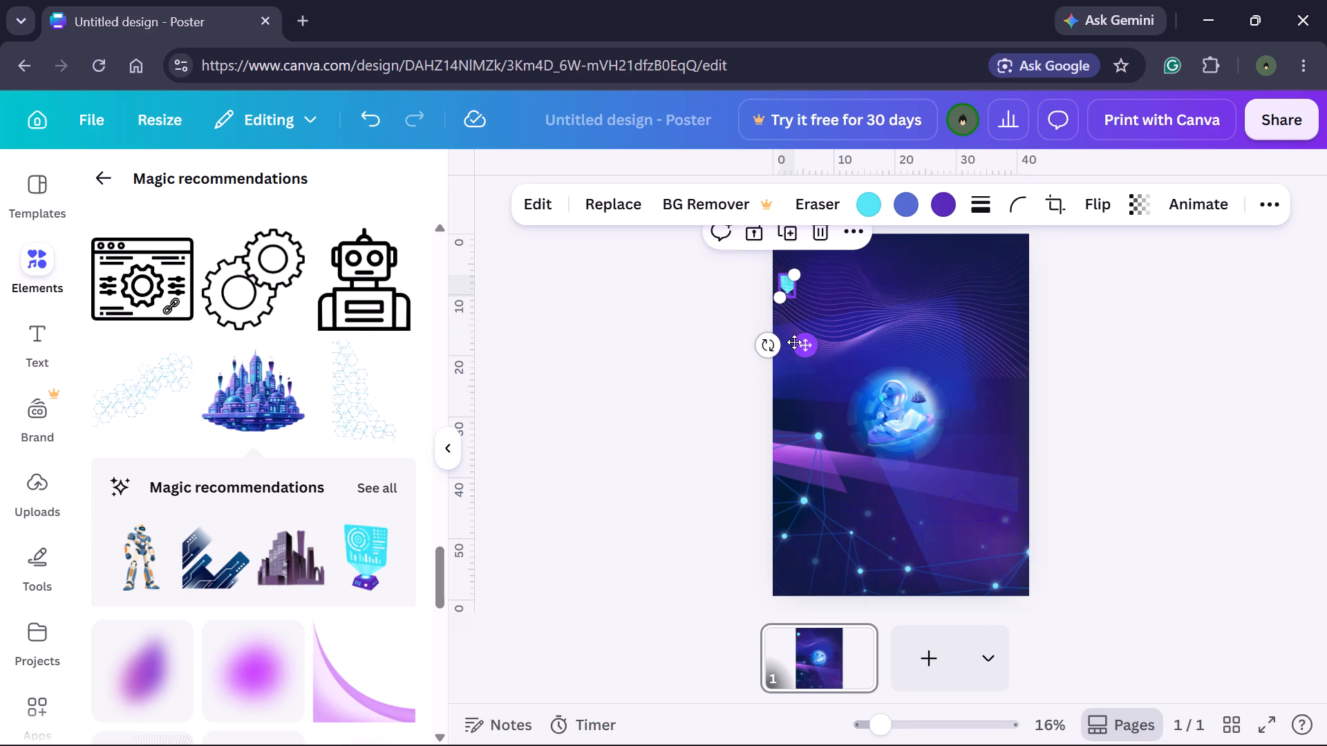
pyautogui.moveTo(794, 341); pyautogui.dragTo(896, 448)
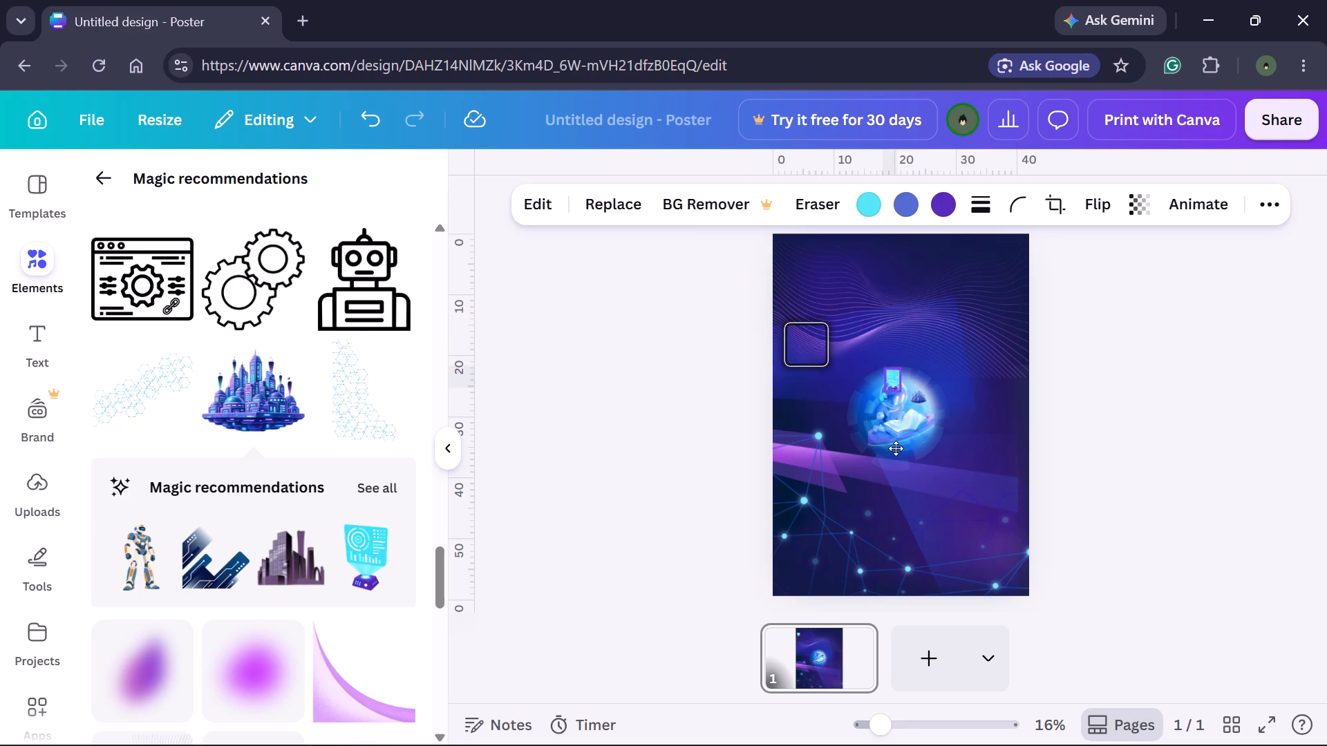
pyautogui.moveTo(896, 448); pyautogui.dragTo(883, 477)
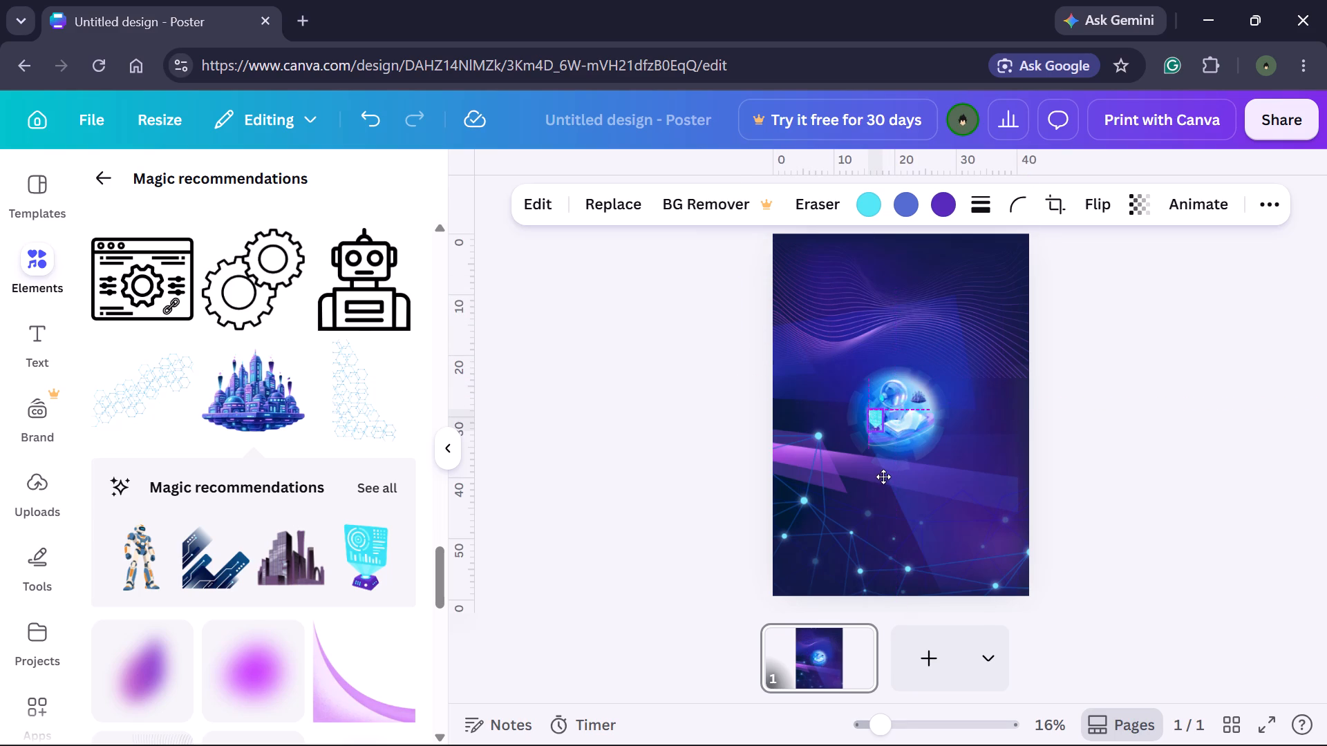
pyautogui.moveTo(883, 477); pyautogui.dragTo(881, 468)
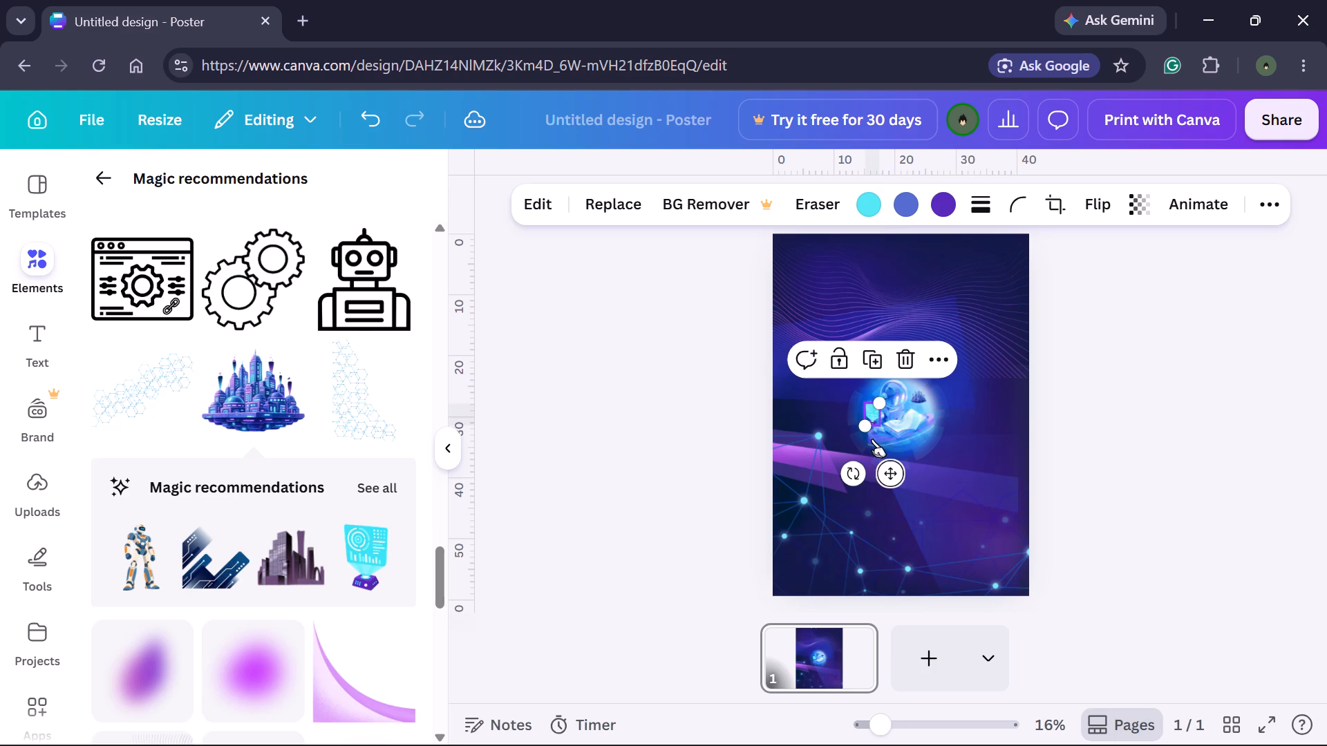
pyautogui.click(871, 431)
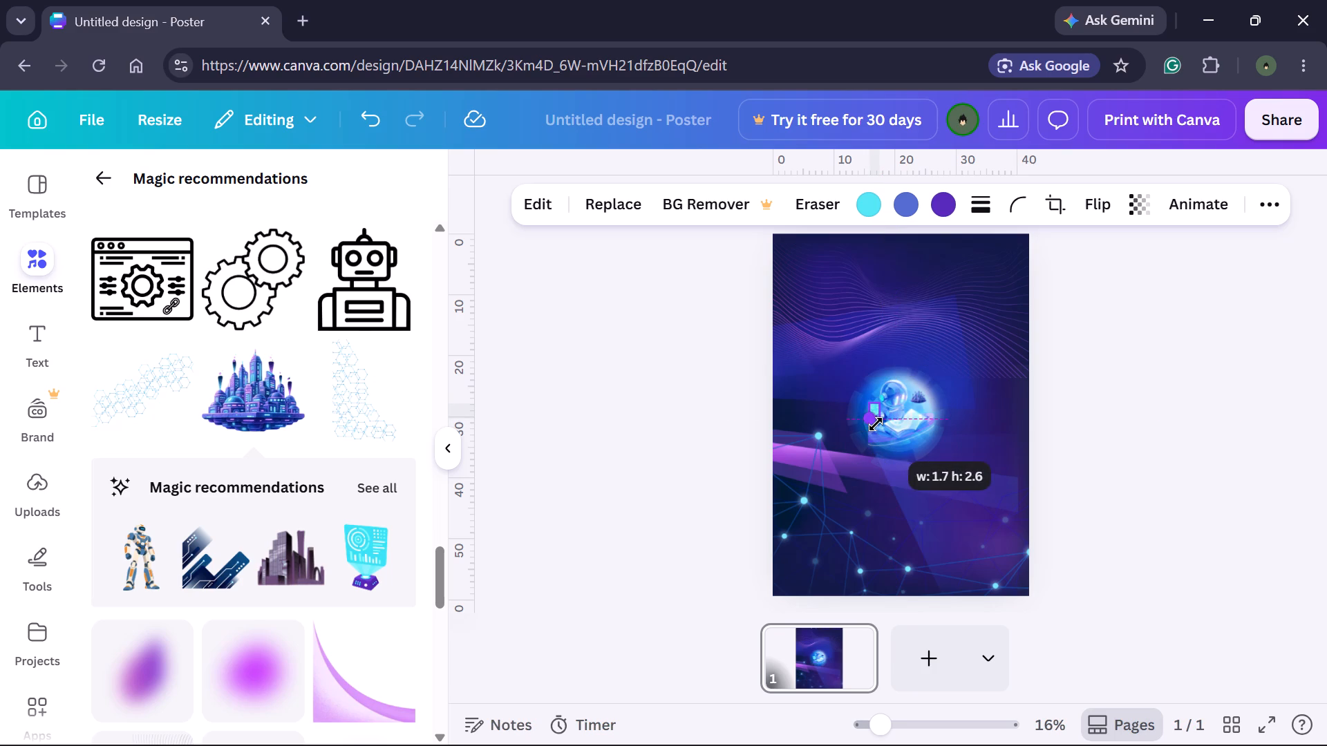
pyautogui.click(1115, 428)
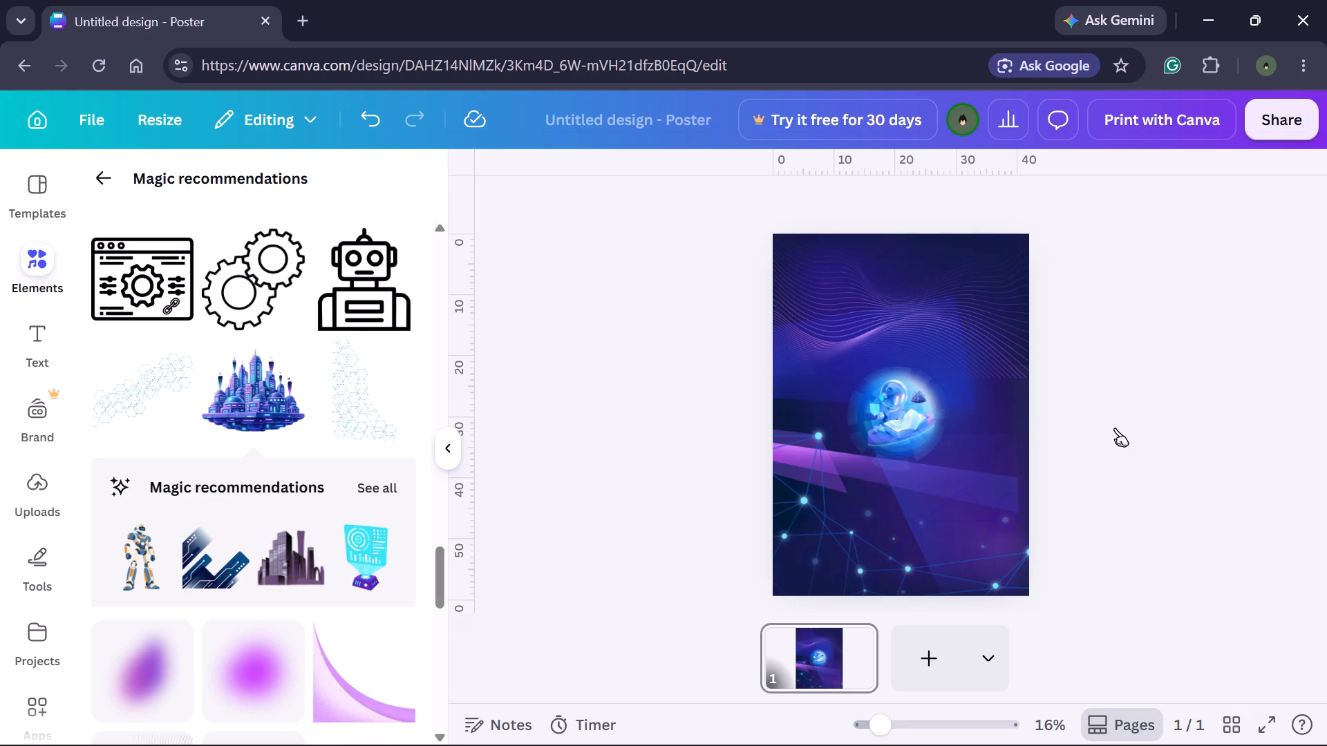
# Look through the recommended elements for another futuristic graphic that suits the poster.
pyautogui.scroll(10, 382, 537)
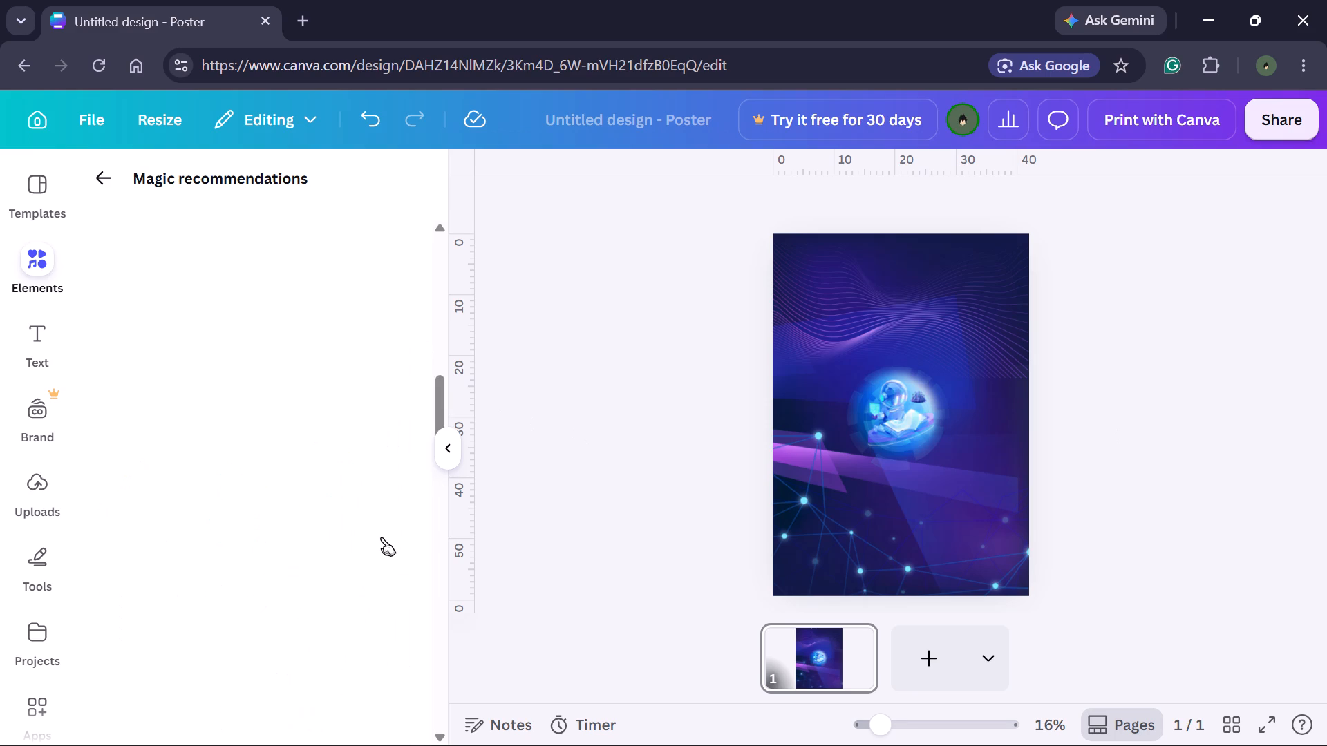
pyautogui.scroll(-2, 374, 595)
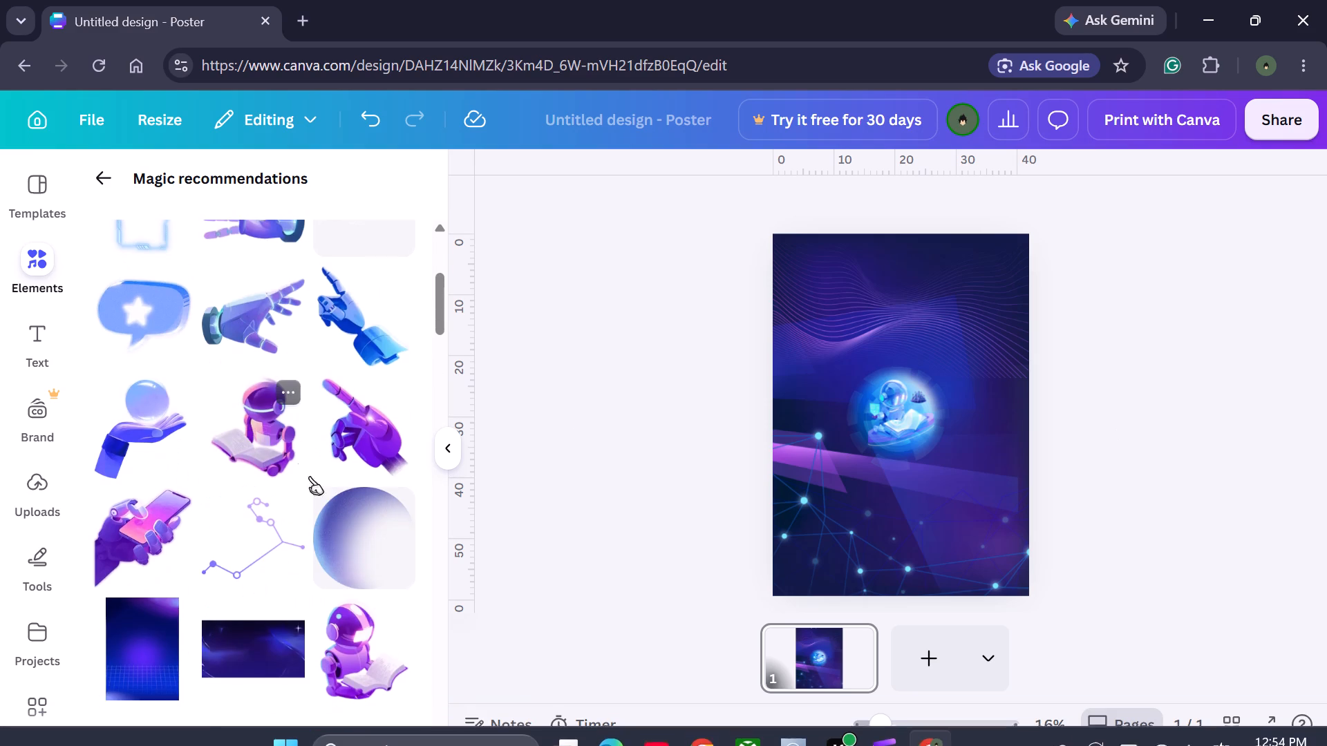
pyautogui.scroll(-3, 324, 497)
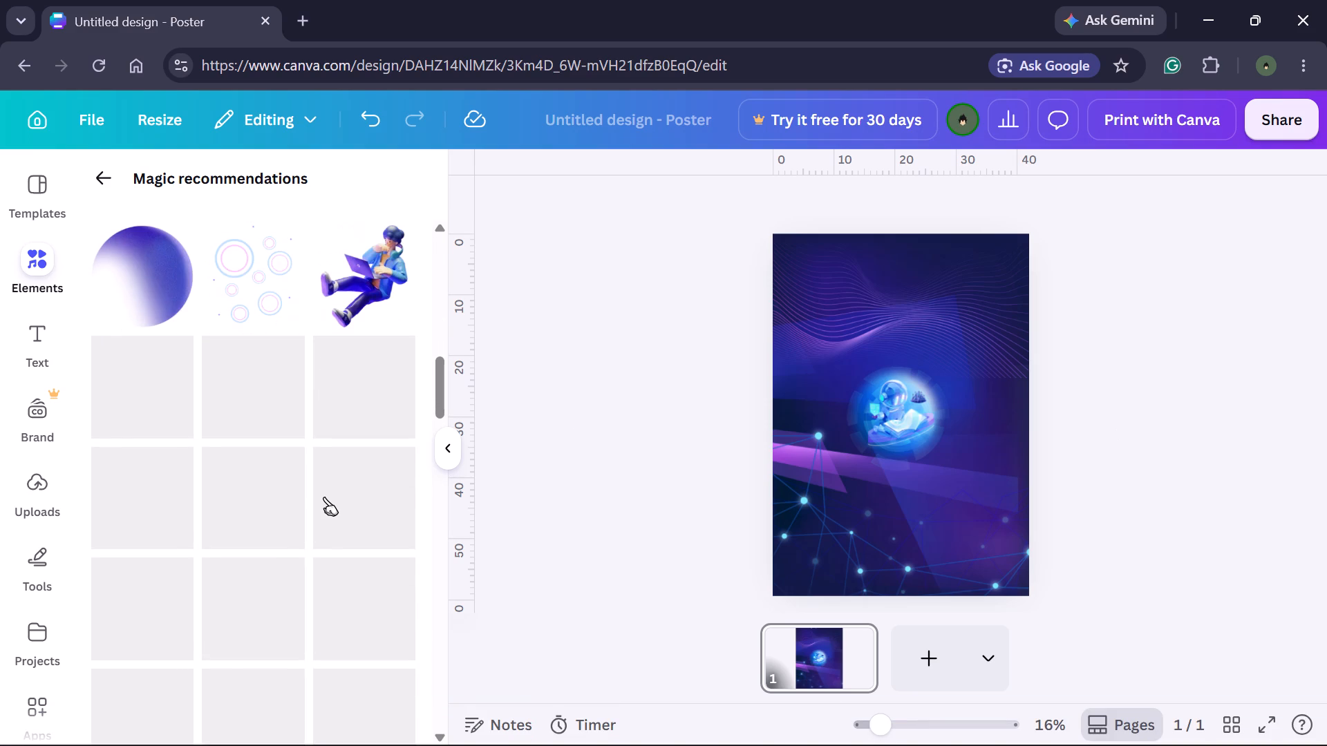
pyautogui.scroll(5, 324, 497)
pyautogui.scroll(-2, 324, 497)
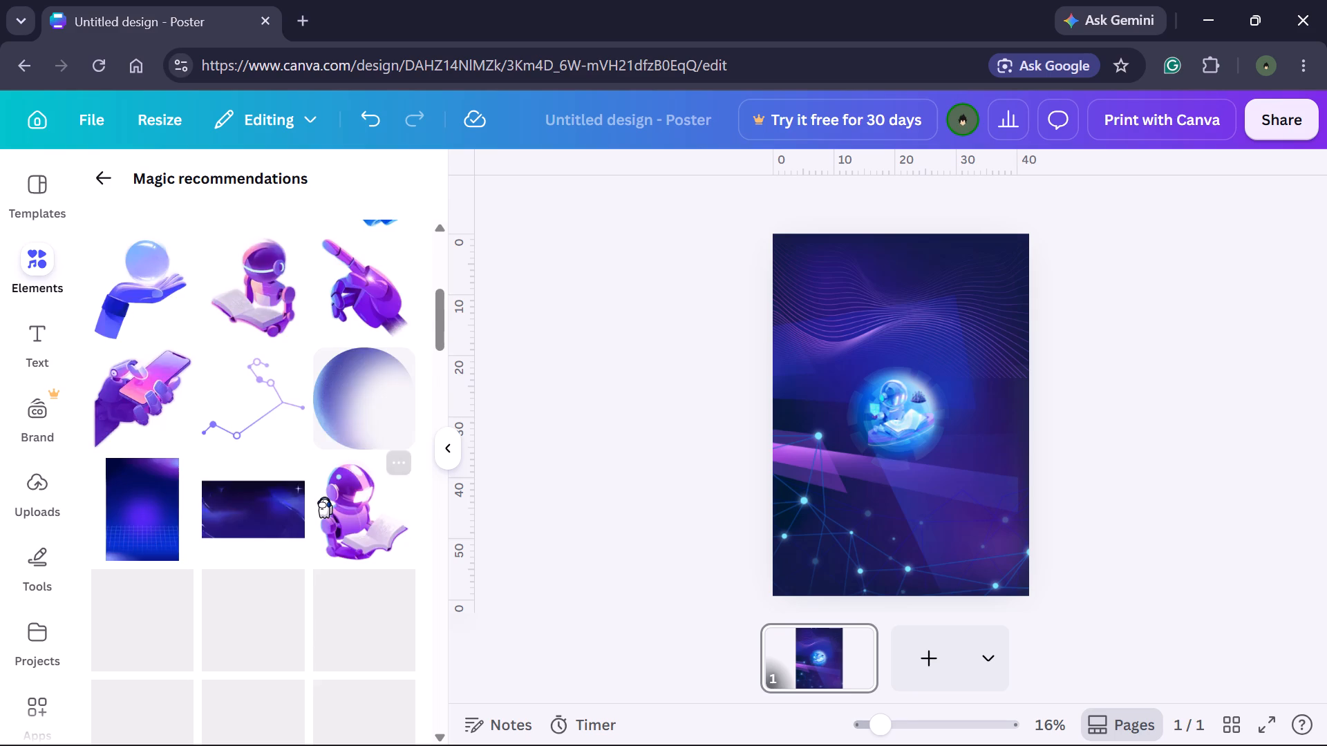
pyautogui.scroll(-4, 324, 497)
pyautogui.scroll(1, 324, 497)
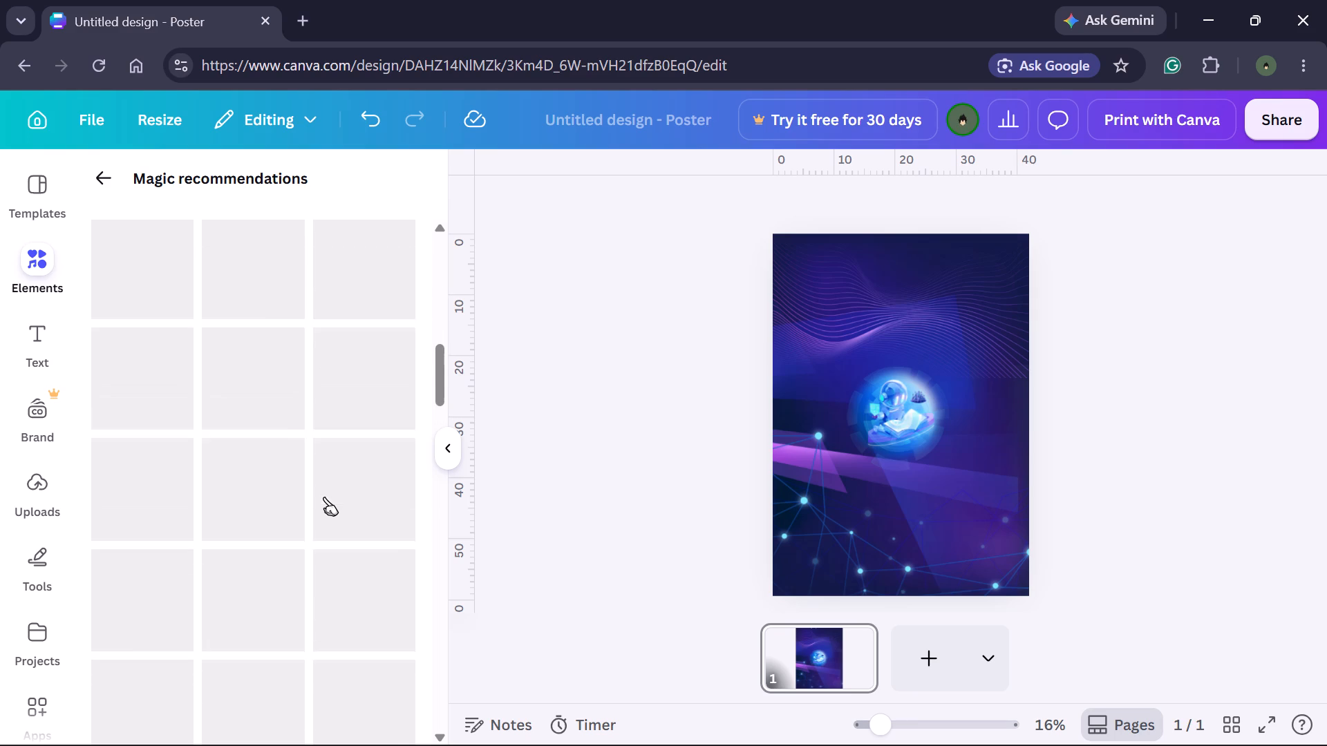
pyautogui.scroll(1, 324, 497)
pyautogui.hscroll(1, 324, 497)
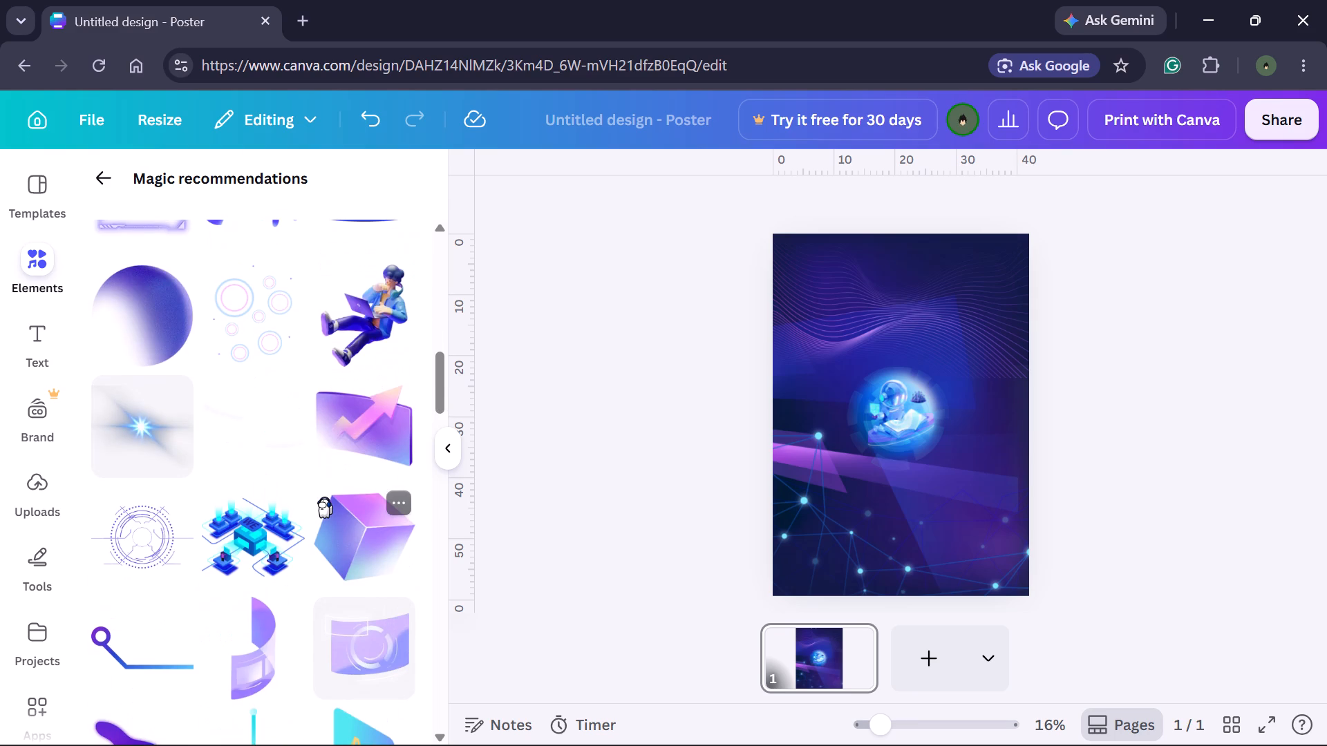
pyautogui.scroll(2, 292, 332)
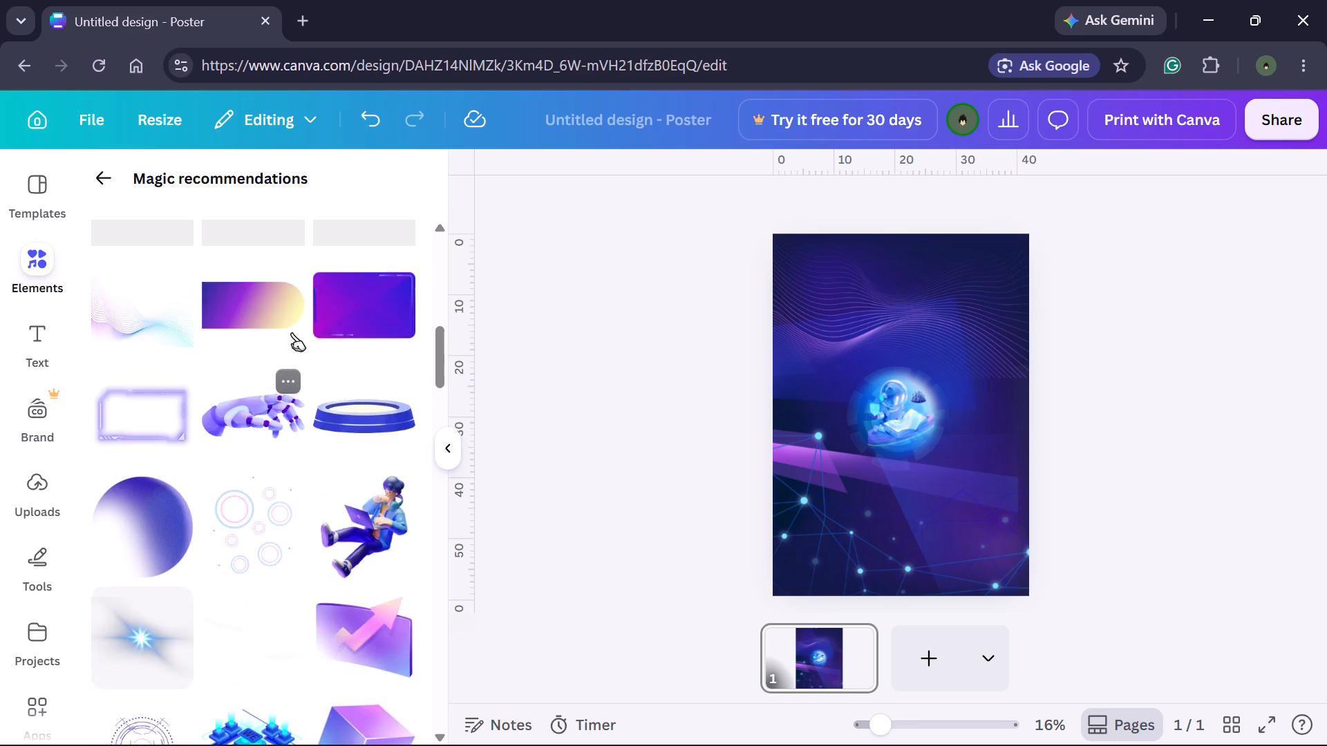
pyautogui.scroll(7, 292, 332)
pyautogui.scroll(-16, 292, 332)
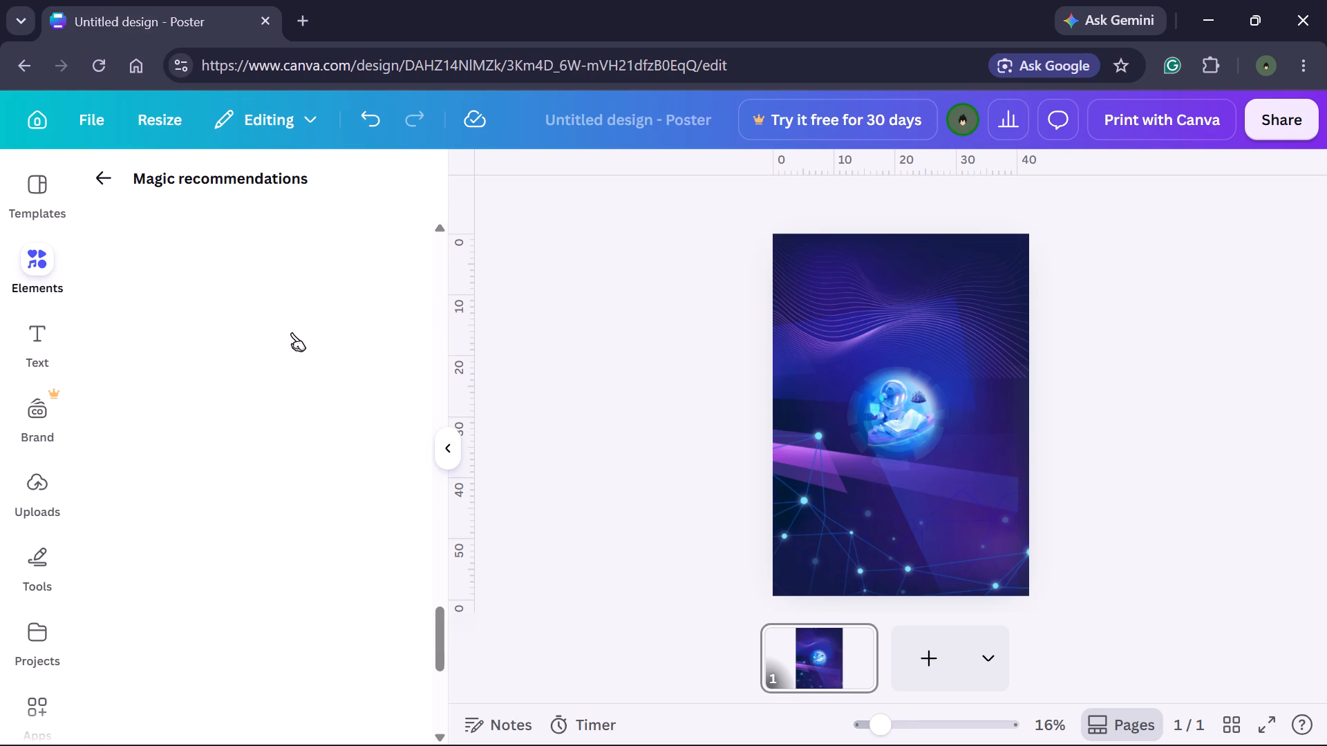
pyautogui.scroll(1, 292, 332)
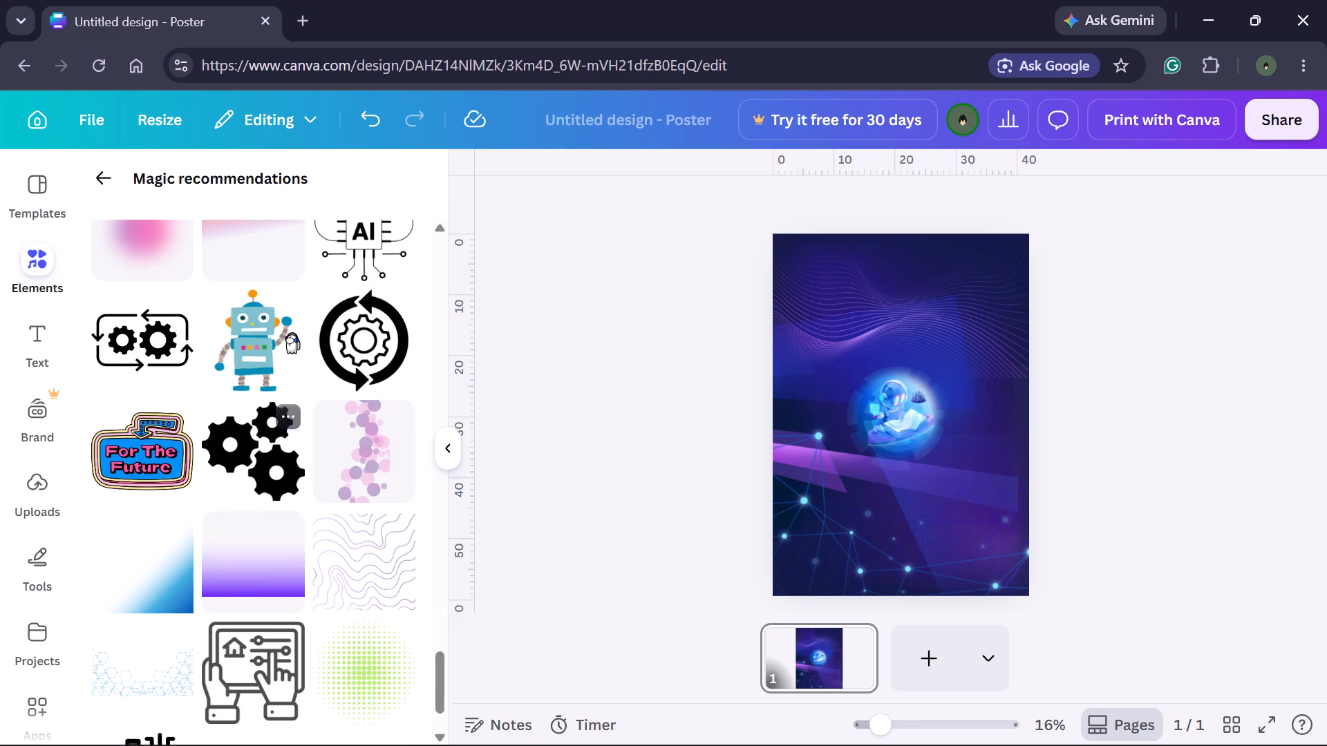
pyautogui.scroll(17, 292, 332)
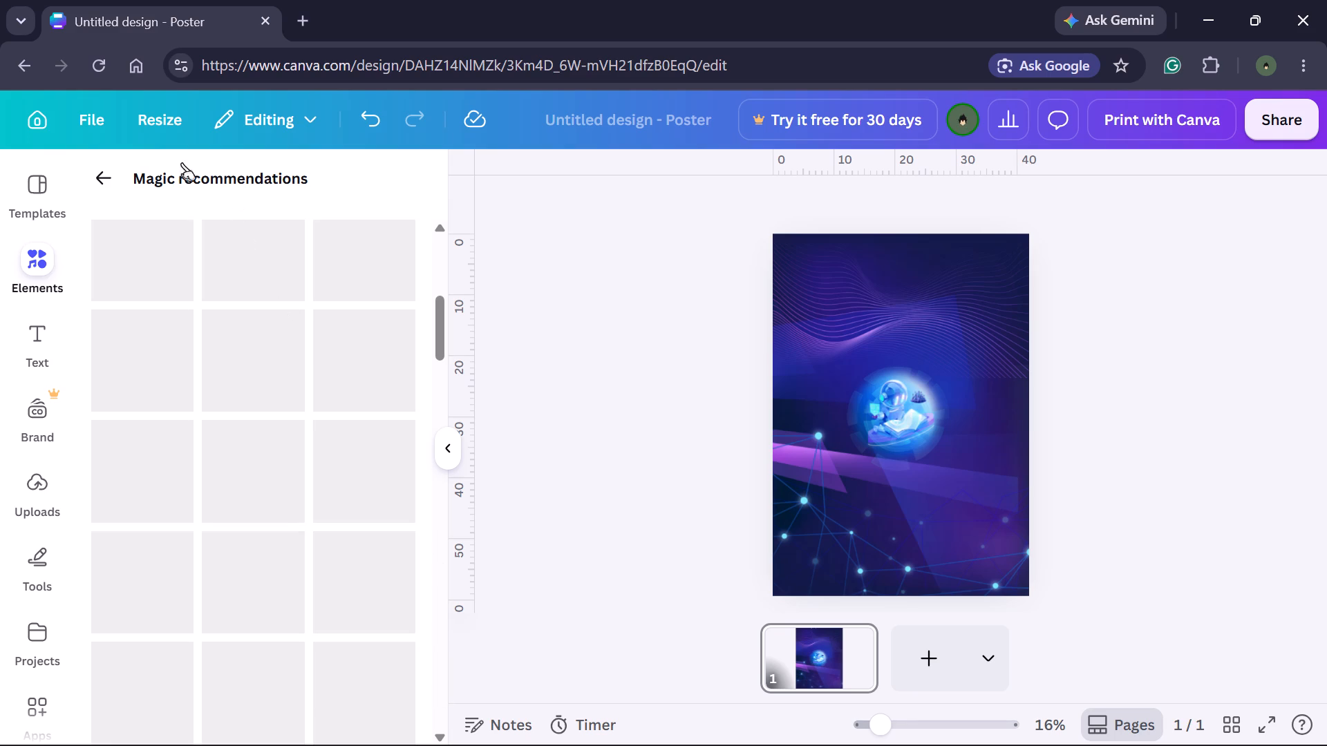
# Leave the recommendations, search the elements for "ai", and browse the graphics results for a suitable AI graphic.
pyautogui.click(100, 182)
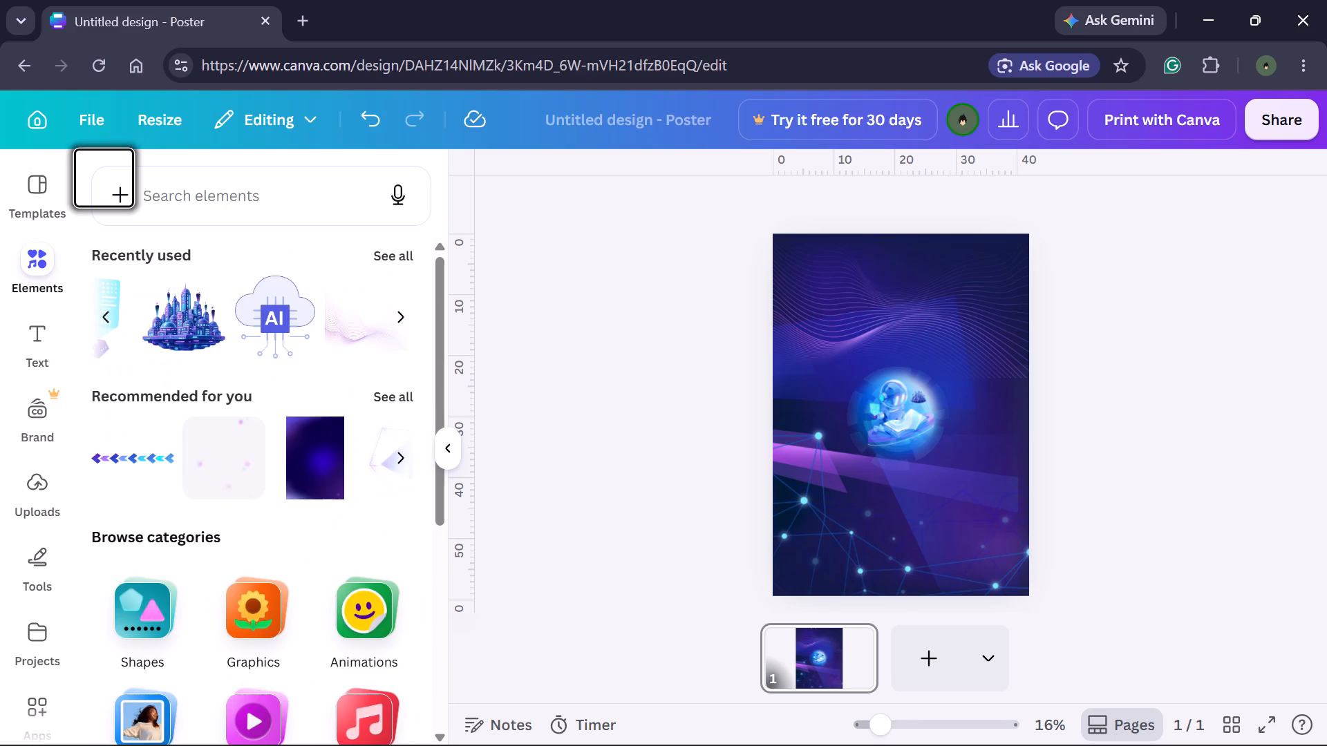
pyautogui.click(209, 194)
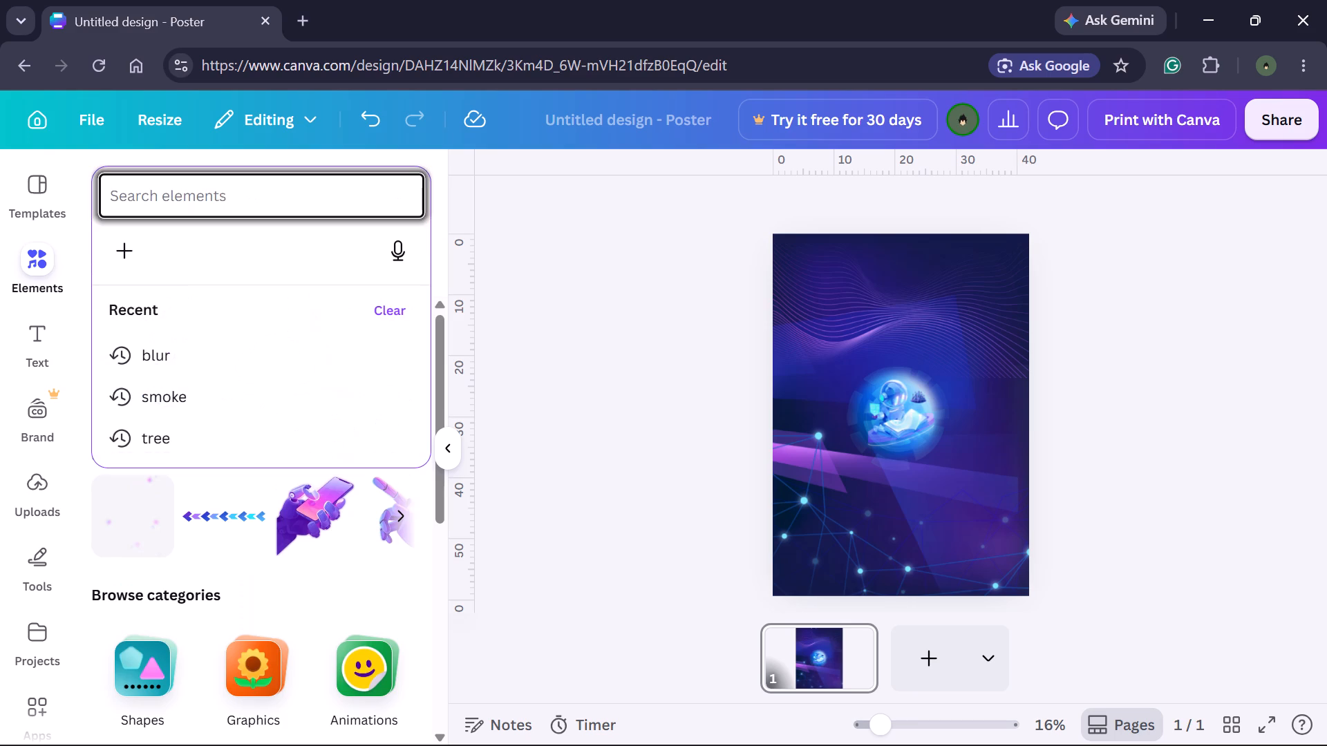
pyautogui.write('ai')
pyautogui.press('Return')
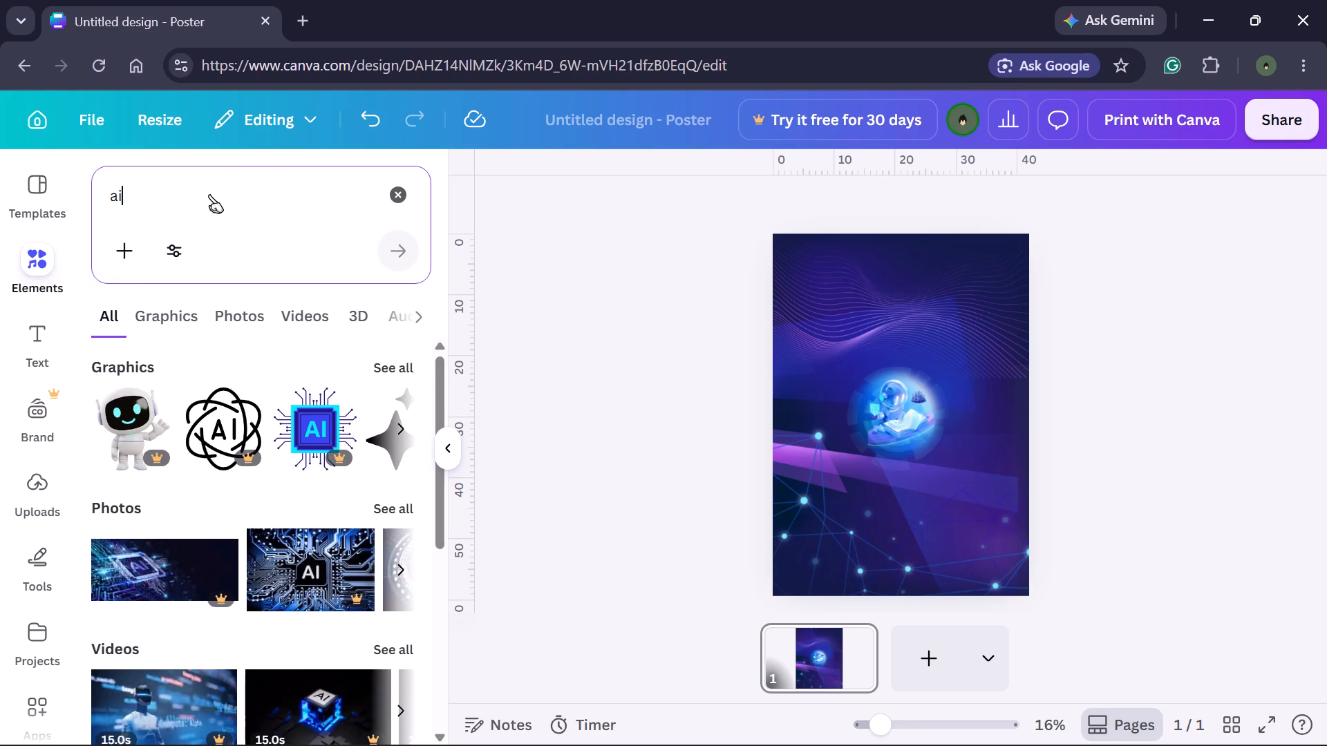
pyautogui.click(149, 314)
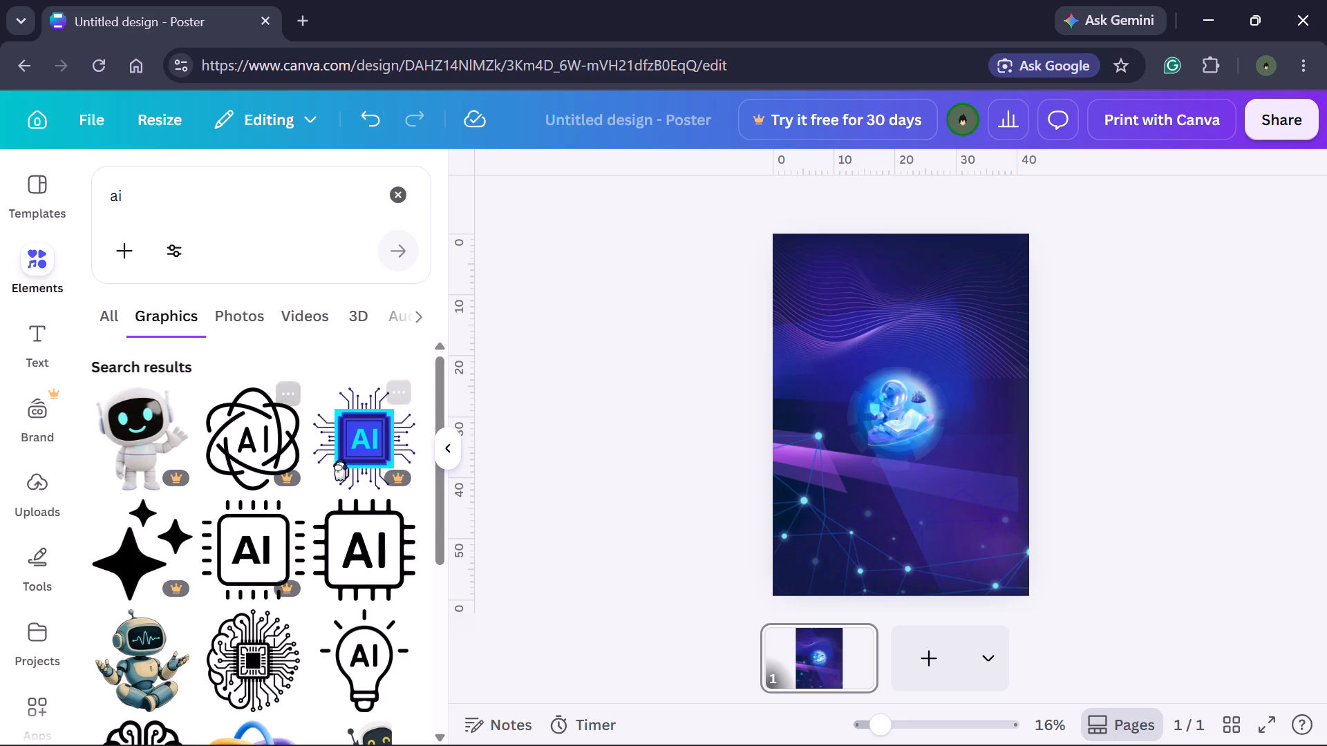
pyautogui.scroll(-1, 362, 641)
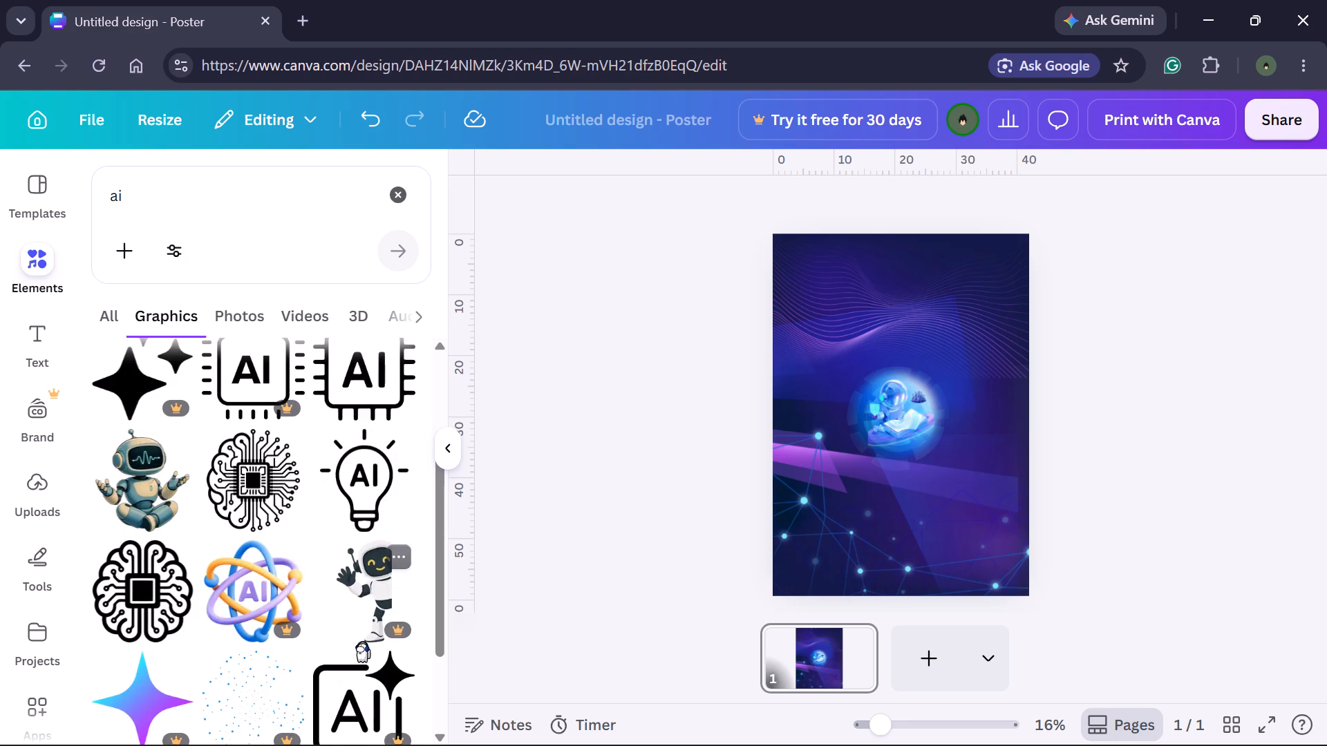
pyautogui.scroll(-4, 362, 641)
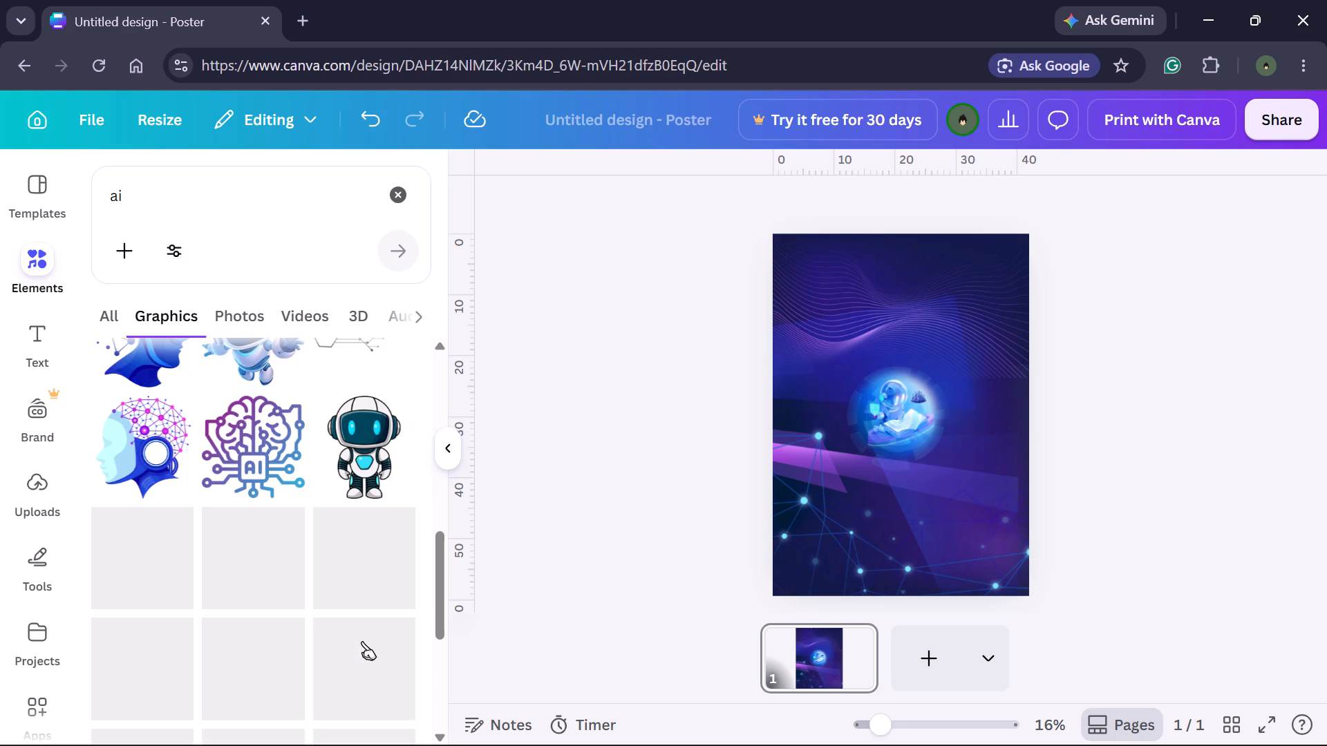
pyautogui.scroll(-3, 362, 641)
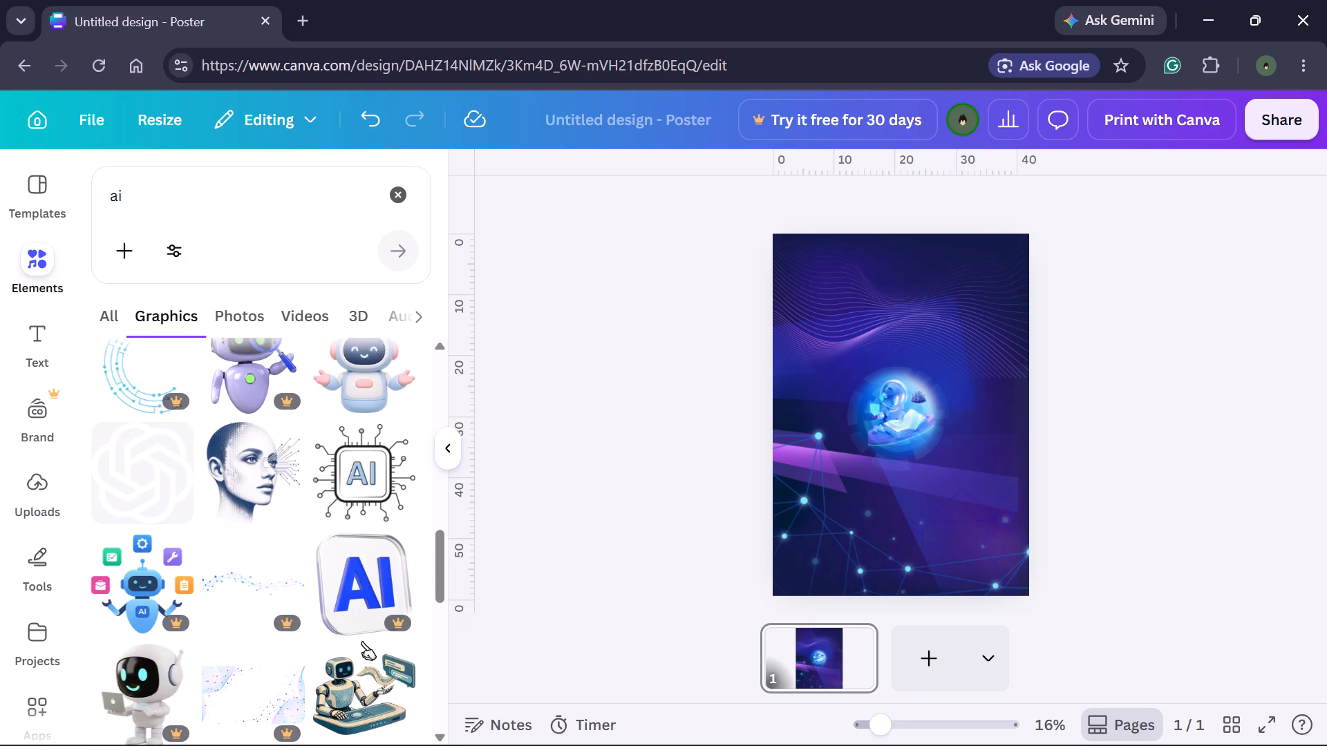
pyautogui.scroll(-5, 362, 641)
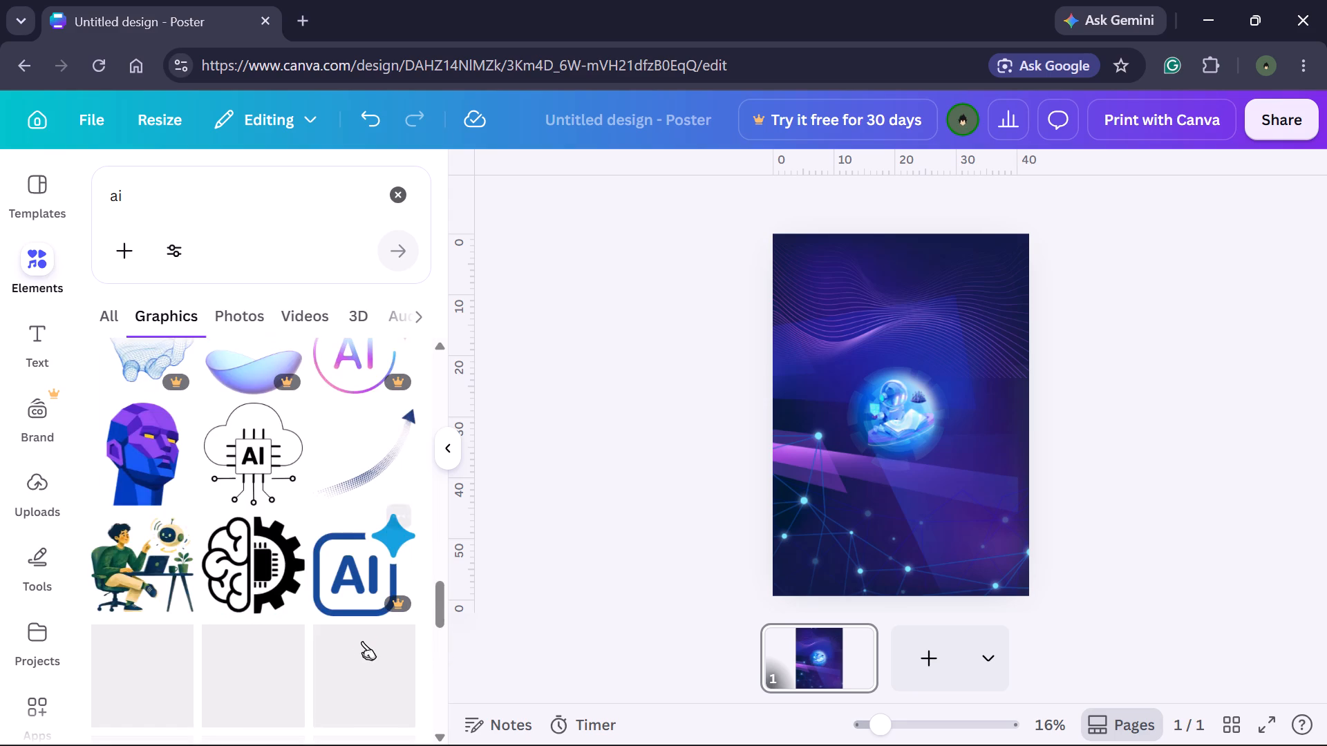
pyautogui.scroll(-3, 362, 641)
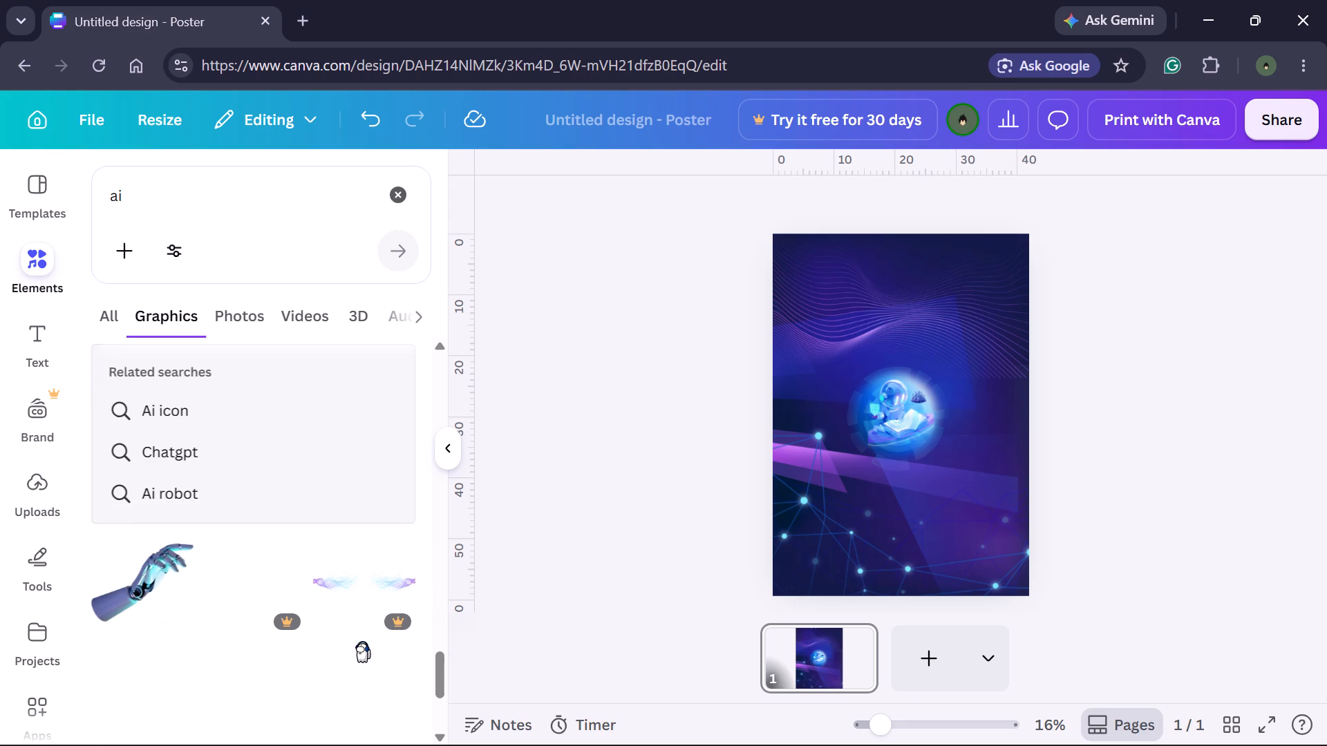
pyautogui.scroll(-2, 362, 641)
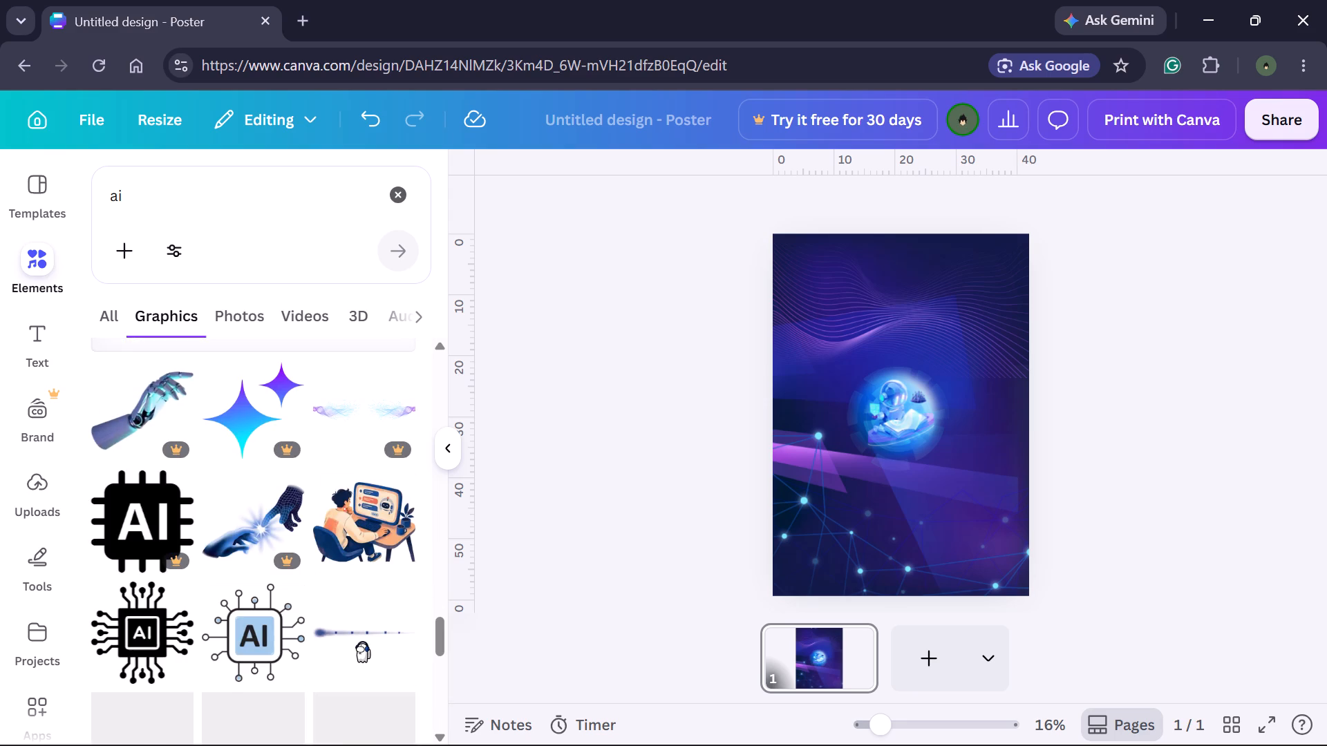
pyautogui.scroll(2, 362, 641)
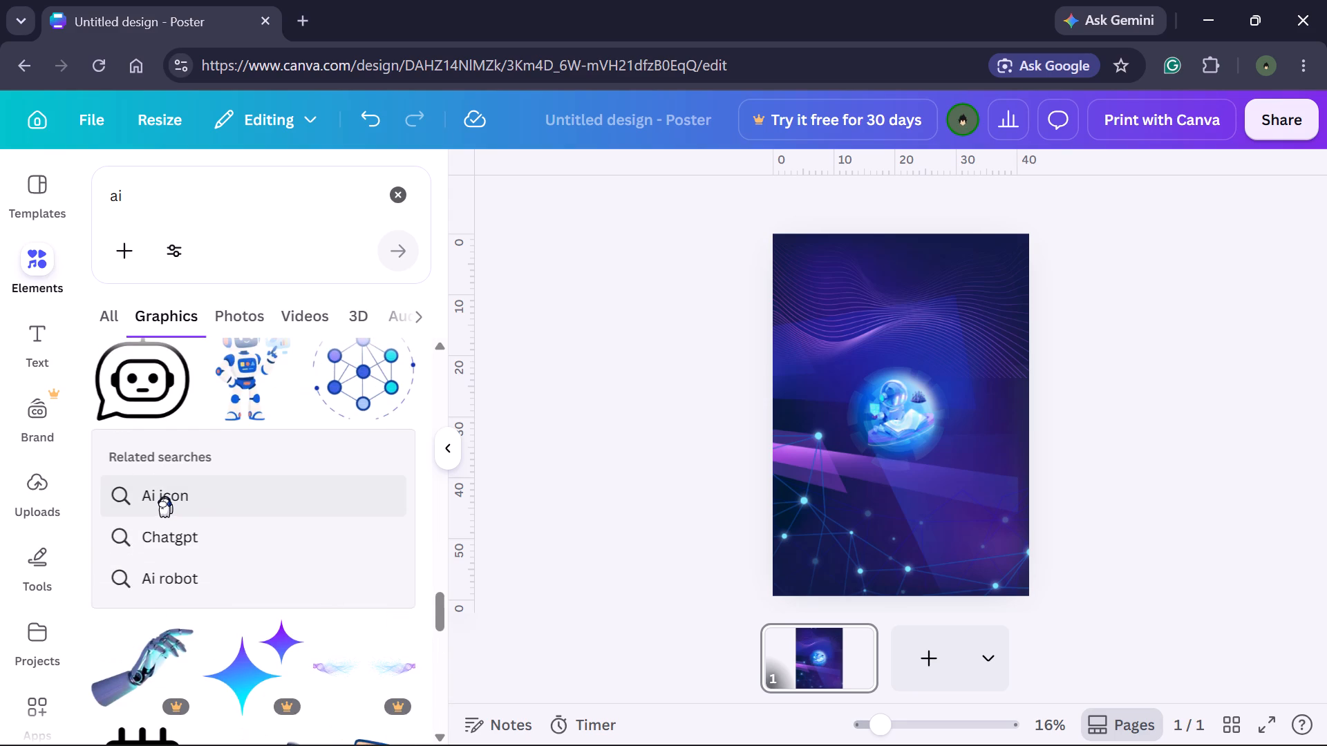
# Switch to the related search "Ai icon" and browse its graphics results for an AI icon that suits the poster.
pyautogui.click(164, 496)
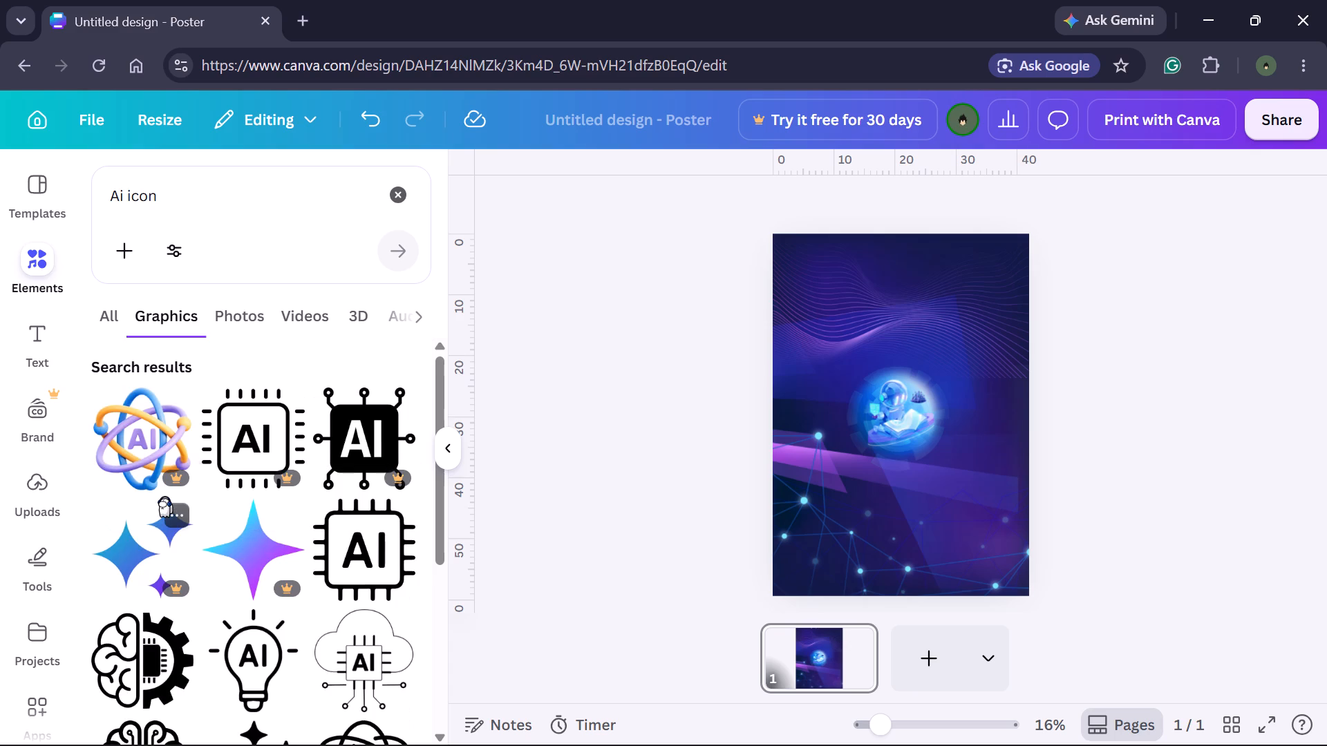
pyautogui.scroll(-3, 164, 496)
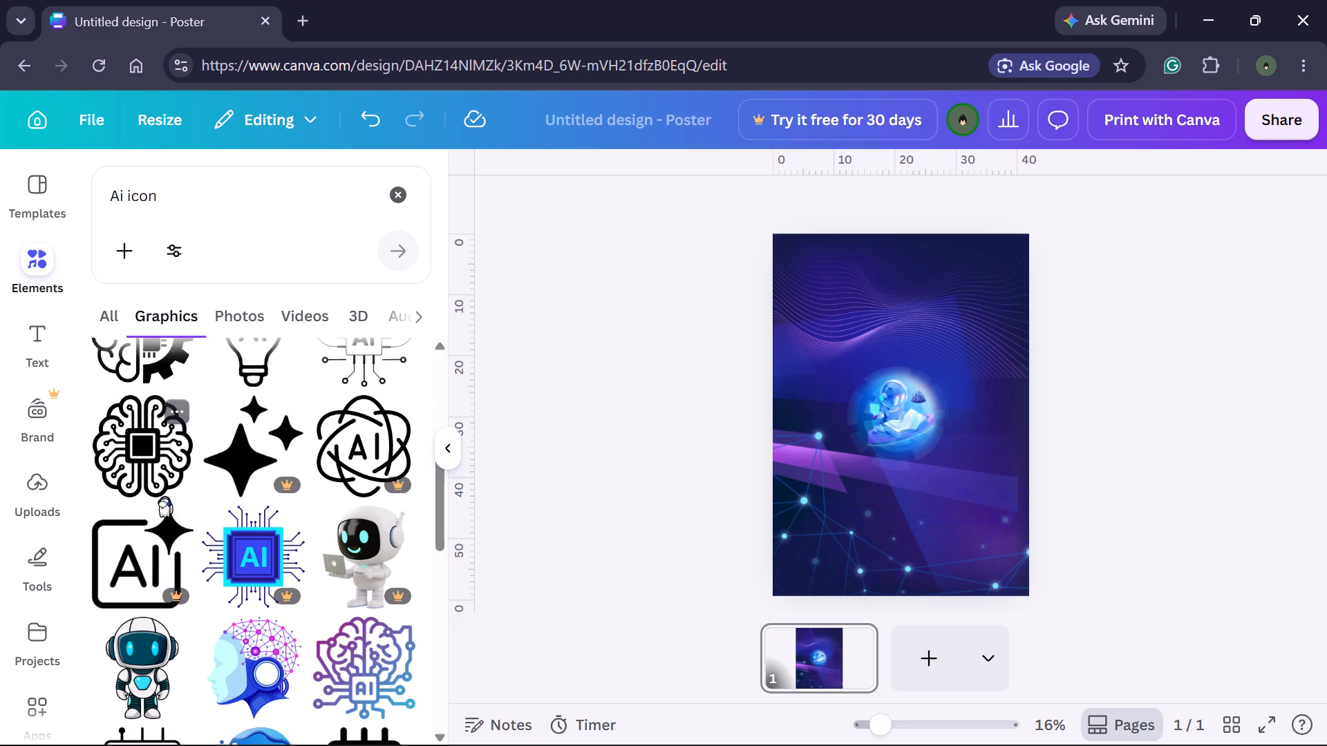
pyautogui.scroll(-1, 164, 496)
pyautogui.hscroll(1, 164, 496)
pyautogui.scroll(-1, 164, 496)
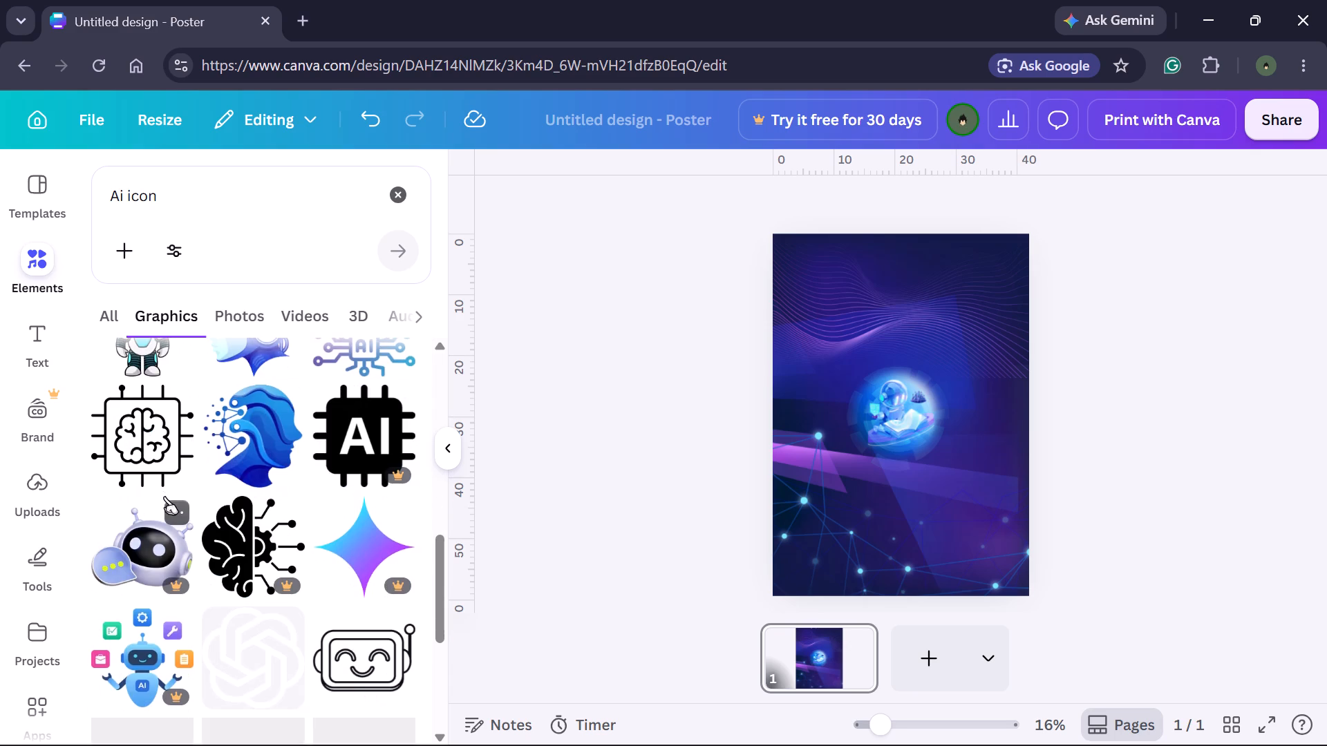
pyautogui.scroll(-1, 164, 496)
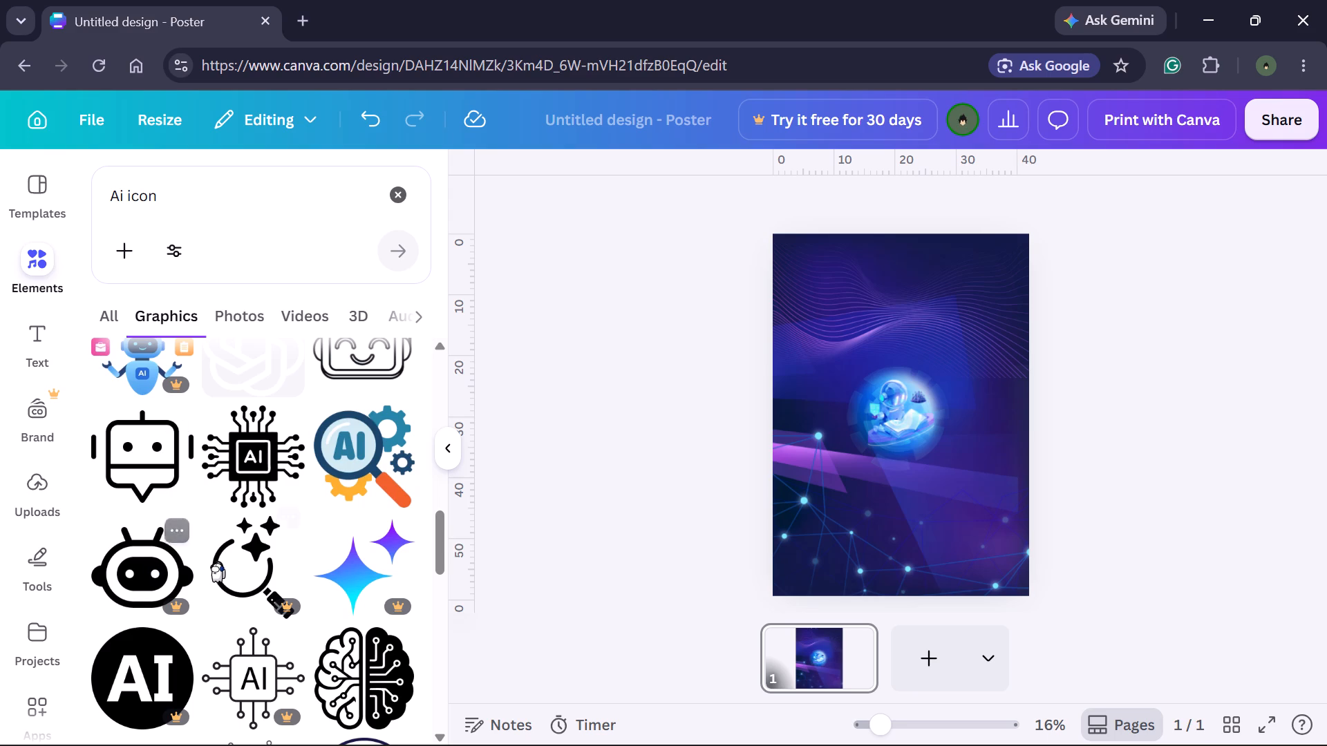
pyautogui.scroll(-3, 227, 564)
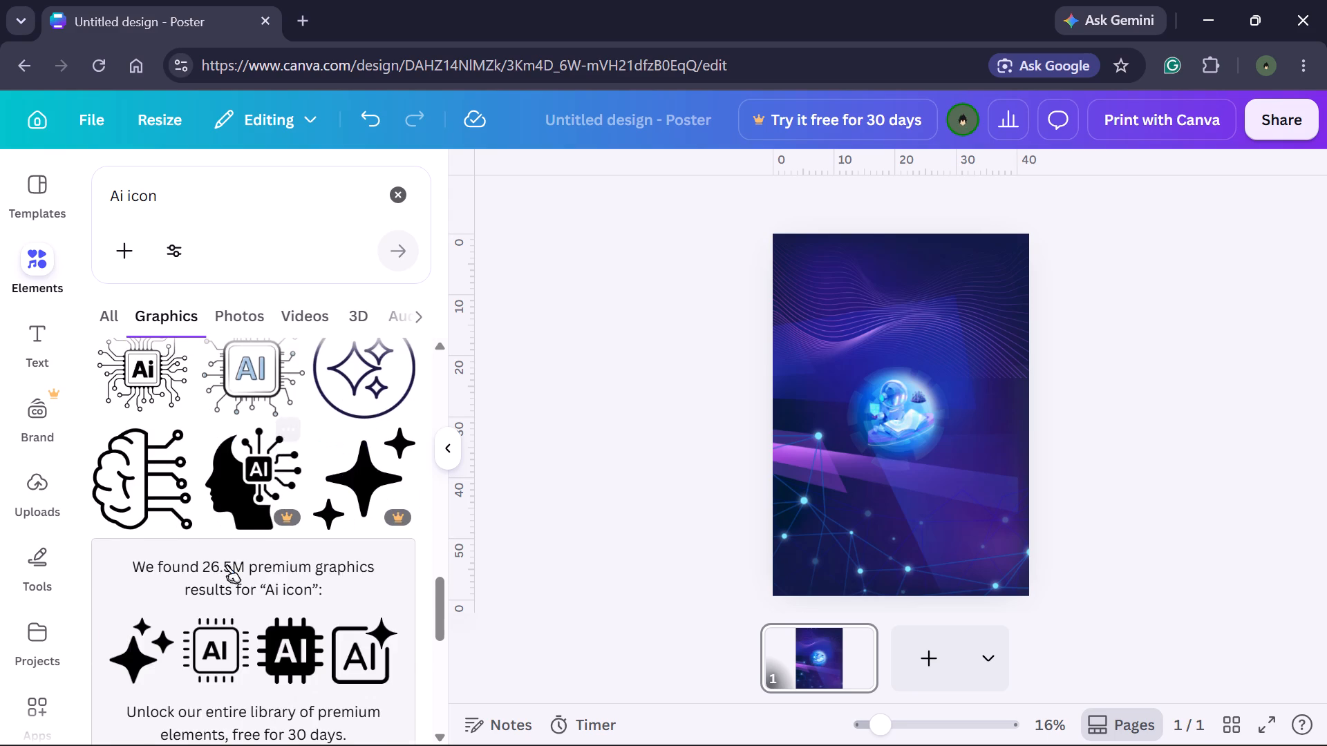
pyautogui.scroll(-2, 227, 564)
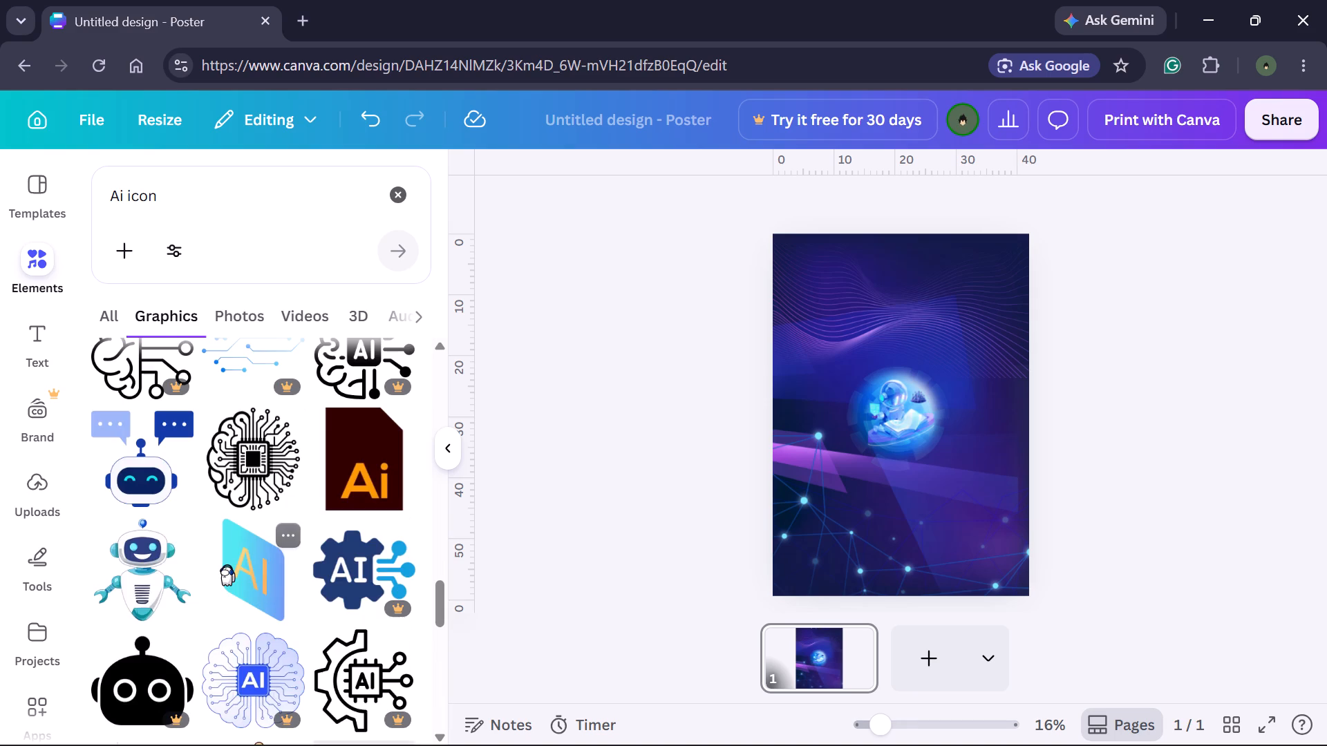
pyautogui.scroll(-1, 227, 564)
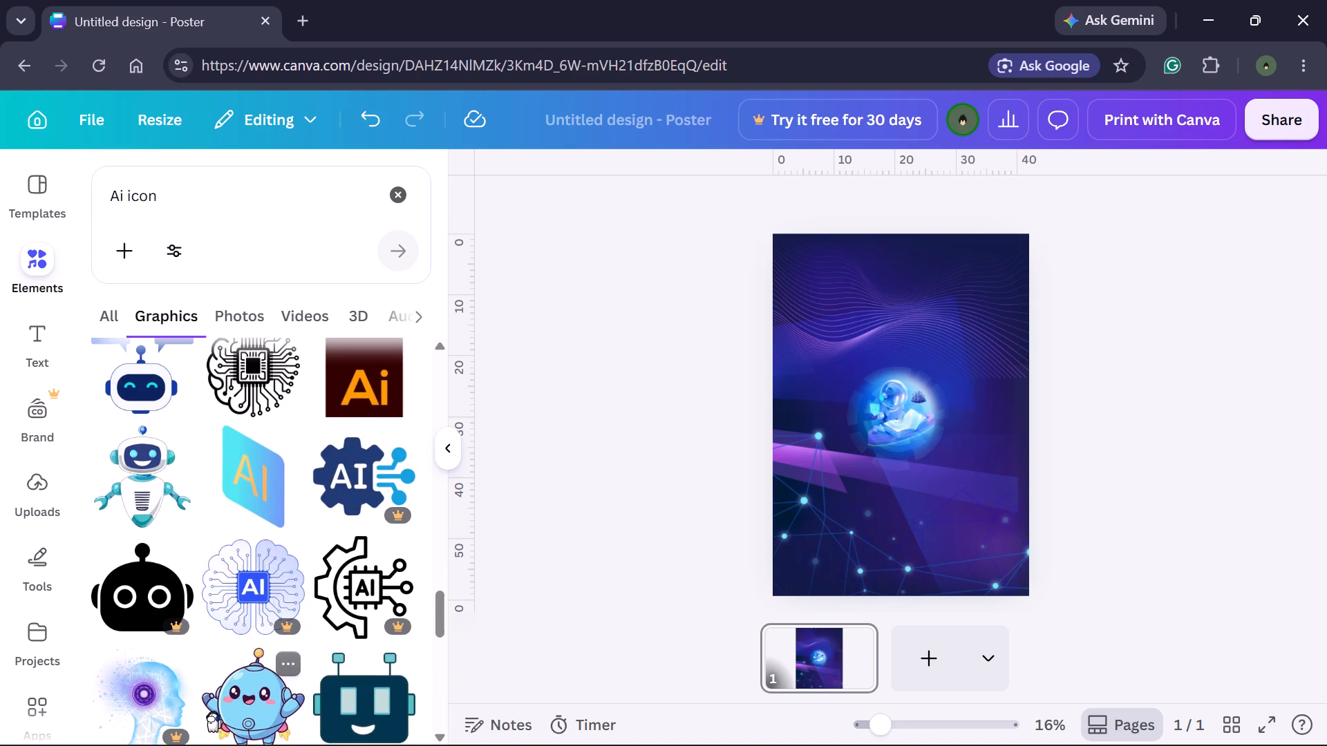
pyautogui.scroll(-2, 220, 695)
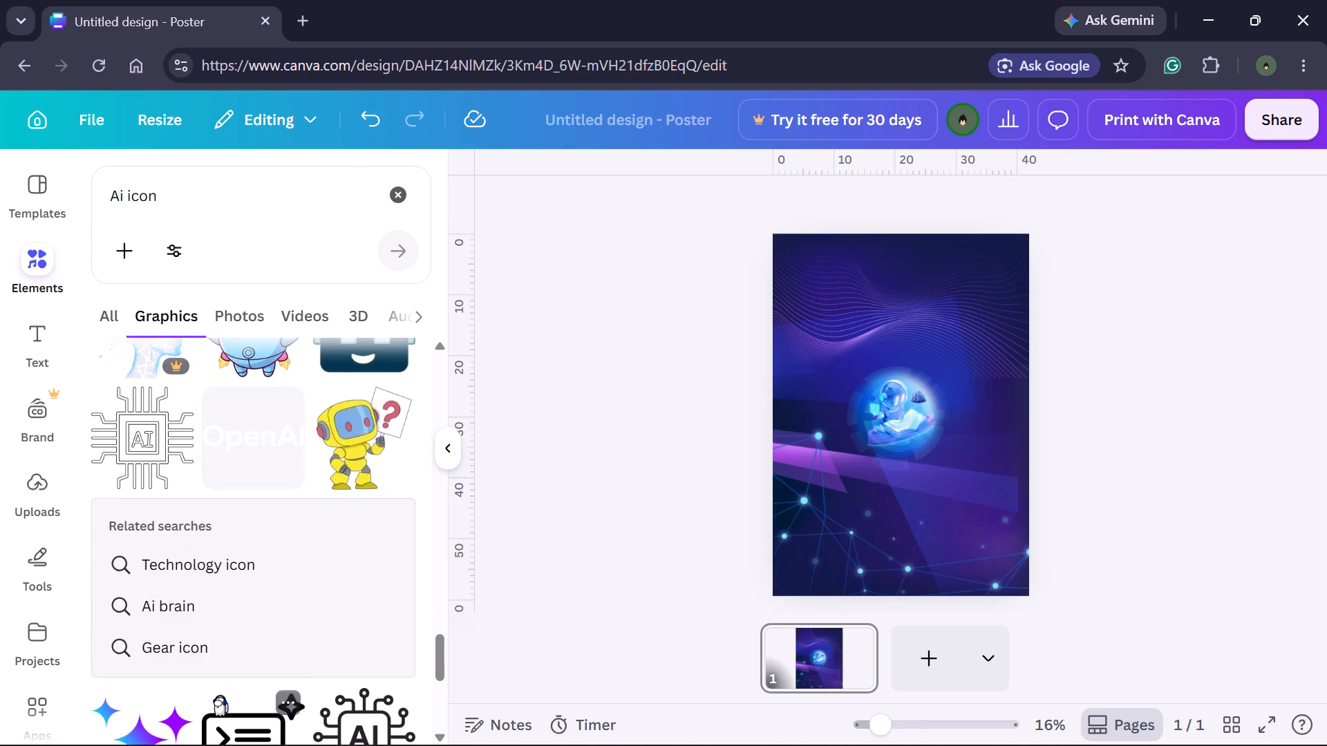
pyautogui.scroll(-2, 220, 695)
pyautogui.hscroll(1, 270, 656)
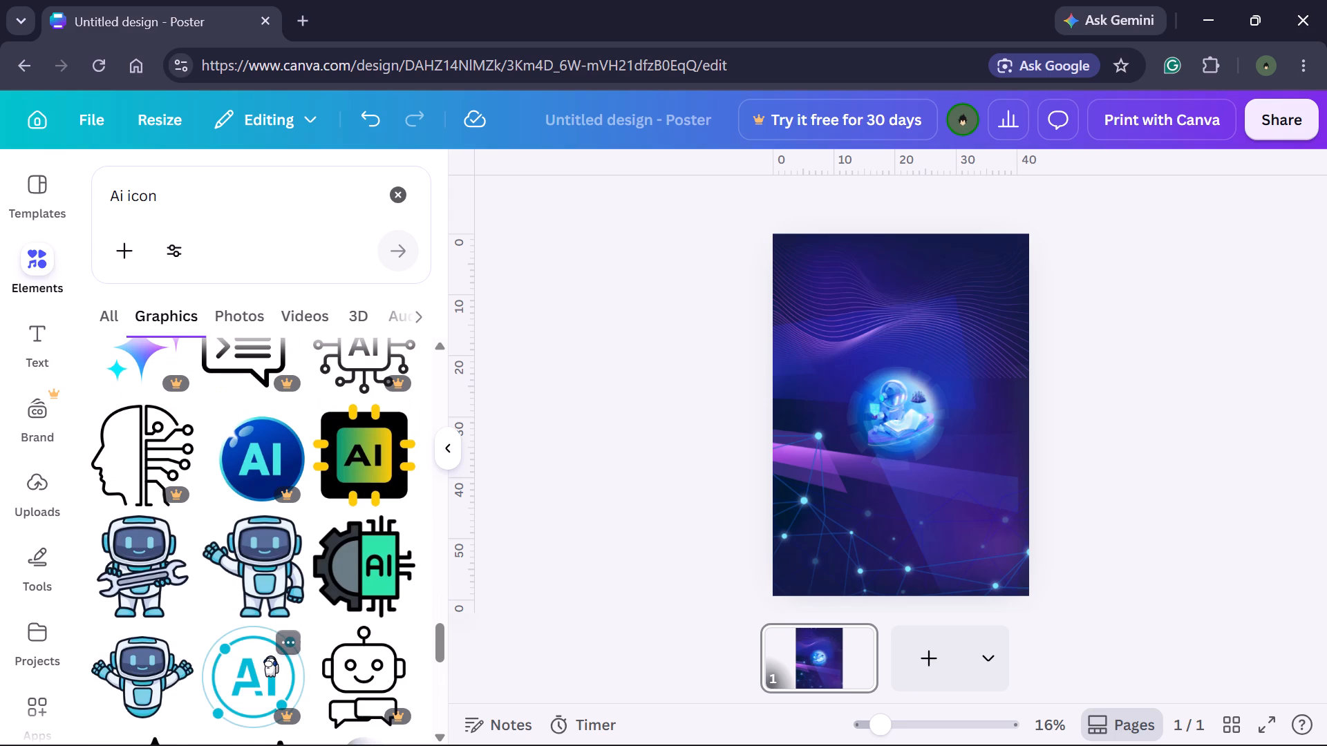
pyautogui.hscroll(4, 270, 656)
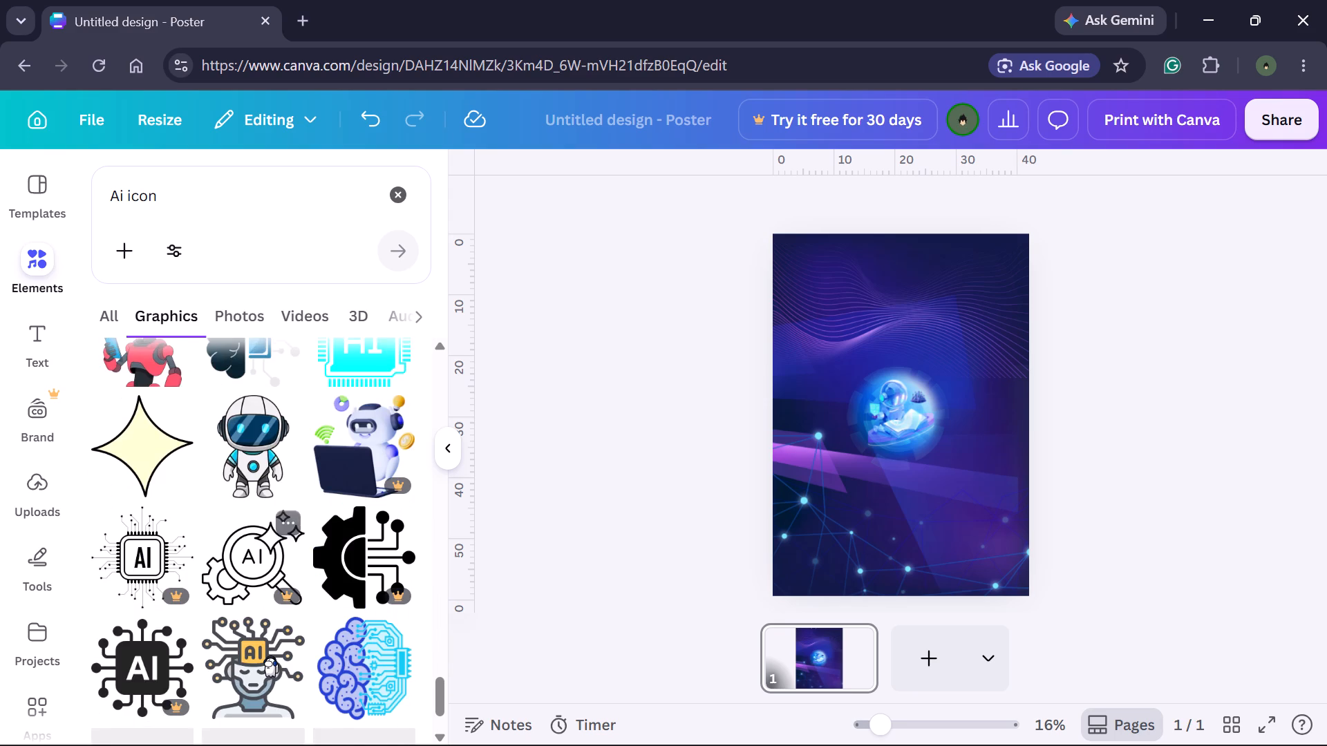
pyautogui.hscroll(1, 270, 656)
pyautogui.scroll(-4, 270, 656)
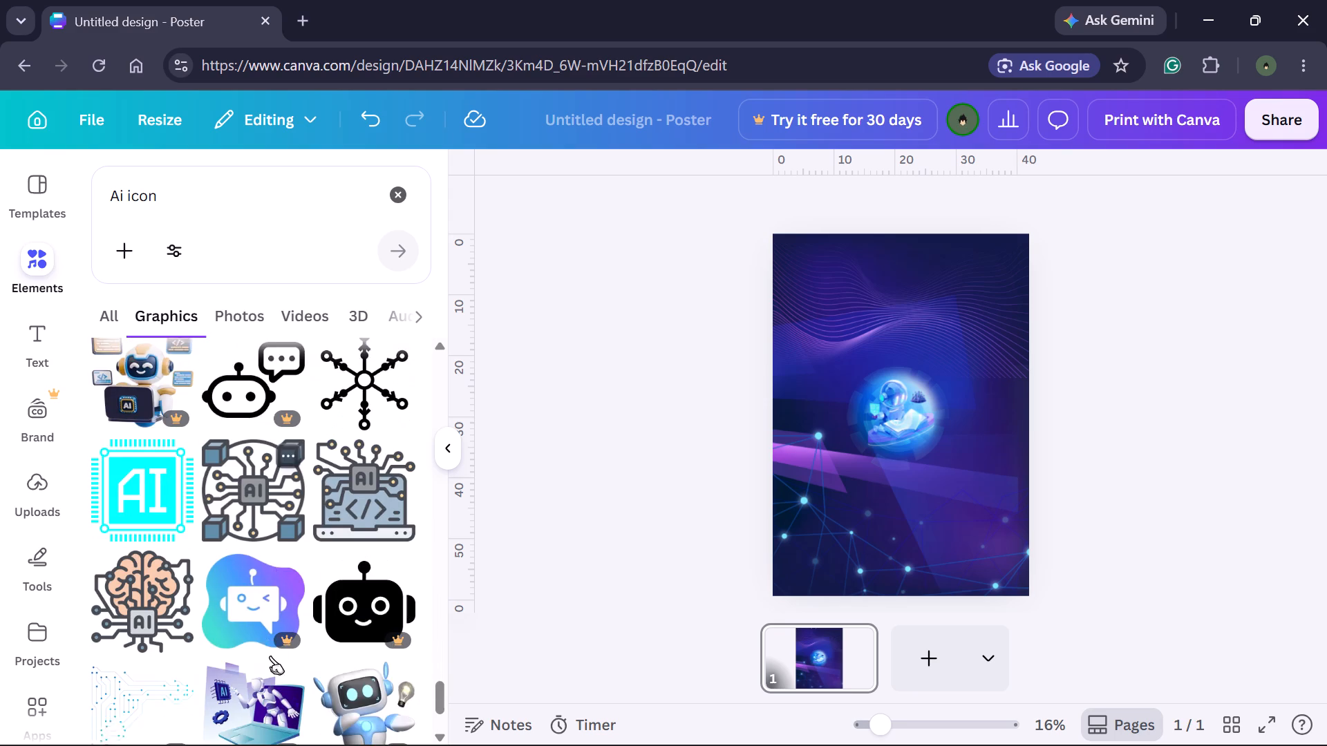
pyautogui.scroll(-1, 270, 656)
pyautogui.hscroll(2, 270, 656)
pyautogui.scroll(-1, 270, 656)
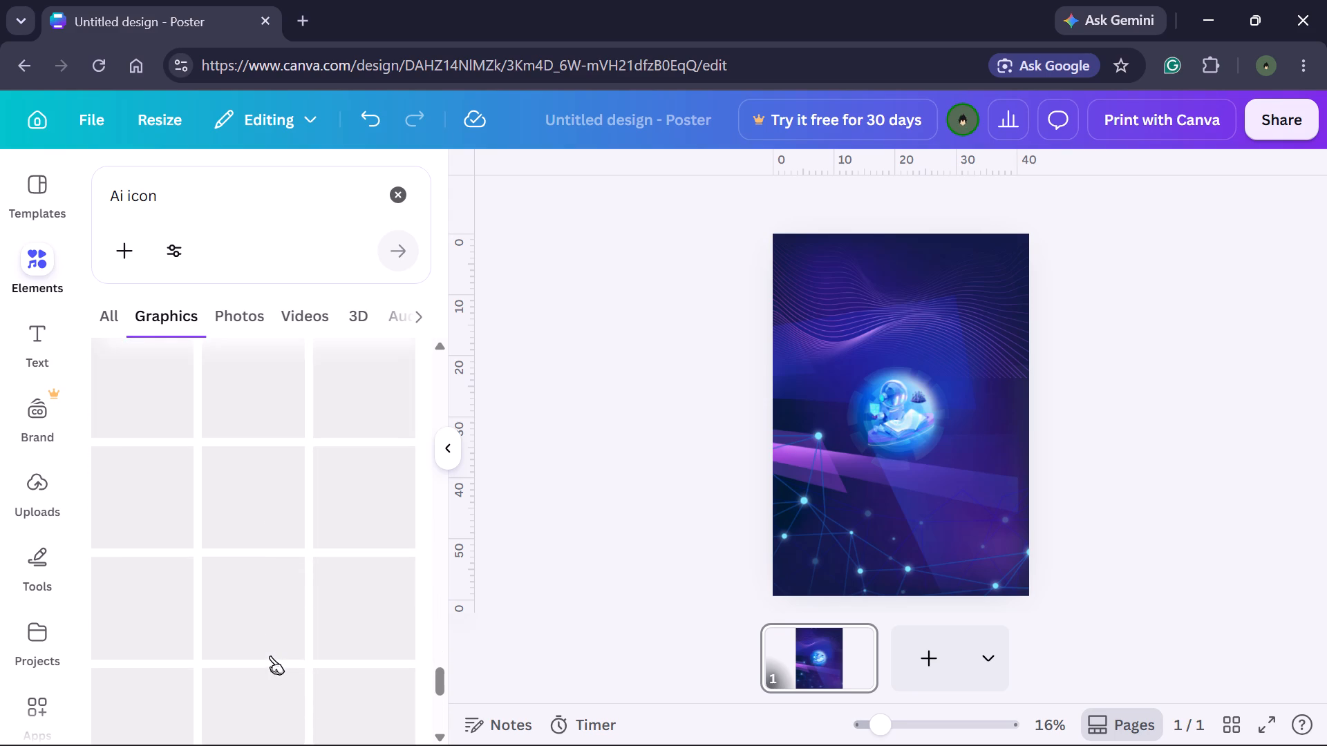
pyautogui.scroll(-2, 270, 656)
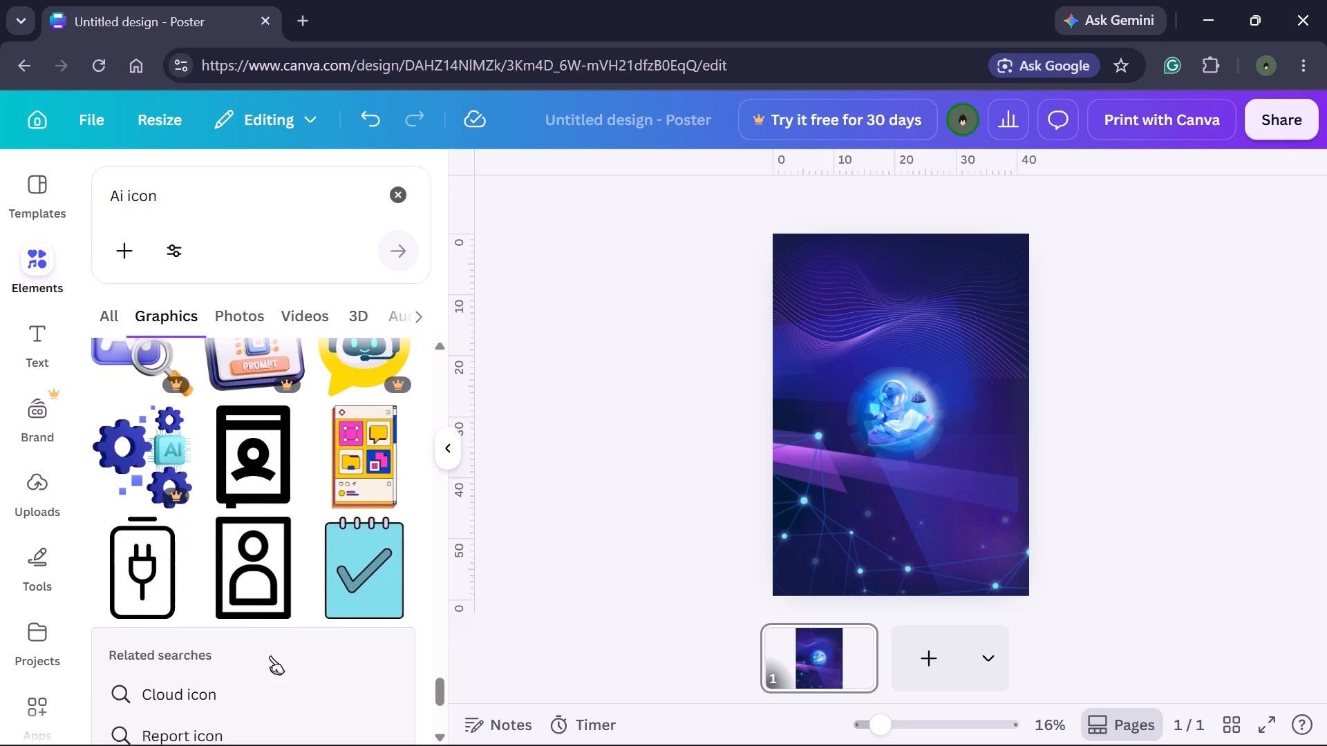
pyautogui.scroll(-1, 270, 656)
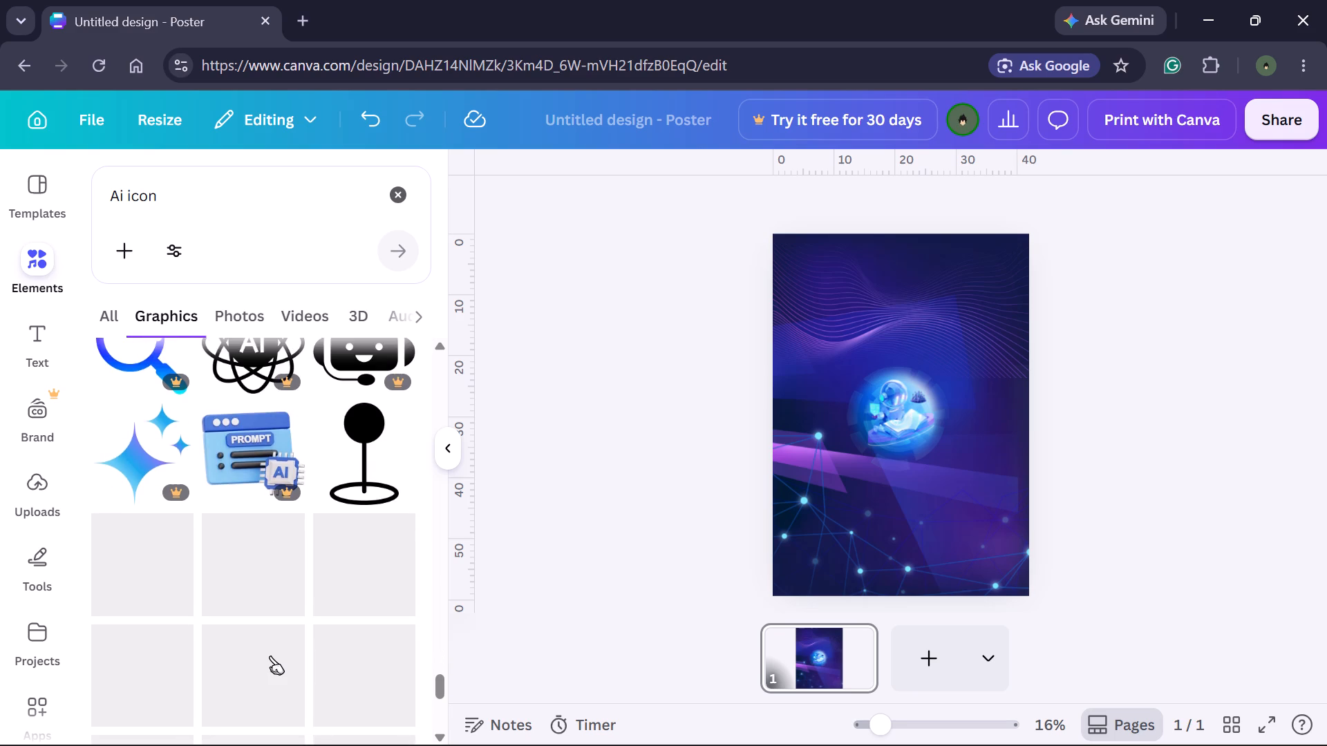
pyautogui.scroll(-1, 270, 656)
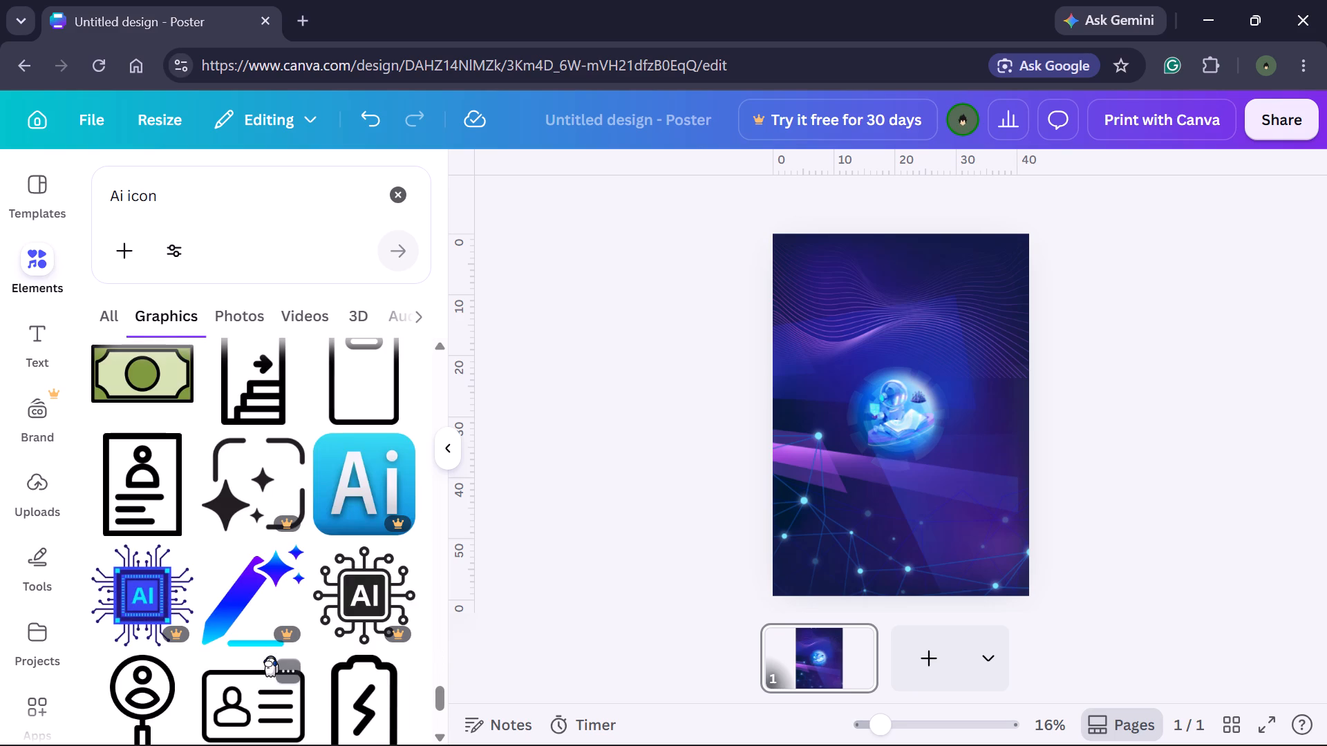
pyautogui.hscroll(2, 288, 647)
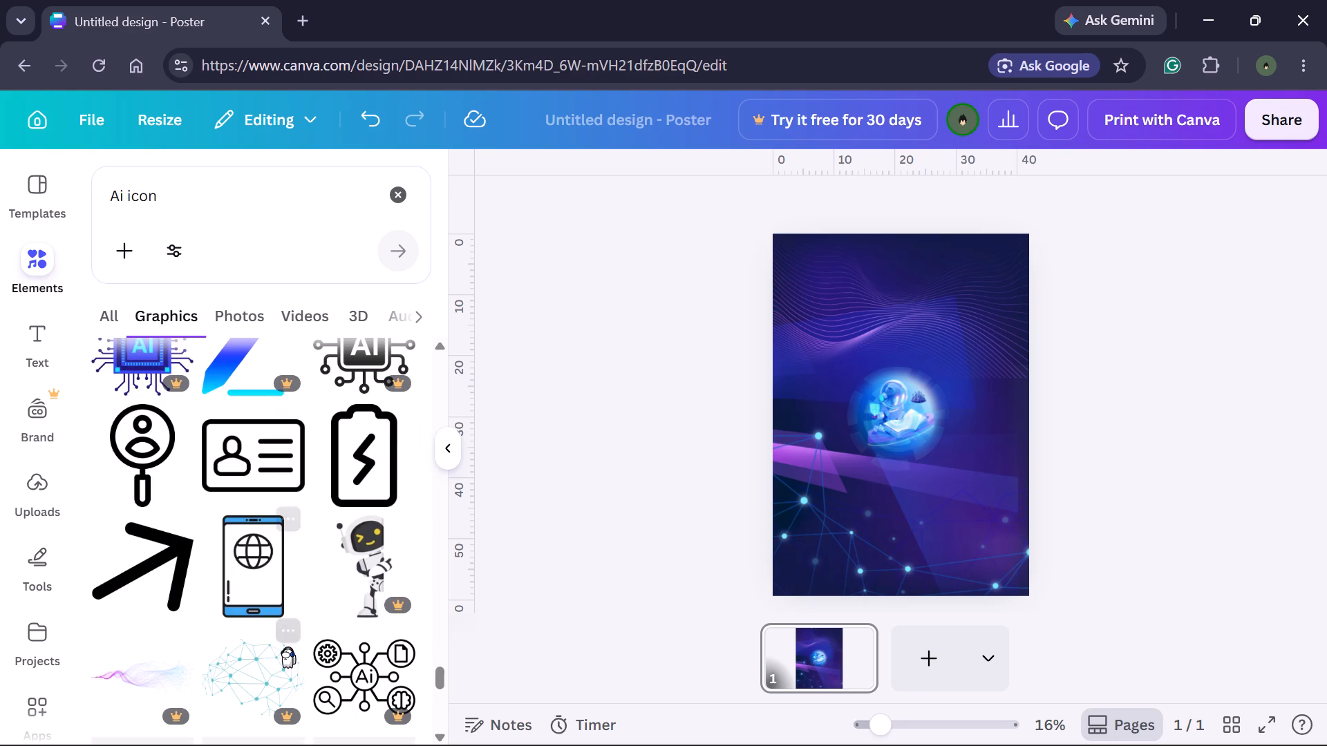
pyautogui.hscroll(6, 288, 647)
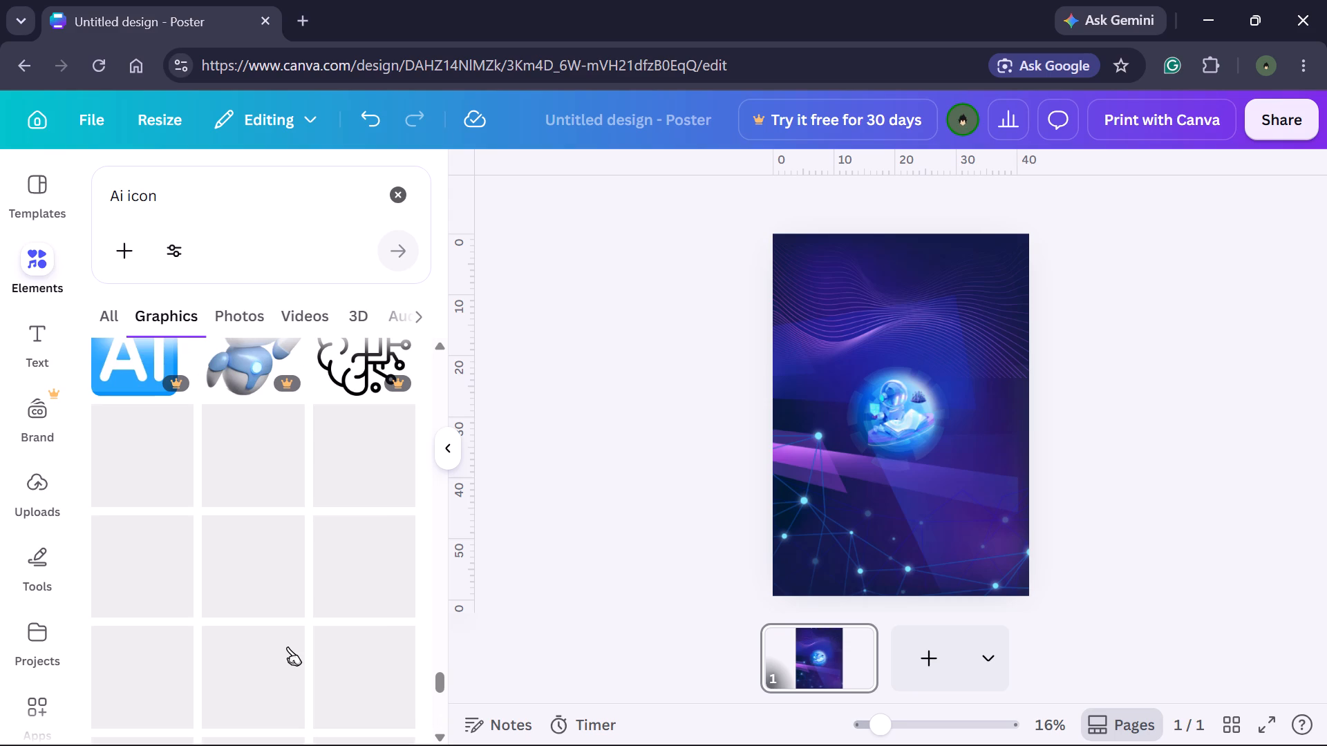
pyautogui.hscroll(4, 288, 647)
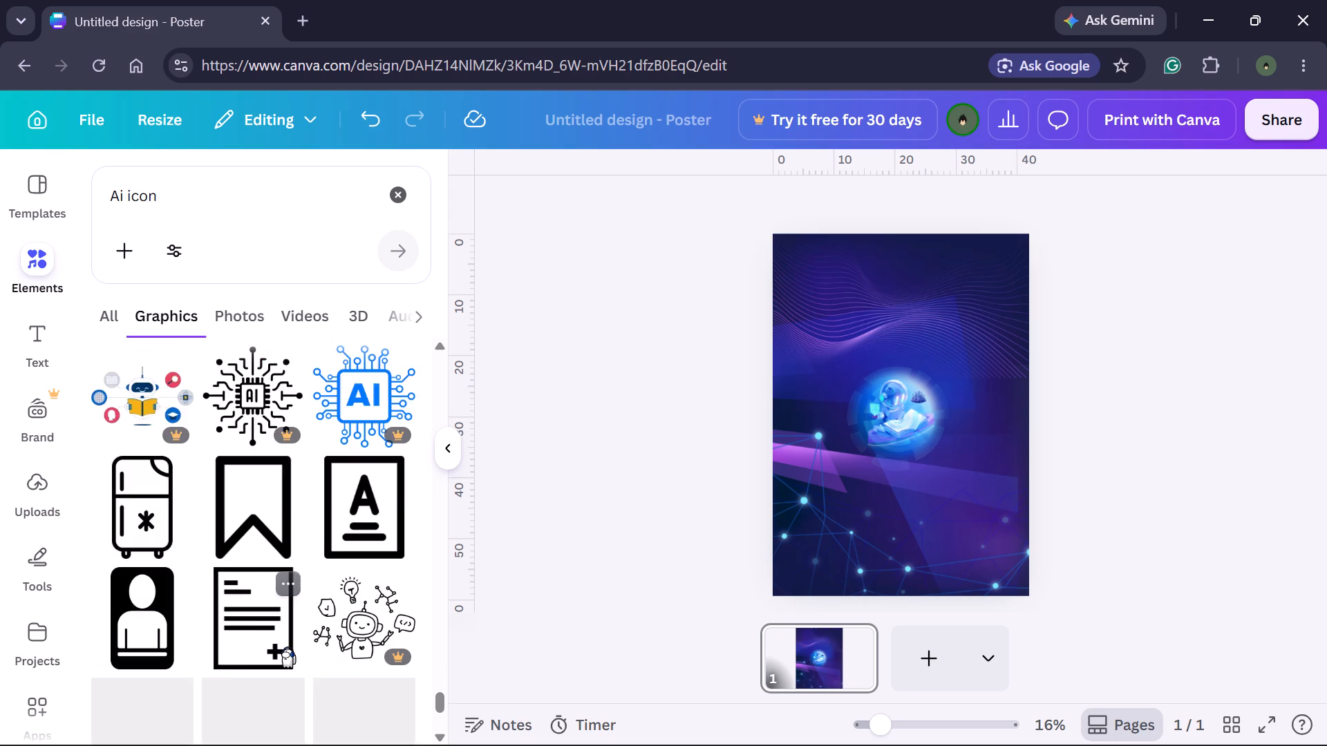
pyautogui.hscroll(1, 288, 647)
pyautogui.scroll(-1, 288, 647)
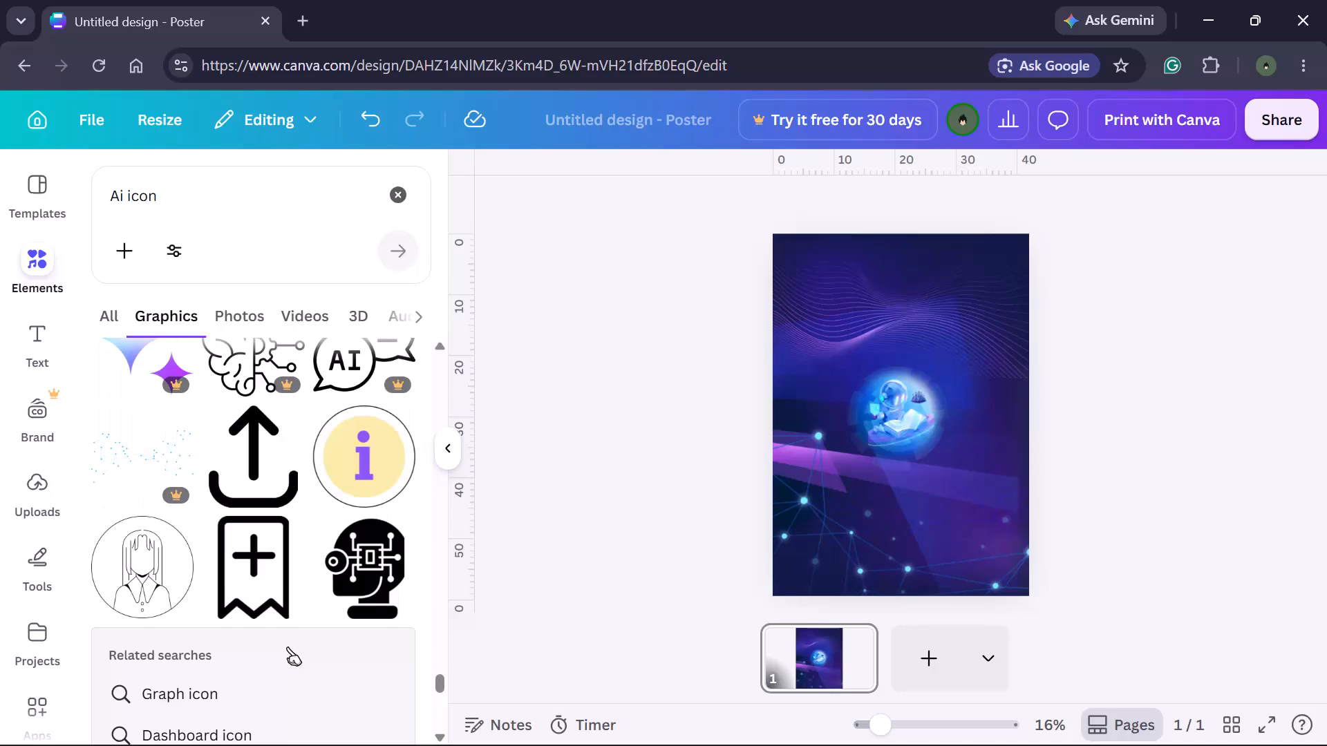
pyautogui.scroll(-2, 288, 647)
pyautogui.hscroll(1, 288, 647)
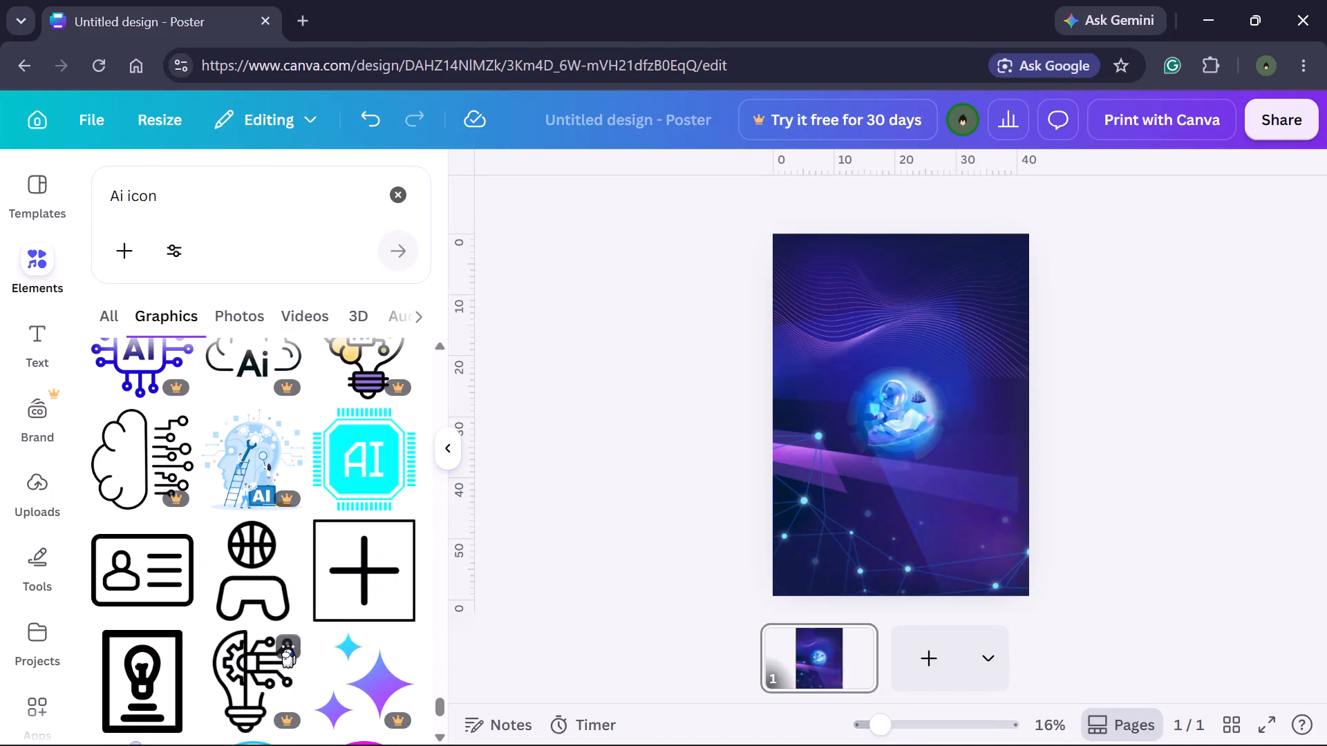
pyautogui.scroll(1, 288, 647)
pyautogui.scroll(-3, 367, 468)
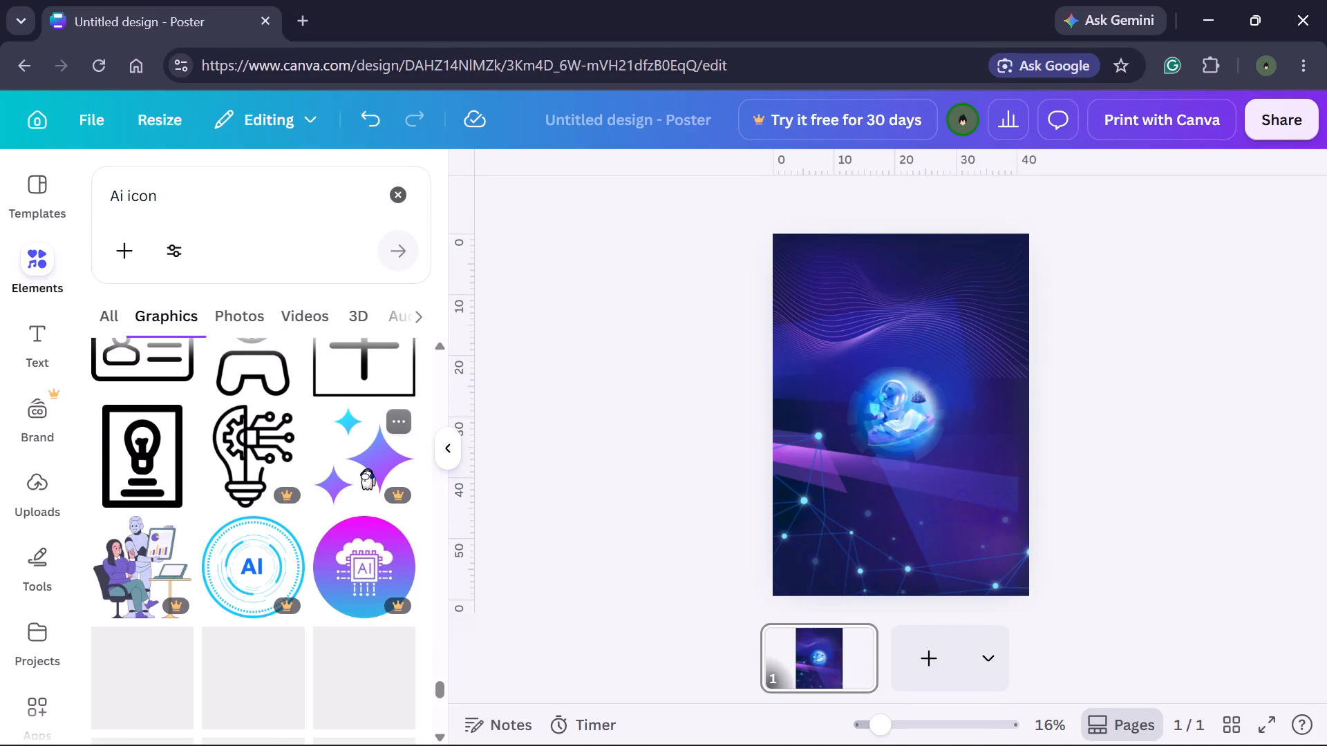
pyautogui.scroll(-2, 367, 468)
pyautogui.hscroll(1, 367, 468)
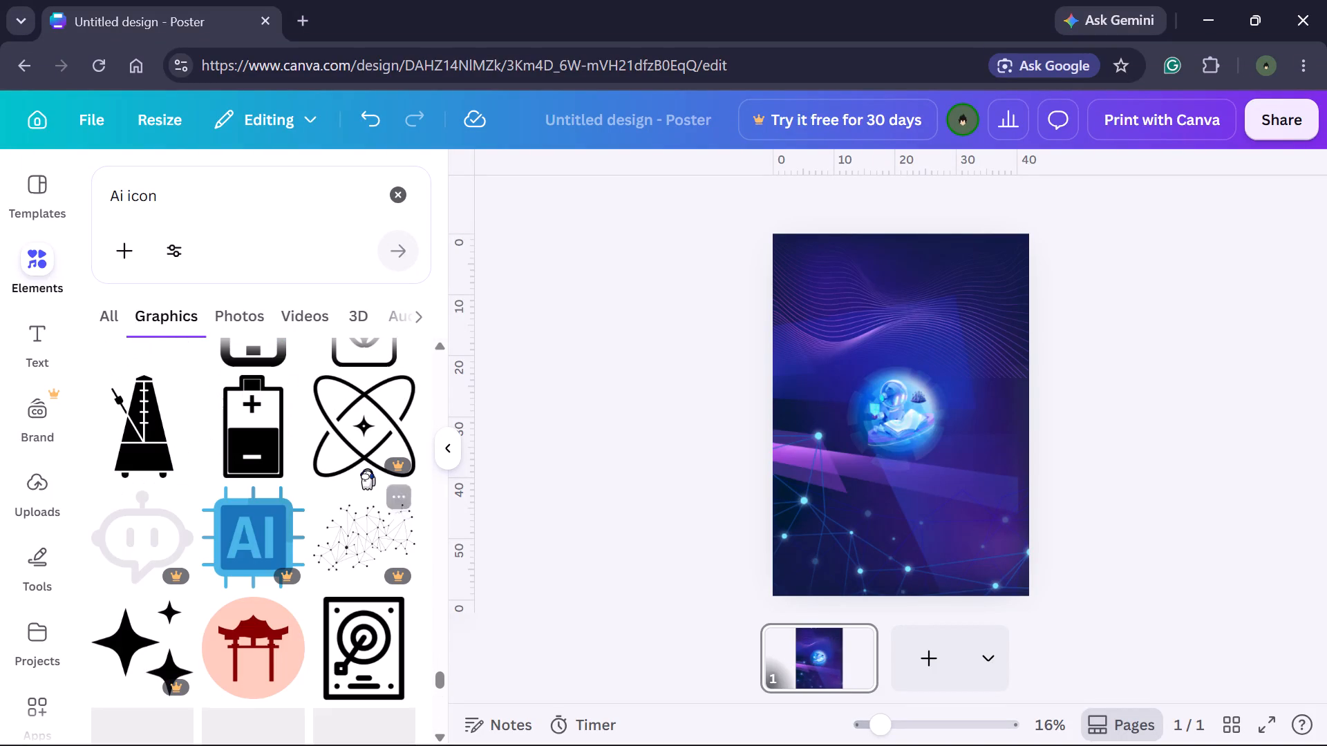
pyautogui.hscroll(1, 367, 468)
pyautogui.scroll(-2, 292, 596)
pyautogui.hscroll(1, 292, 596)
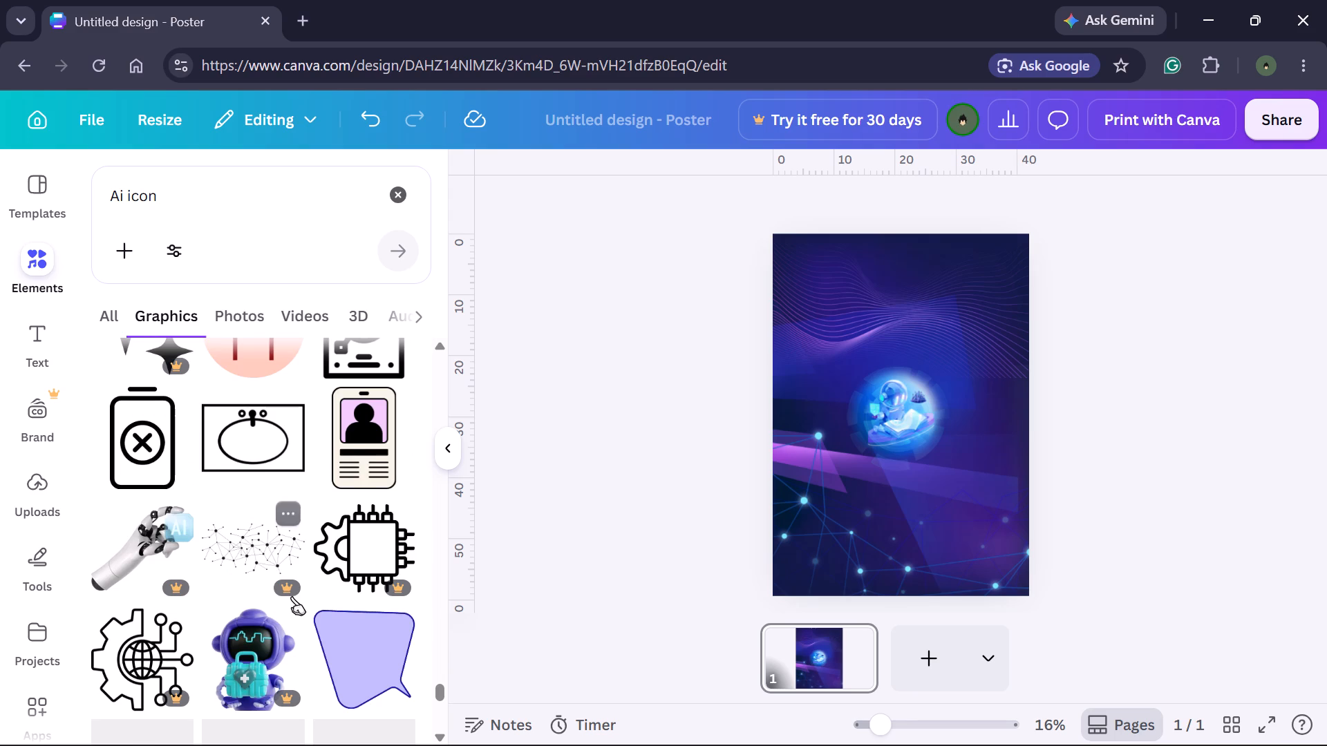
pyautogui.hscroll(1, 292, 596)
pyautogui.scroll(-4, 292, 596)
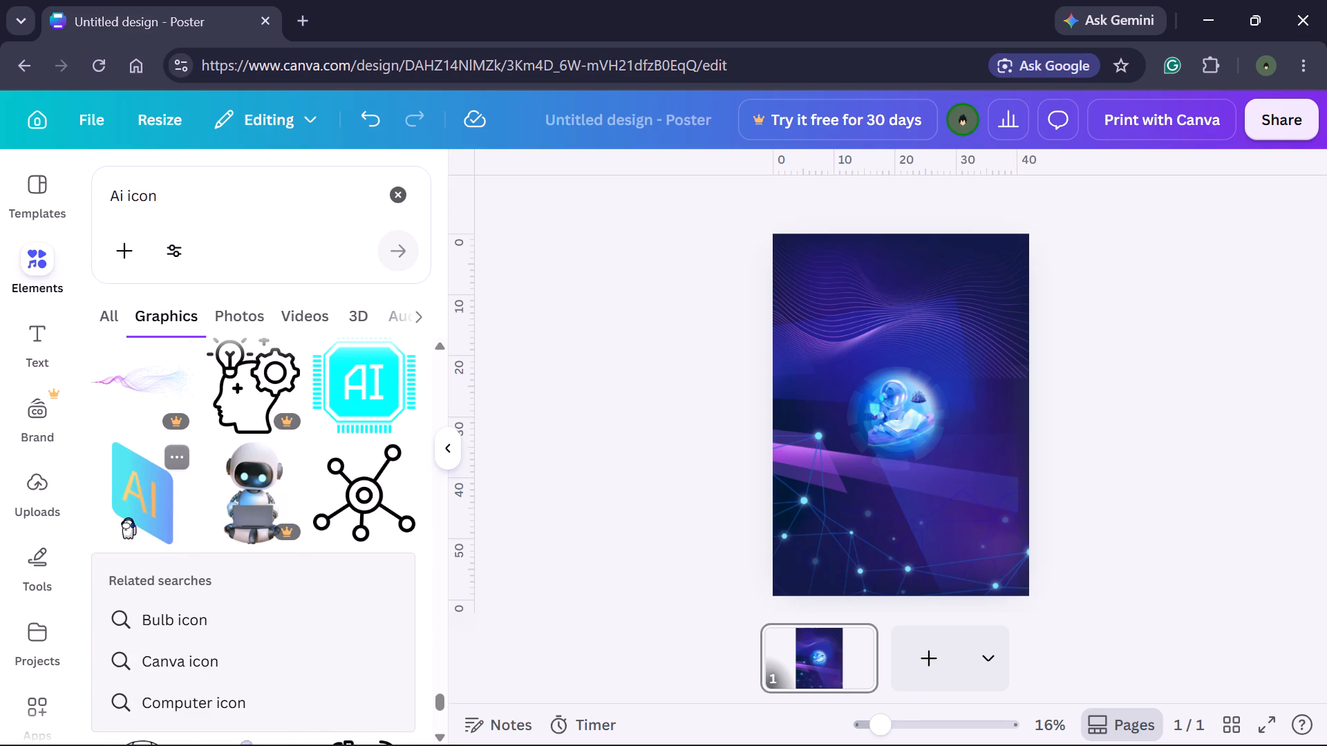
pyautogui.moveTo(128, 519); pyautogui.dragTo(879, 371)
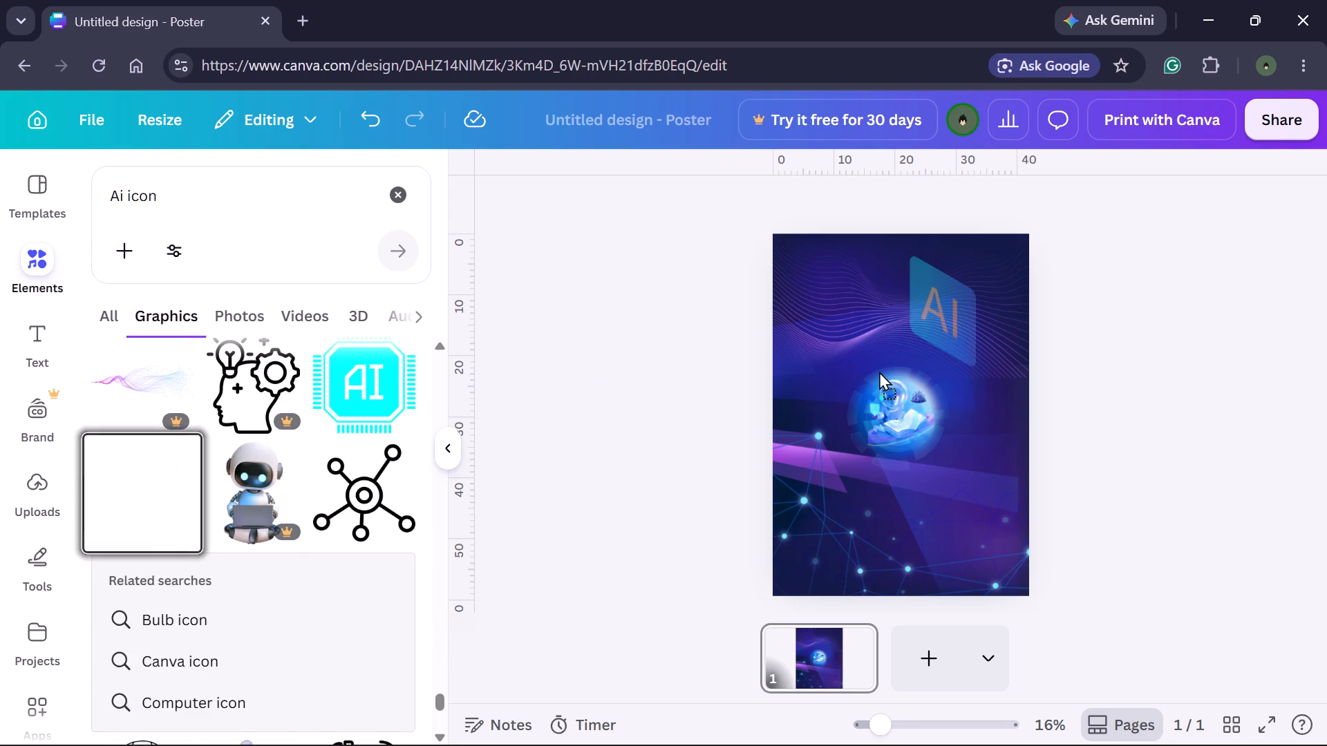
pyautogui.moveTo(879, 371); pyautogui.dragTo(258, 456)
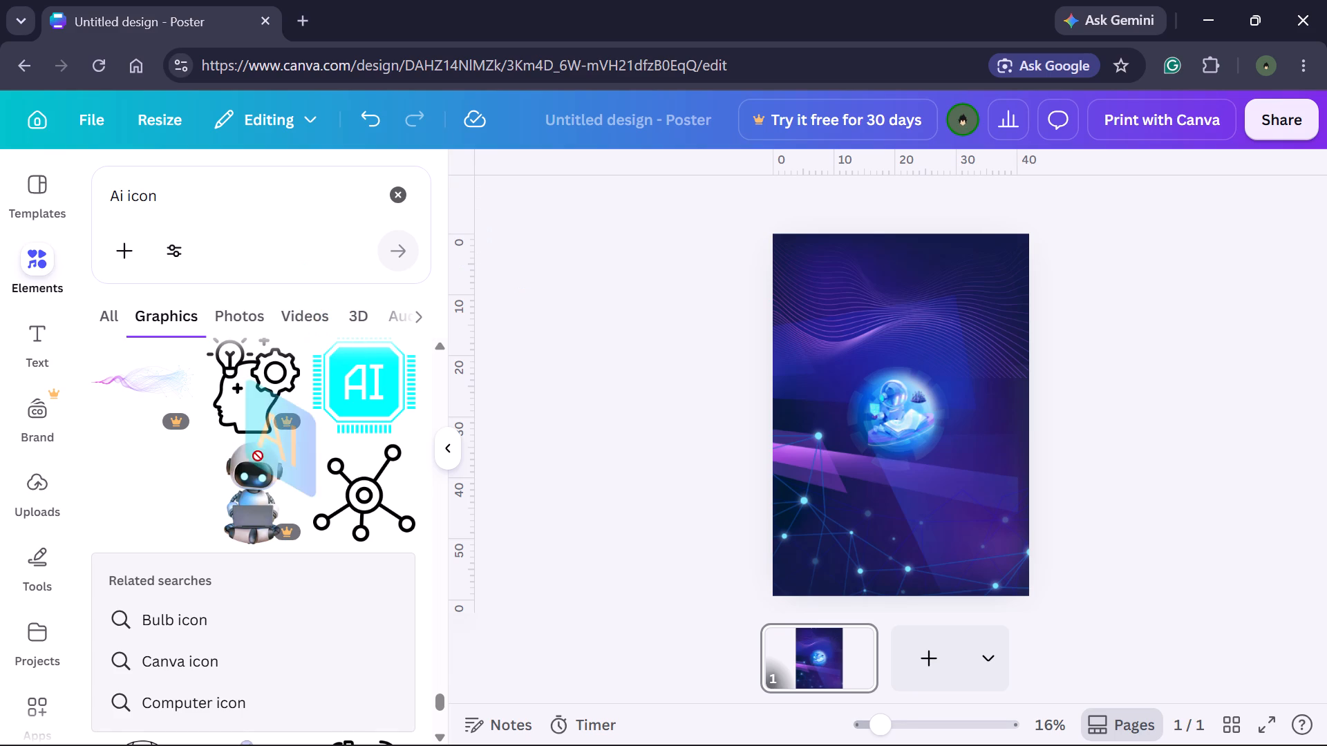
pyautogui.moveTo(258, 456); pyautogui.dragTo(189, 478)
# Keep browsing the "Ai icon" graphics results for an AI icon that suits the blue-purple poster.
pyautogui.hscroll(1, 189, 478)
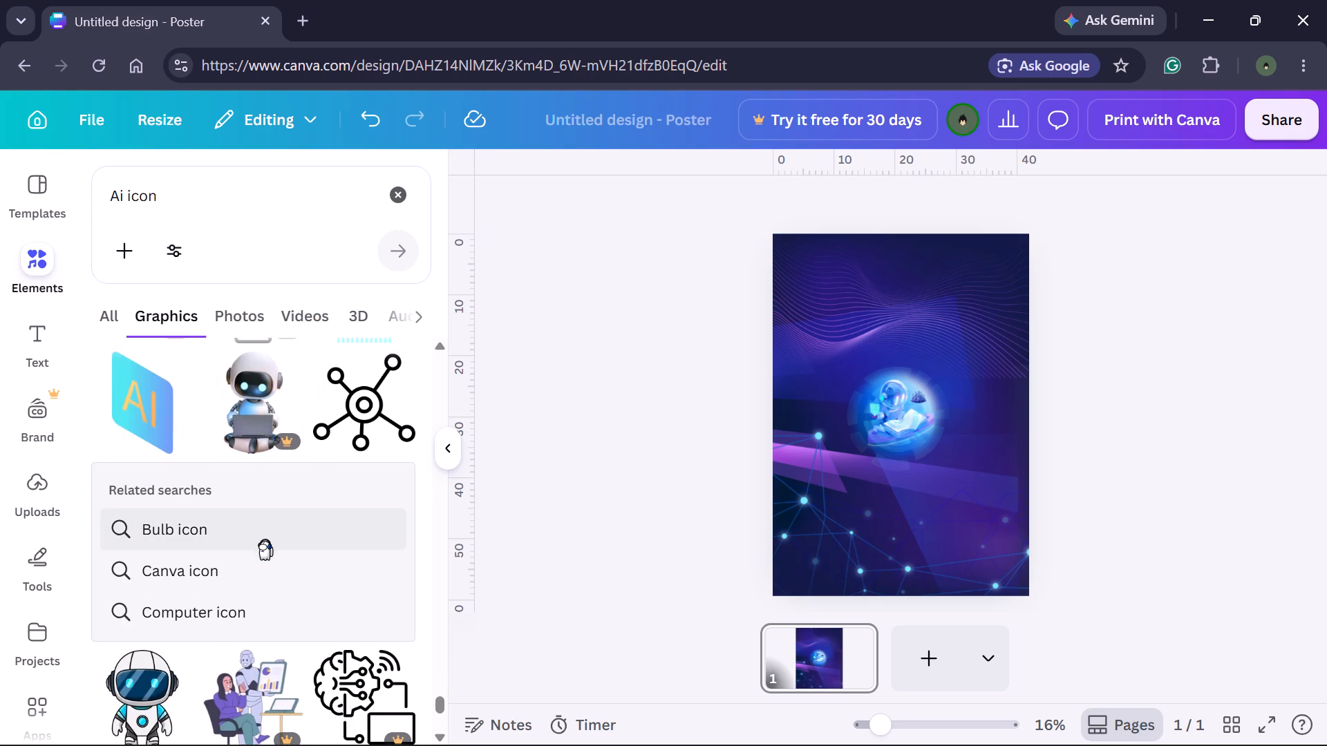
pyautogui.hscroll(3, 295, 591)
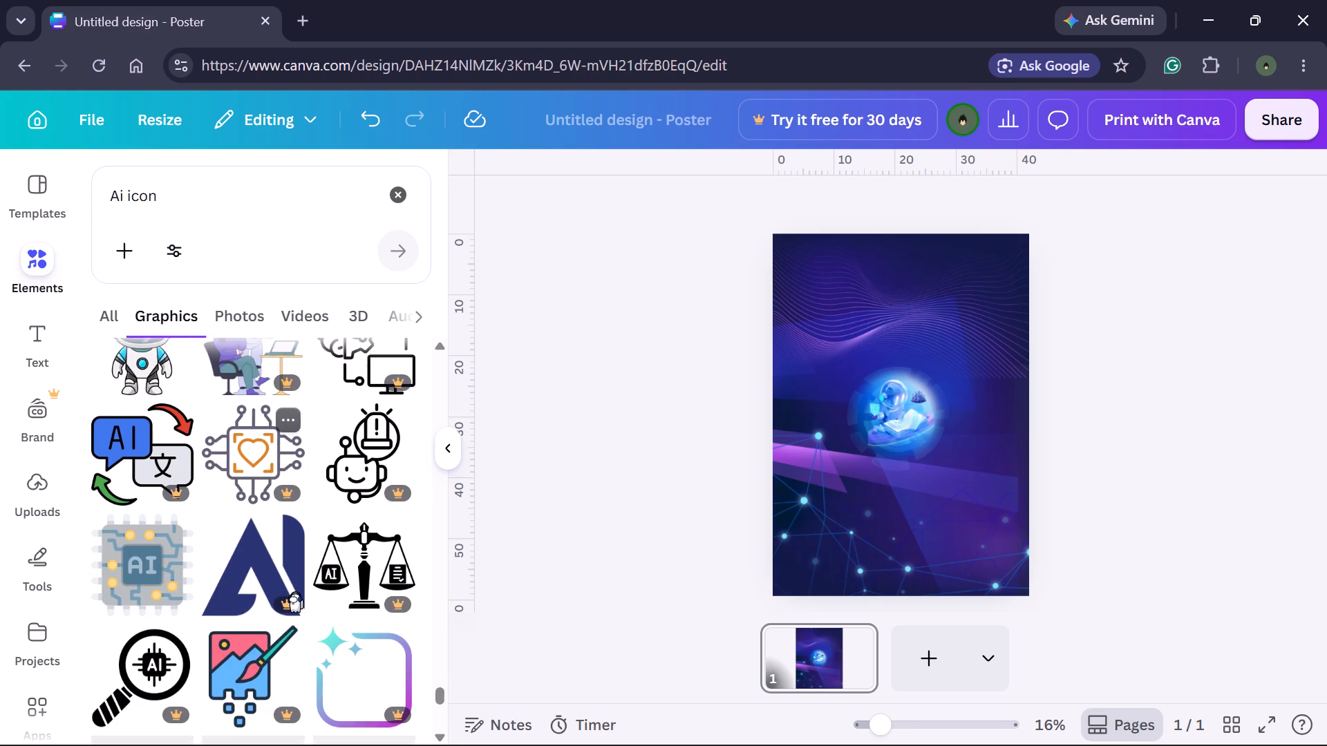
pyautogui.hscroll(3, 295, 591)
pyautogui.scroll(-1, 295, 591)
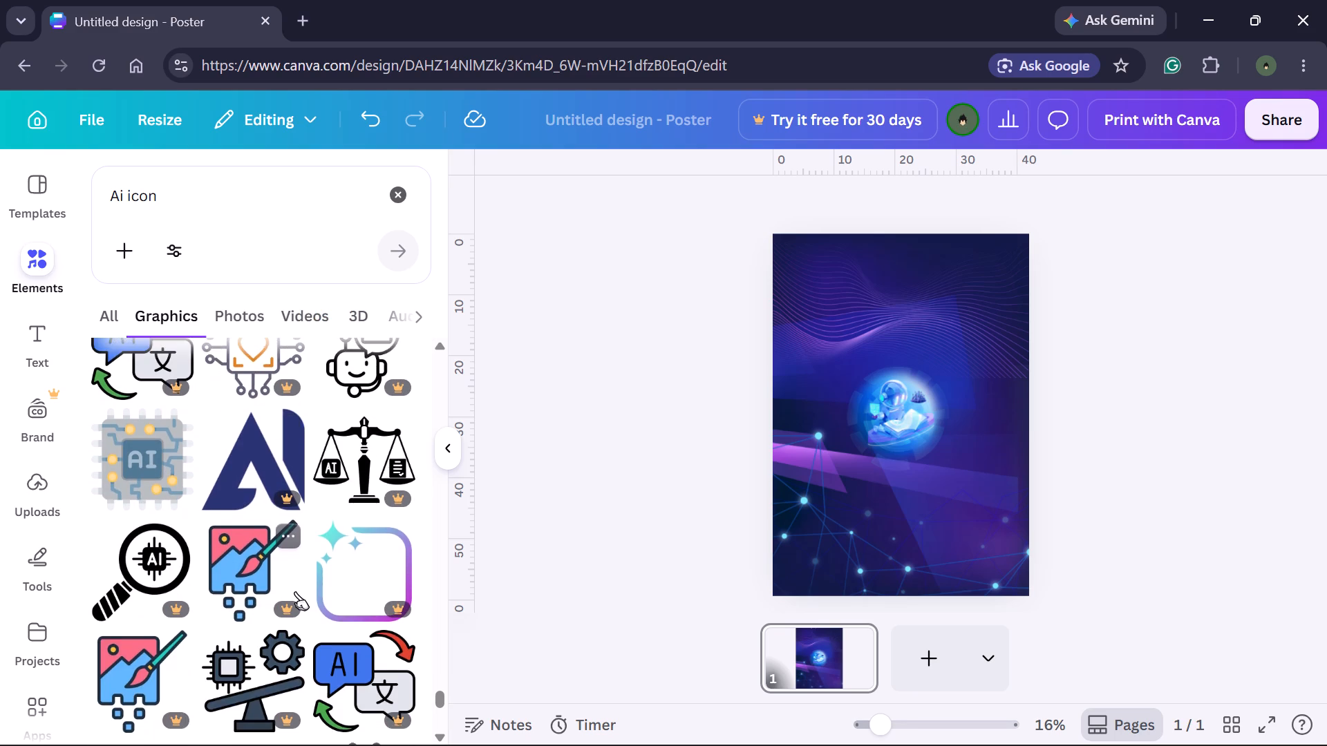
pyautogui.scroll(-2, 295, 591)
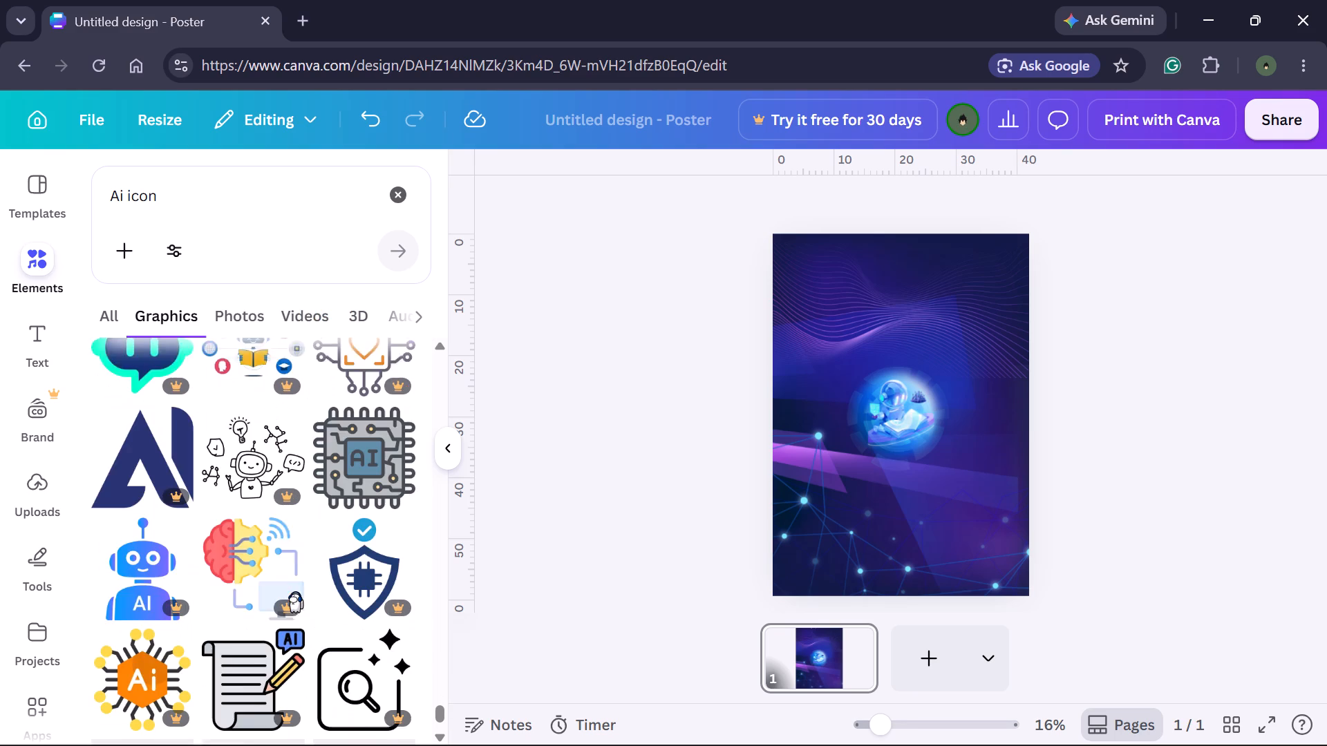
pyautogui.scroll(-4, 295, 591)
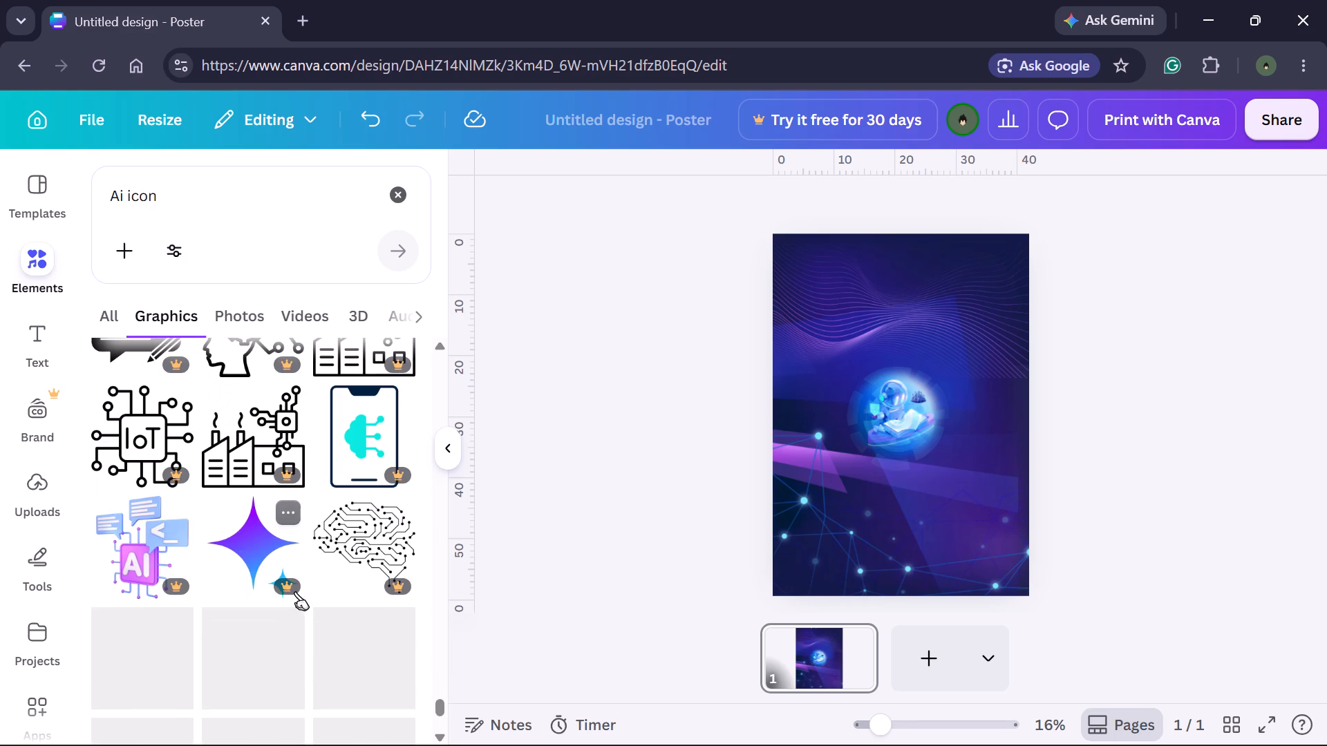
pyautogui.scroll(-2, 295, 591)
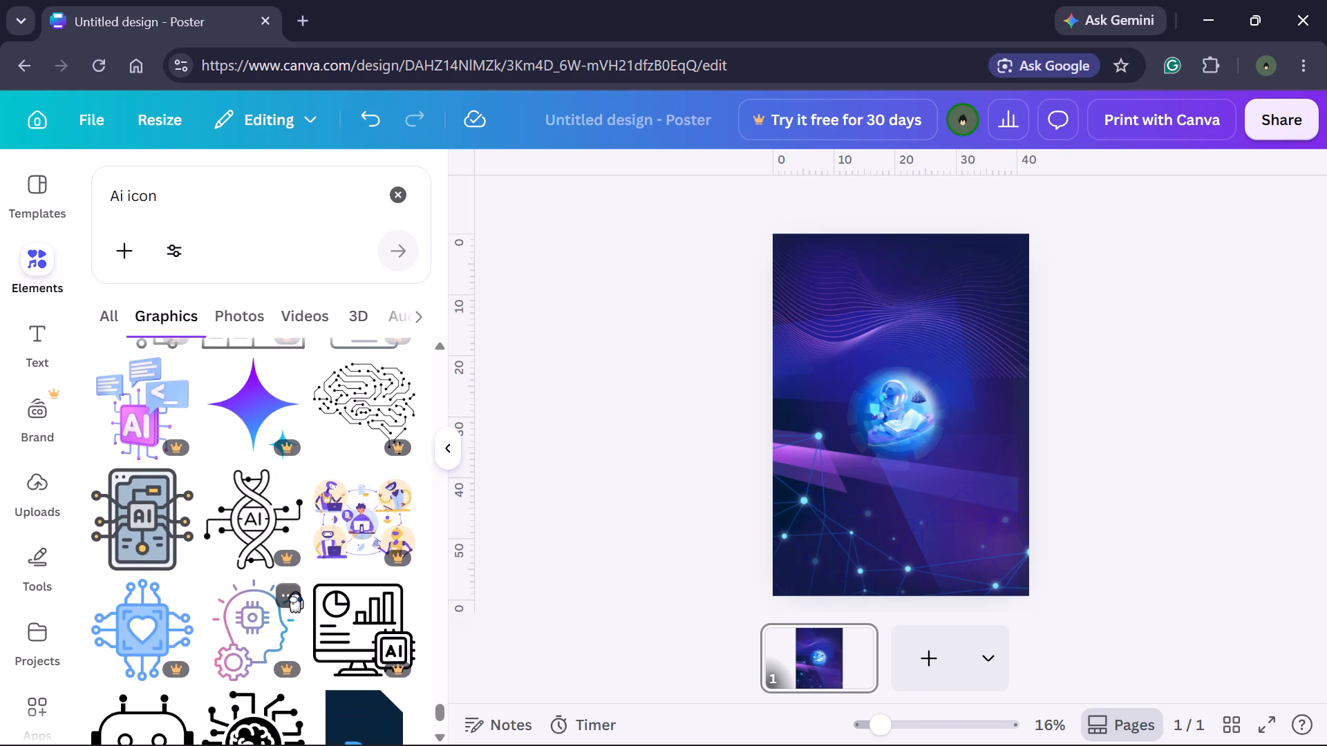
pyautogui.scroll(-3, 295, 591)
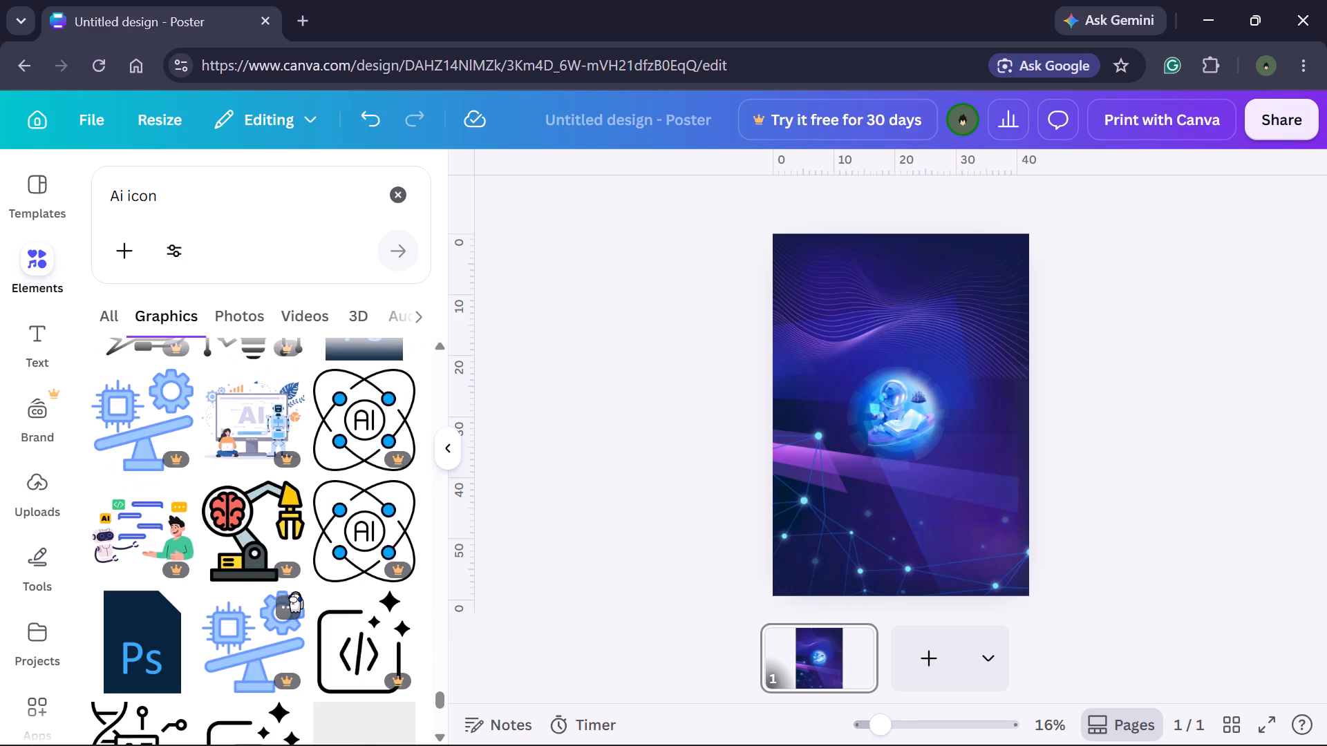
pyautogui.scroll(-4, 295, 591)
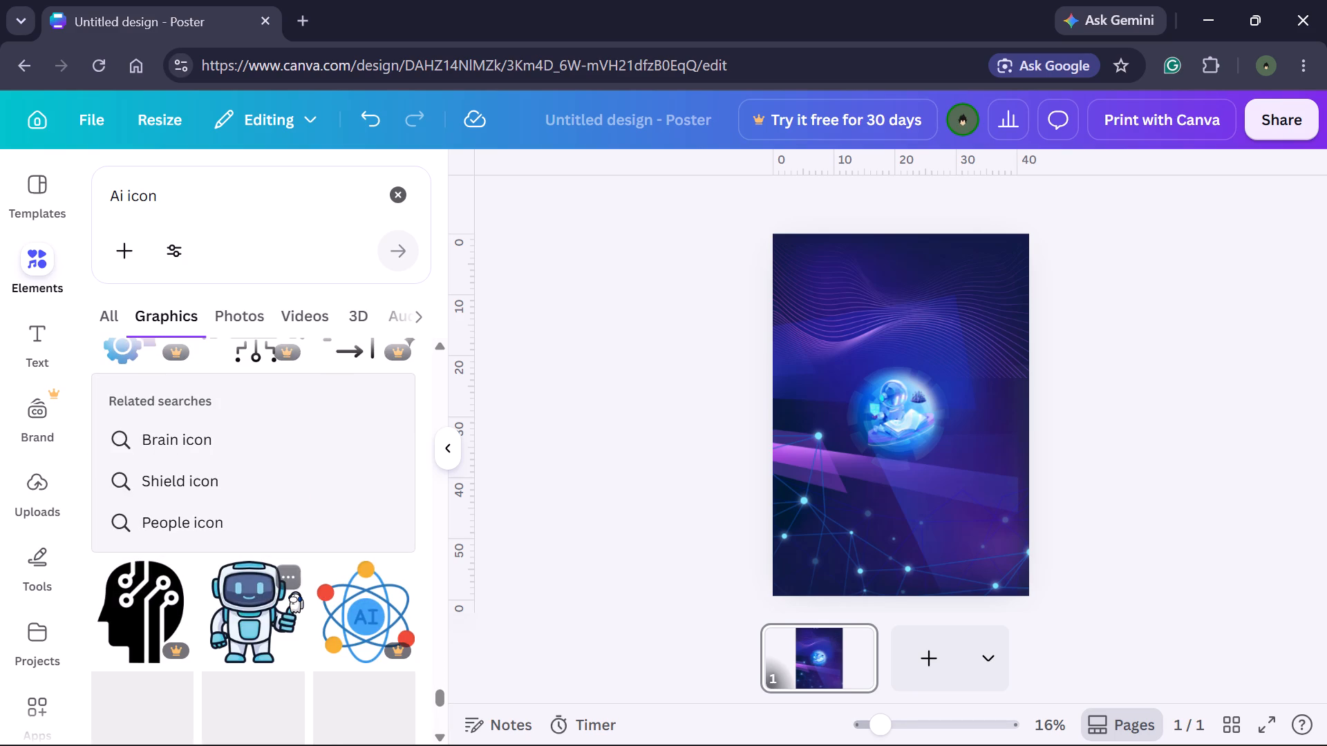
pyautogui.scroll(-3, 295, 591)
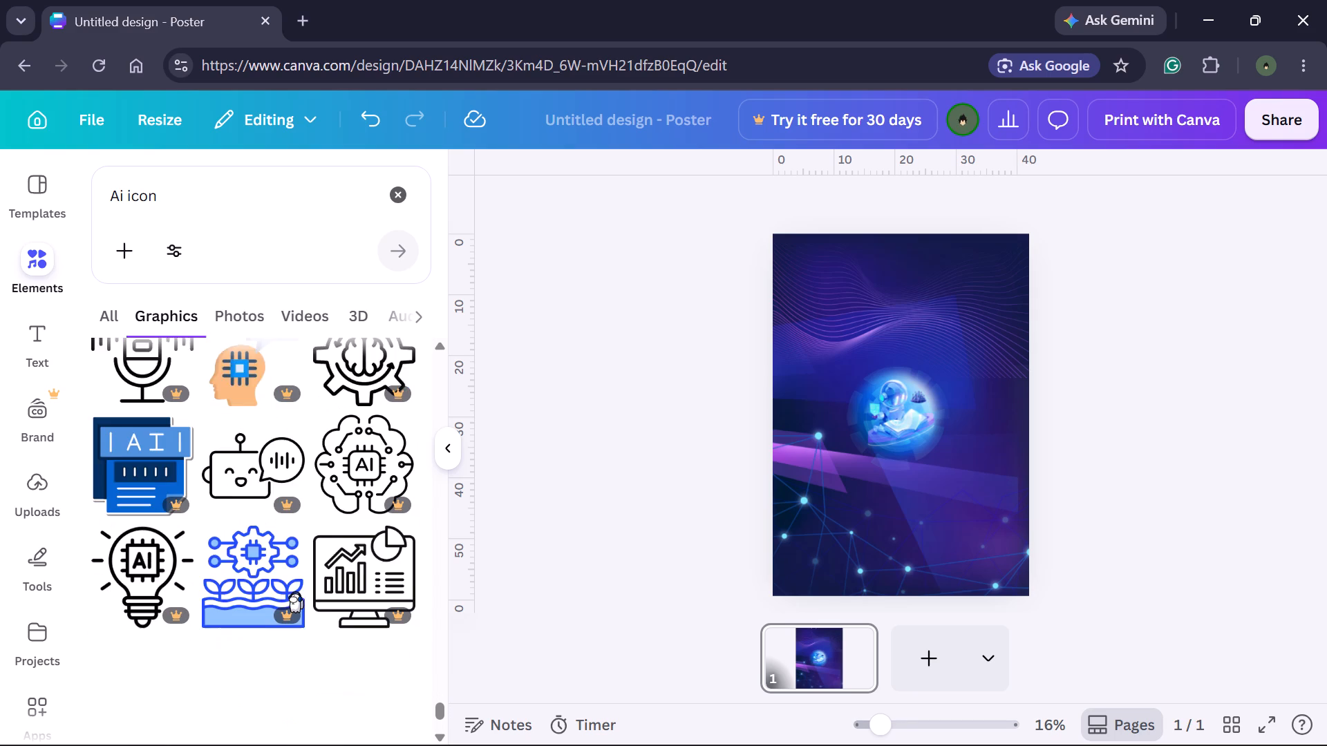
pyautogui.scroll(-1, 295, 591)
pyautogui.scroll(-3, 334, 512)
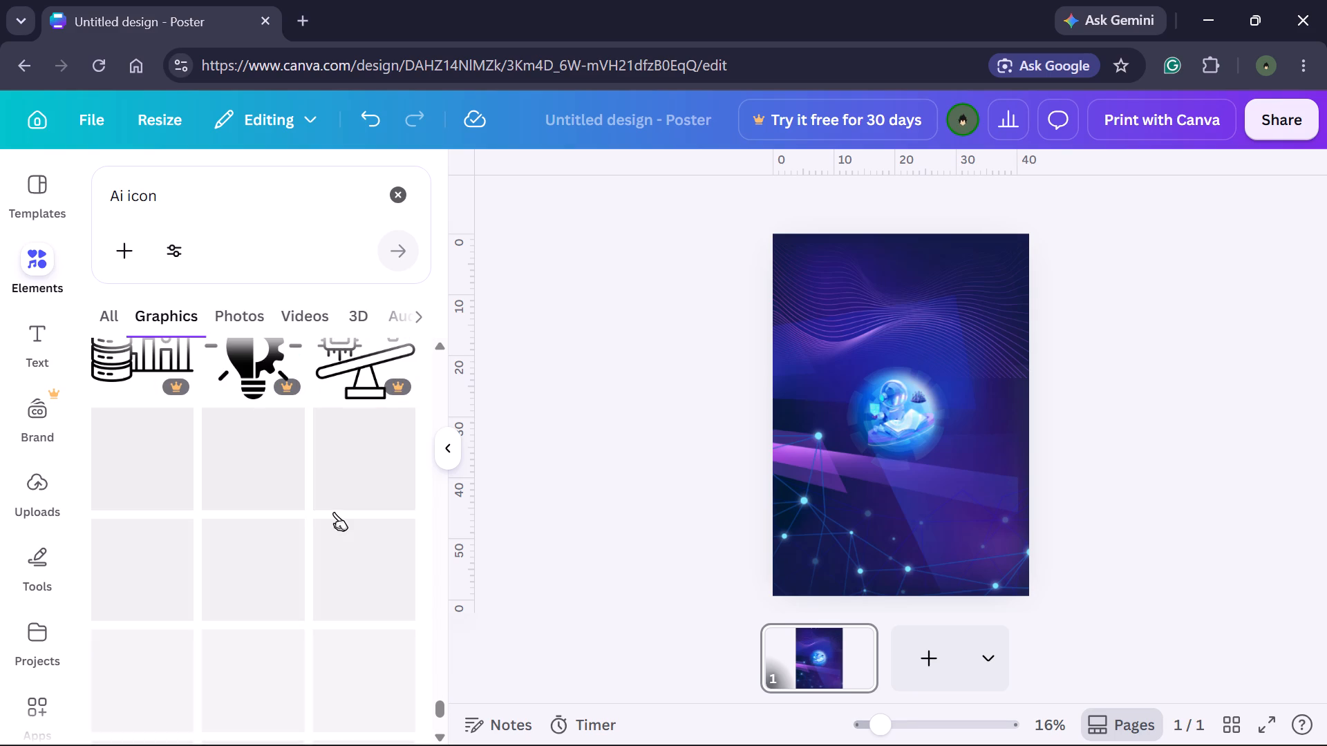
pyautogui.scroll(-1, 334, 512)
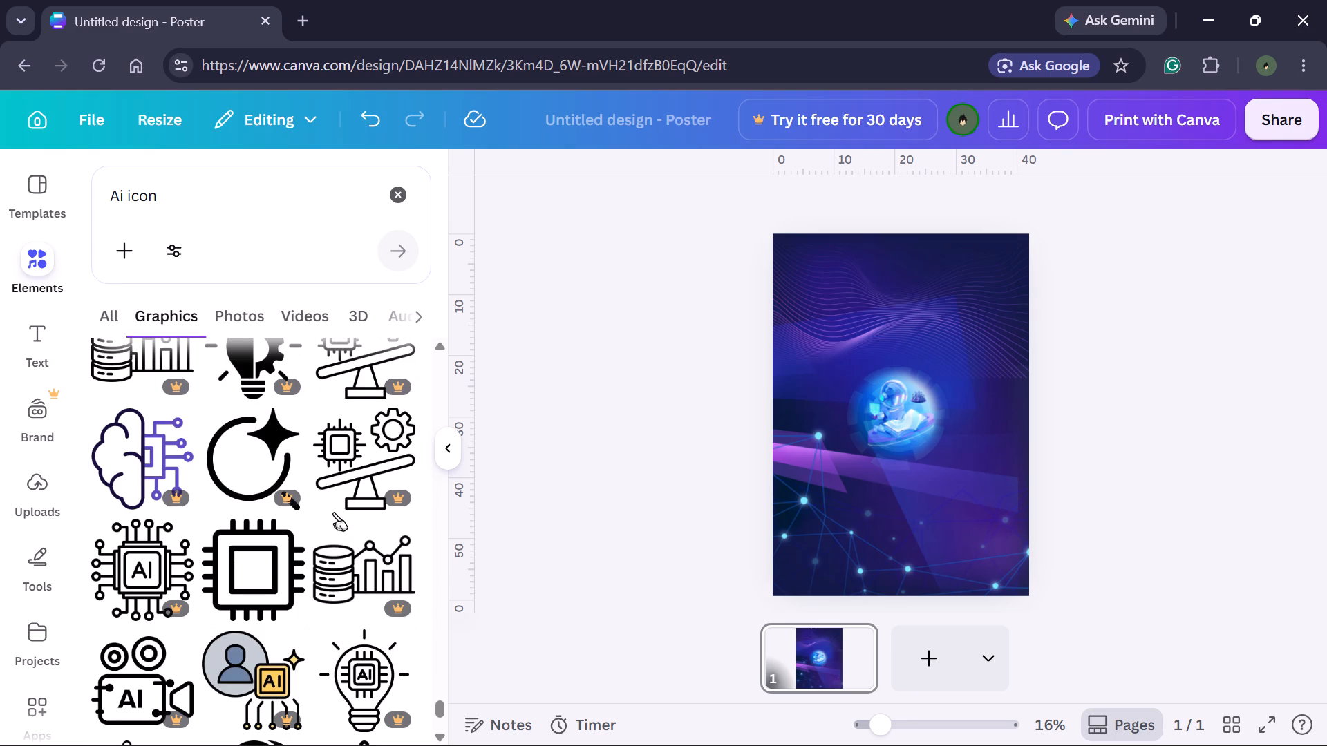
pyautogui.scroll(-5, 334, 512)
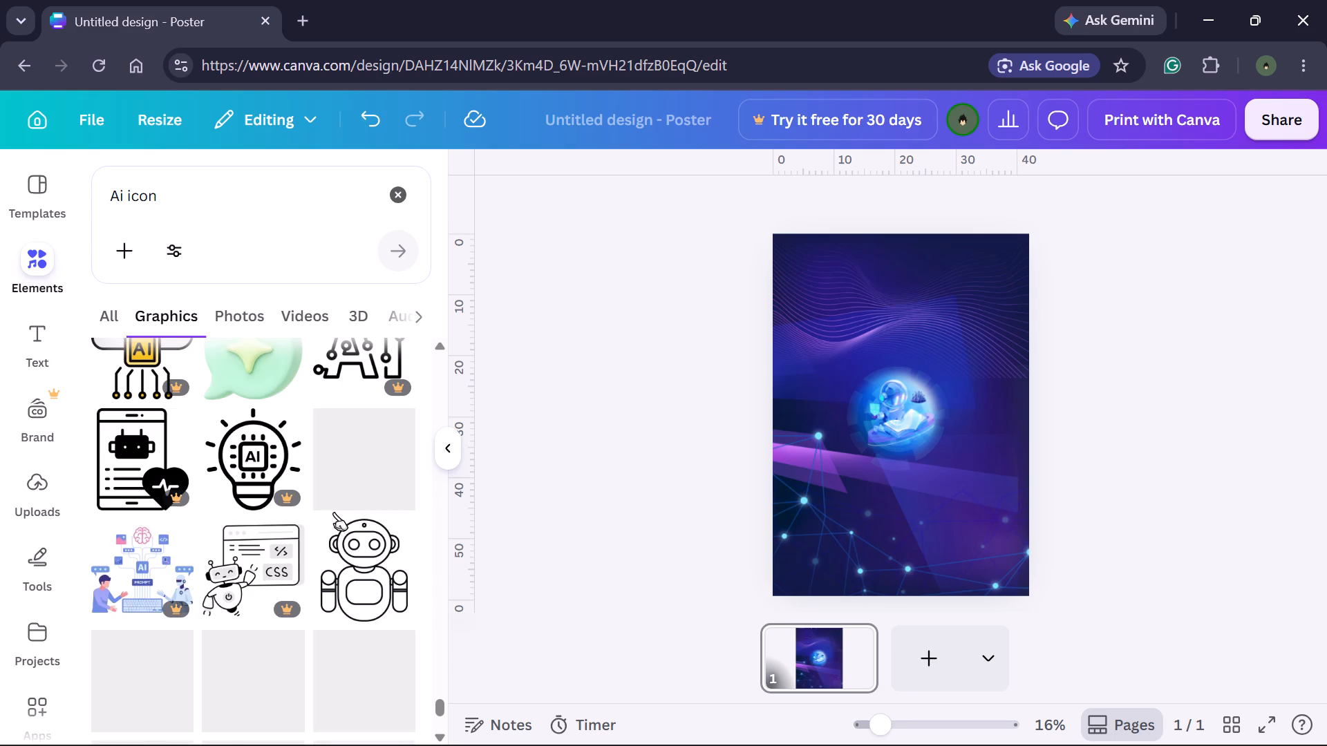
pyautogui.scroll(-2, 334, 512)
pyautogui.scroll(-1, 465, 344)
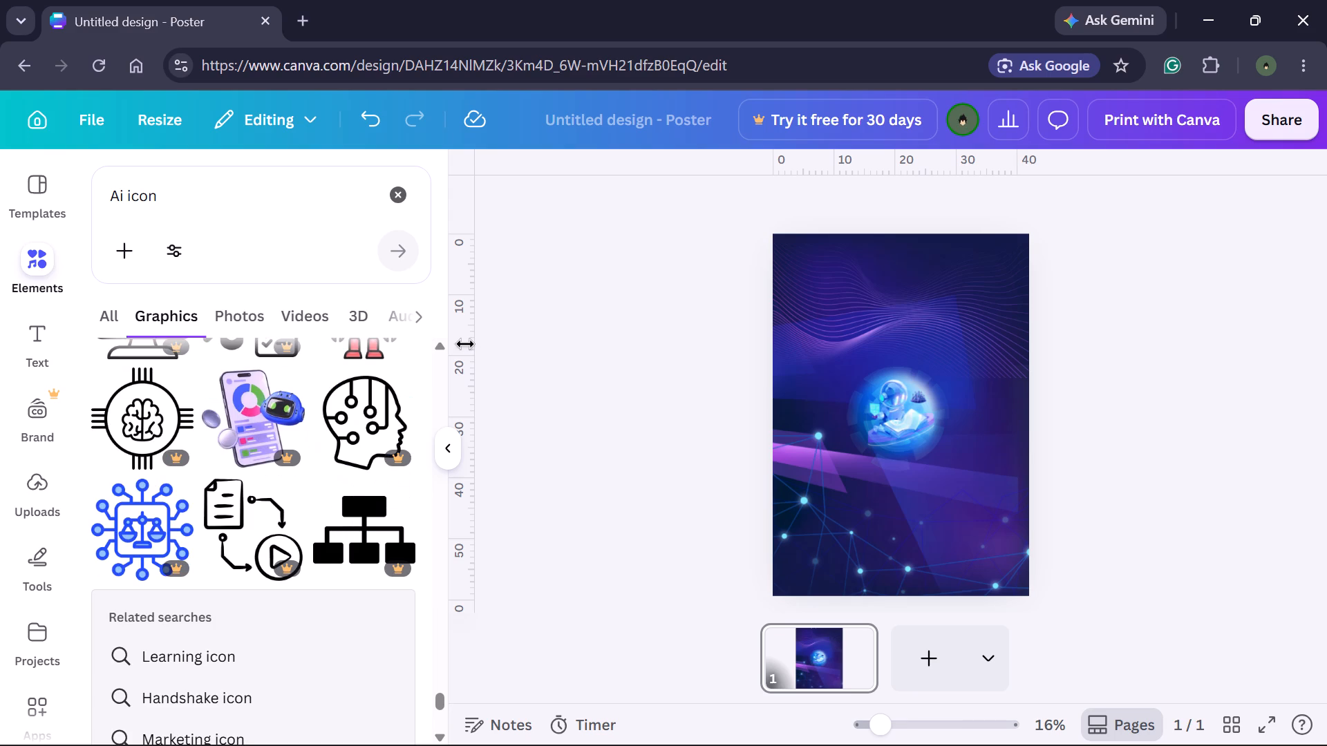
pyautogui.scroll(-1, 465, 344)
pyautogui.hscroll(3, 203, 597)
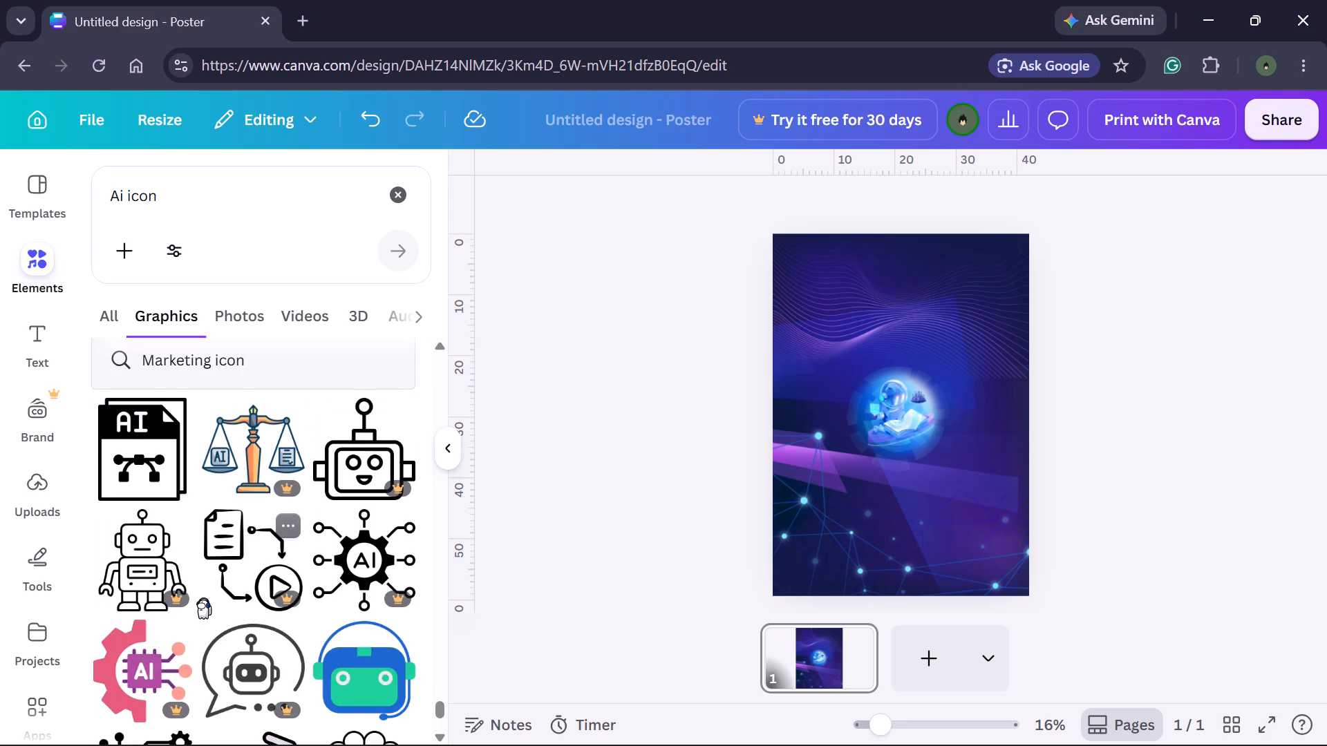
pyautogui.scroll(-4, 203, 597)
pyautogui.hscroll(1, 203, 597)
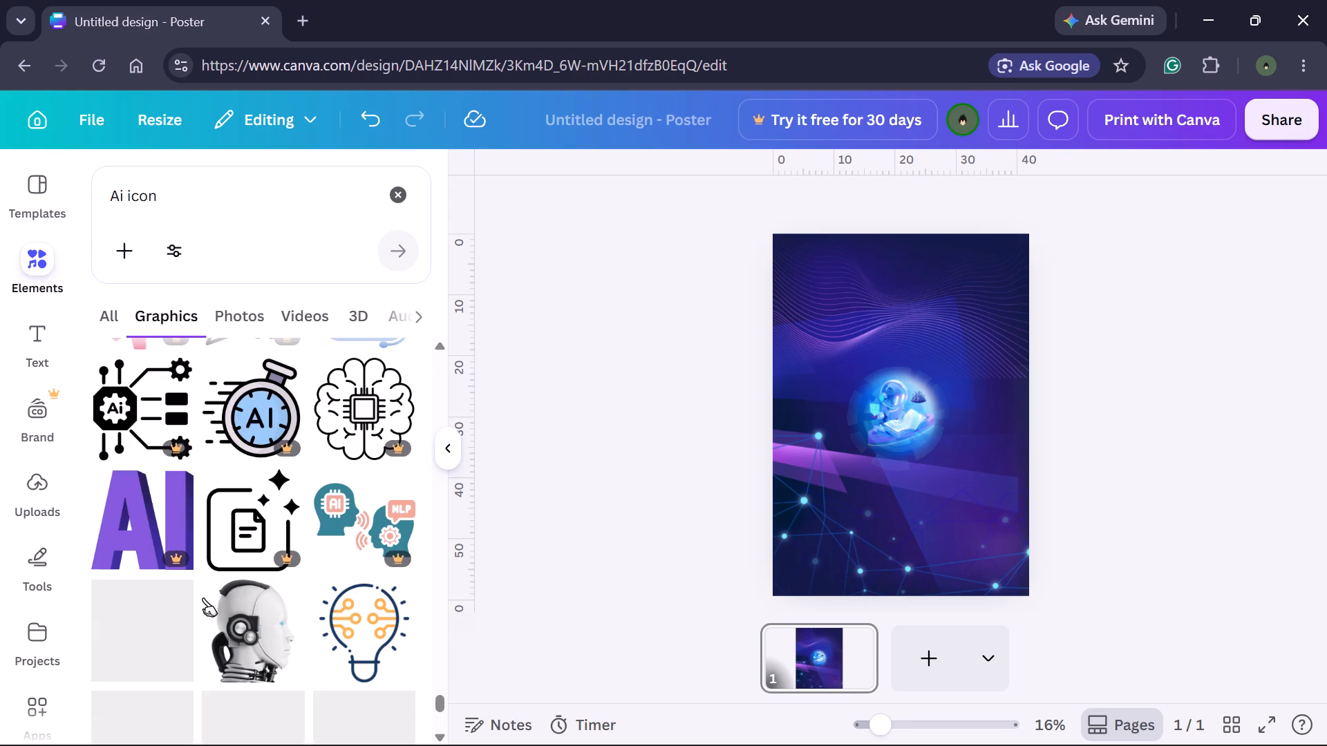
pyautogui.hscroll(1, 203, 597)
pyautogui.scroll(-1, 203, 597)
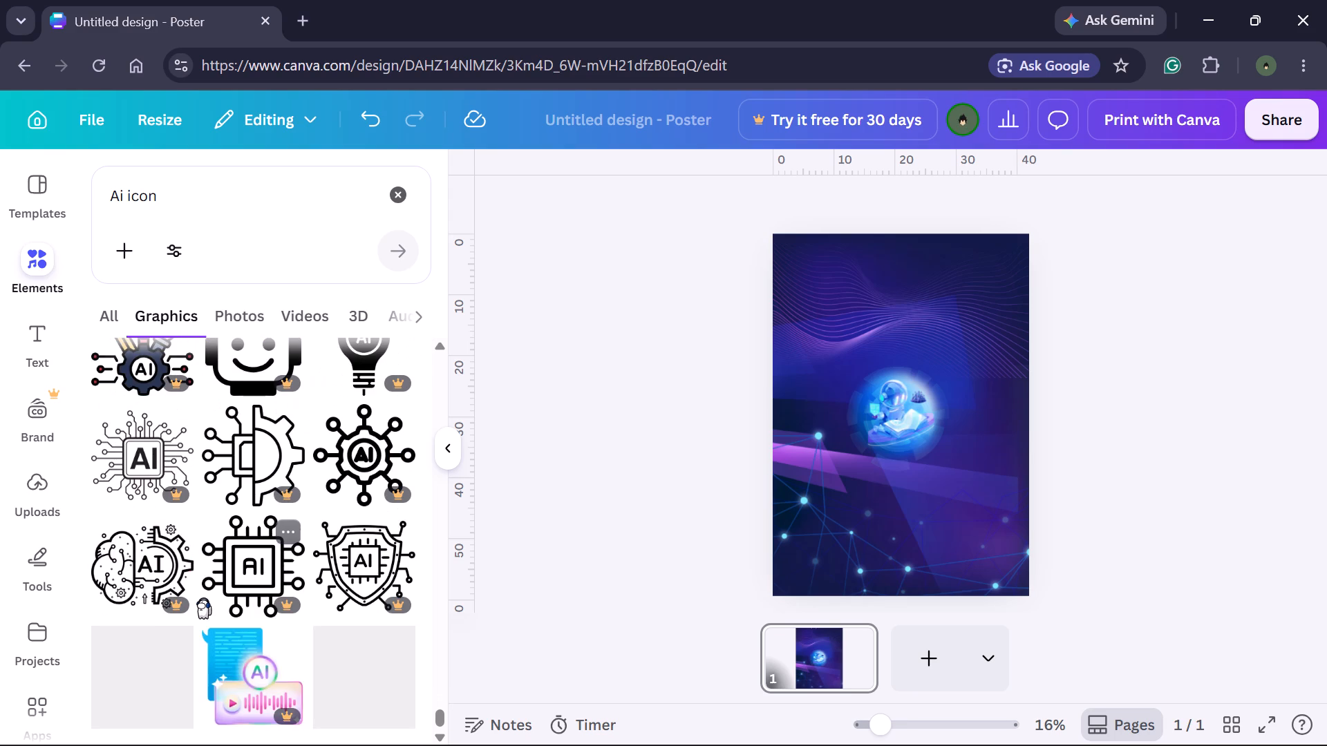
pyautogui.scroll(-1, 203, 597)
pyautogui.hscroll(3, 203, 597)
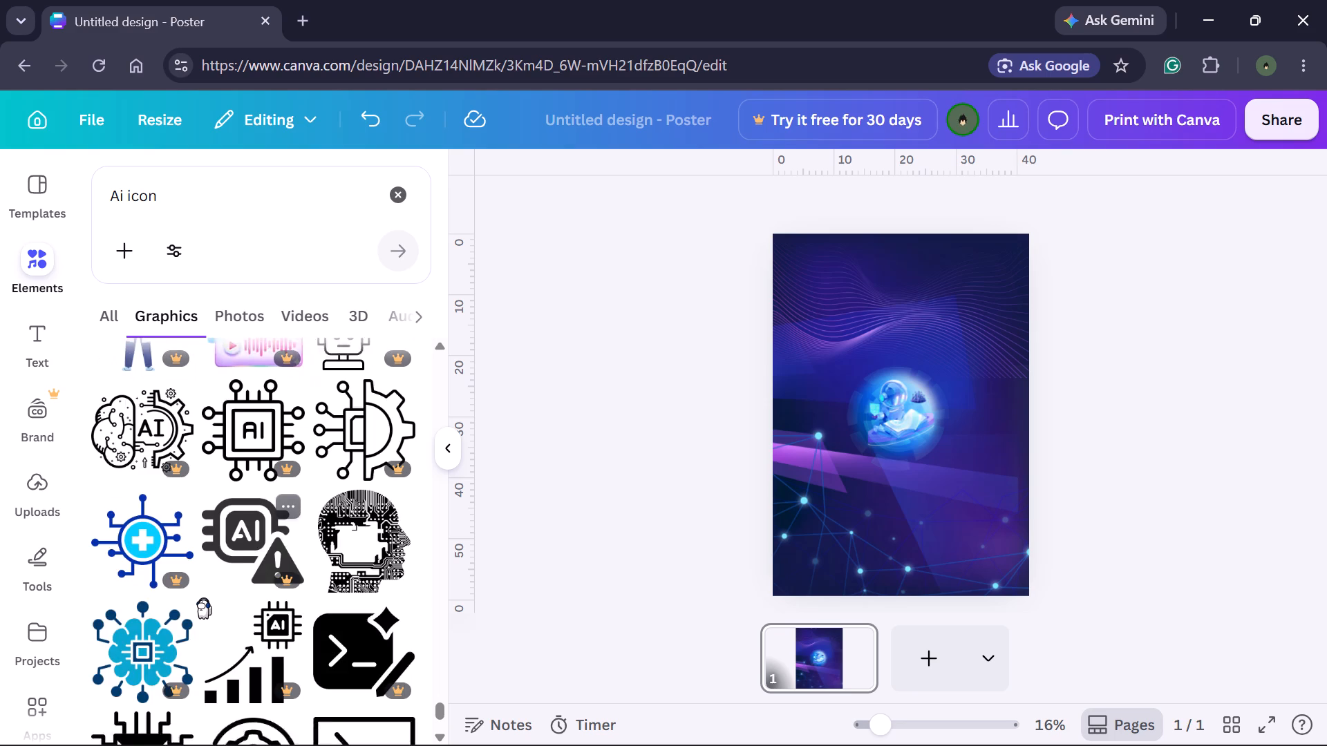
pyautogui.hscroll(5, 203, 597)
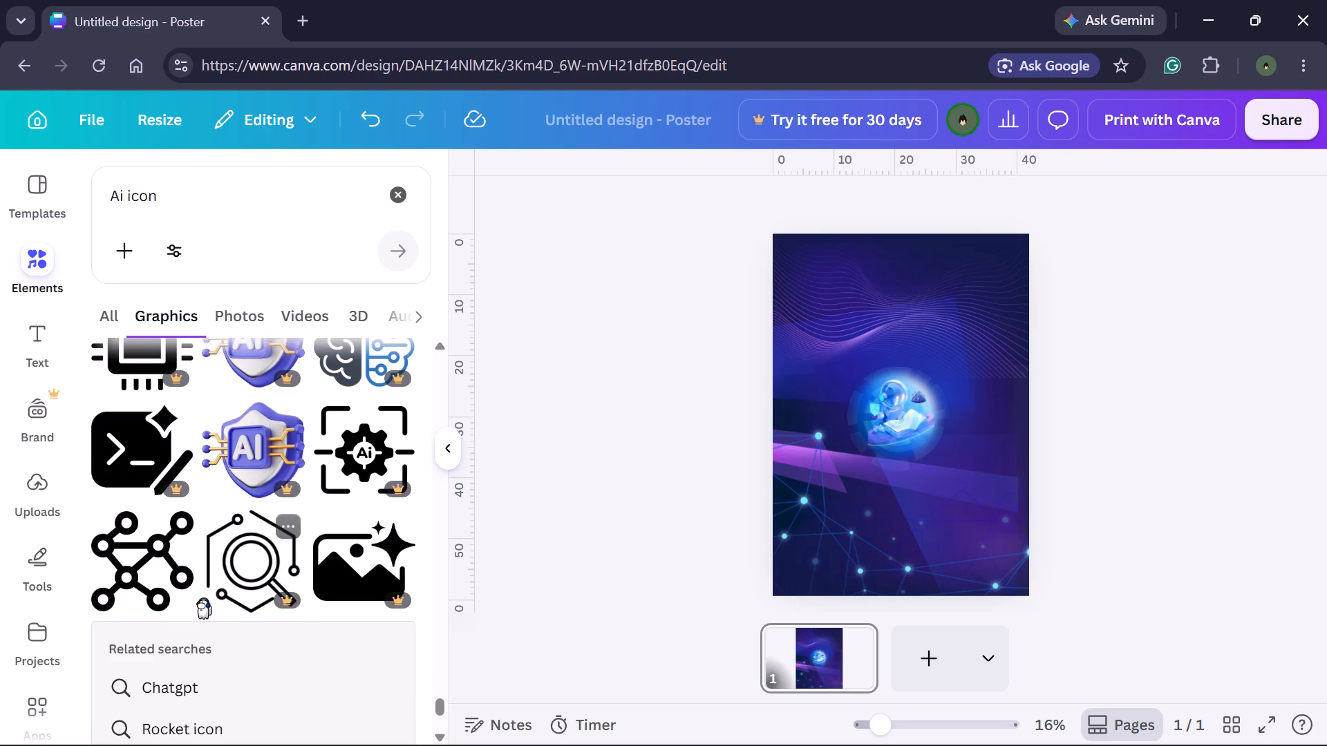
pyautogui.hscroll(4, 203, 597)
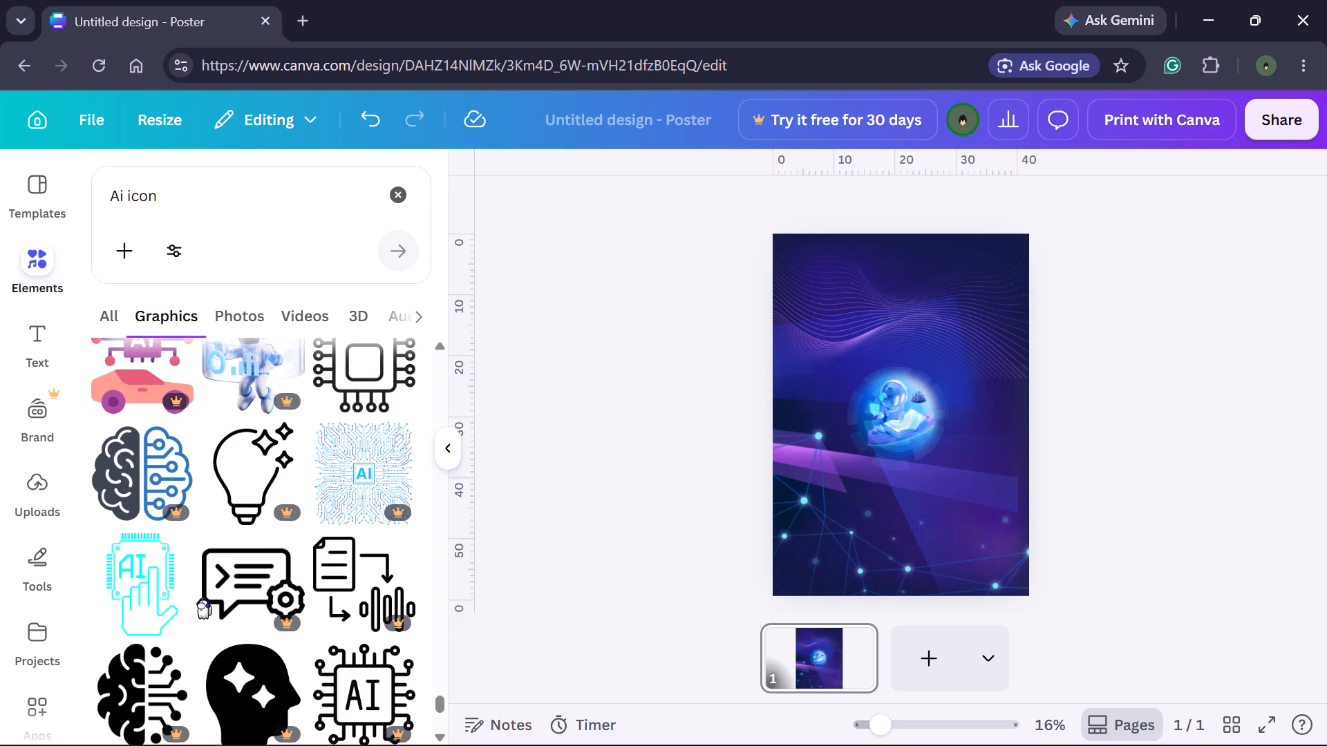
pyautogui.hscroll(2, 203, 597)
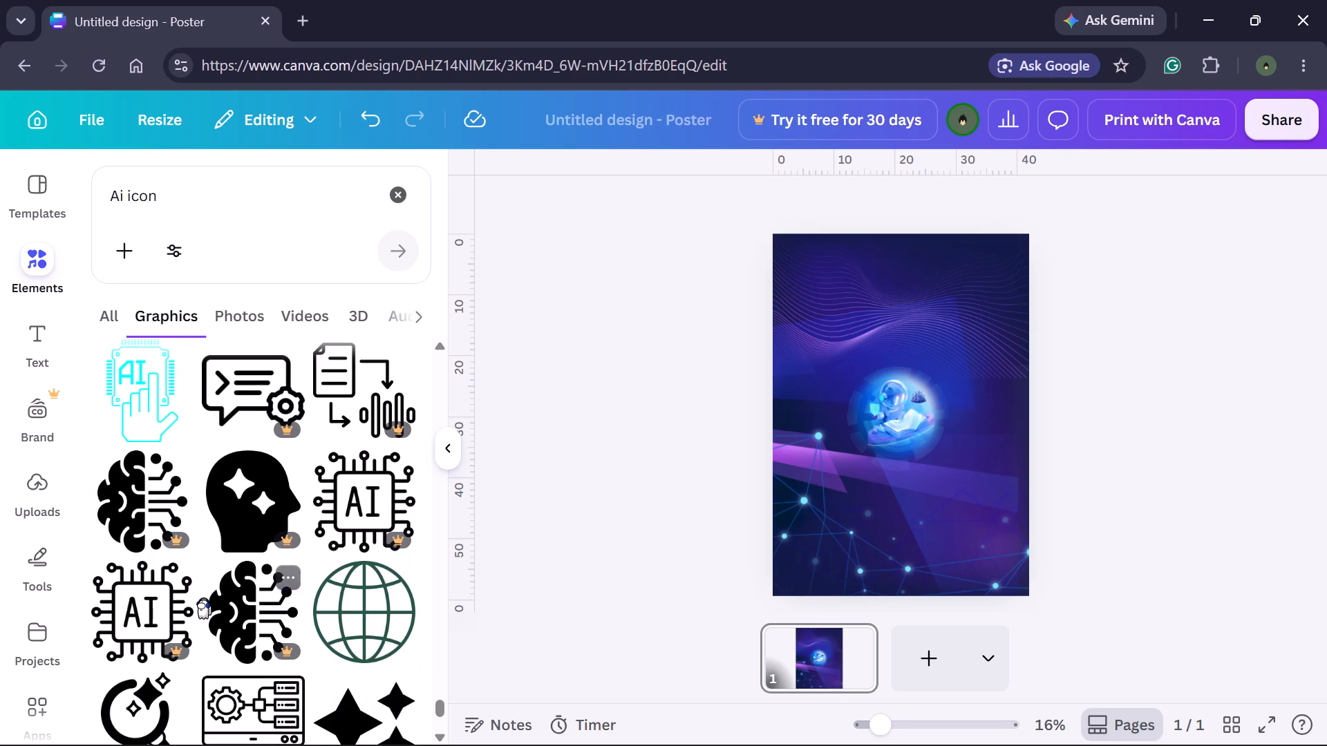
# Add the cyan icon of a hand touching an AI chip to the poster's upper-right corner and shrink it to a small icon.
pyautogui.moveTo(123, 387); pyautogui.dragTo(666, 327)
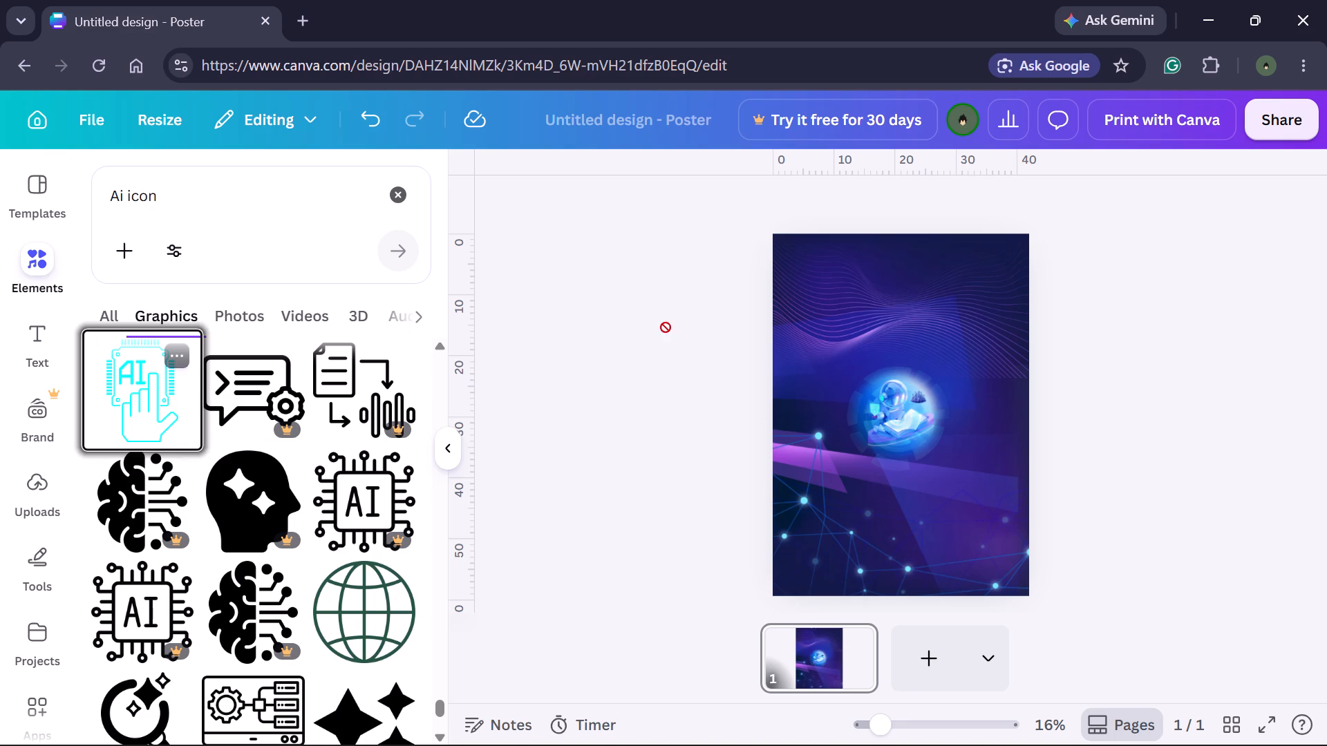
pyautogui.moveTo(666, 327); pyautogui.dragTo(885, 395)
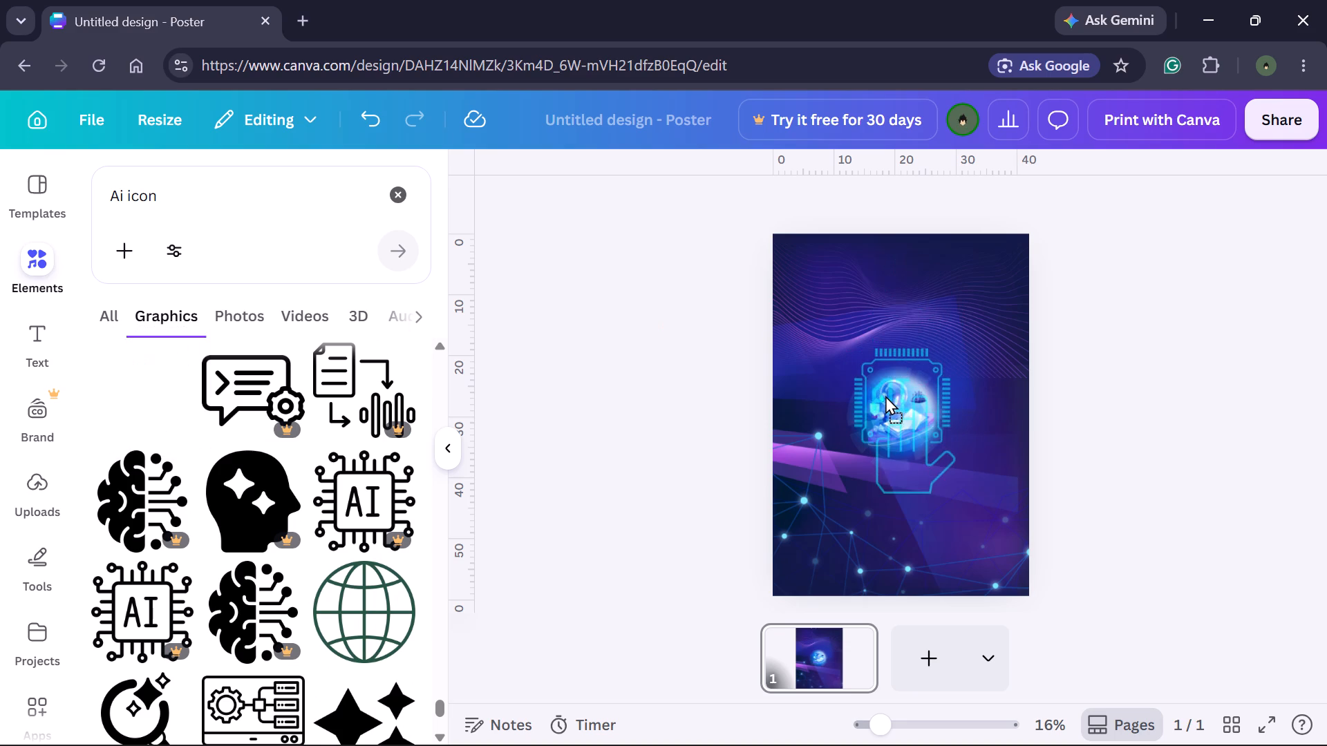
pyautogui.moveTo(885, 395); pyautogui.dragTo(934, 298)
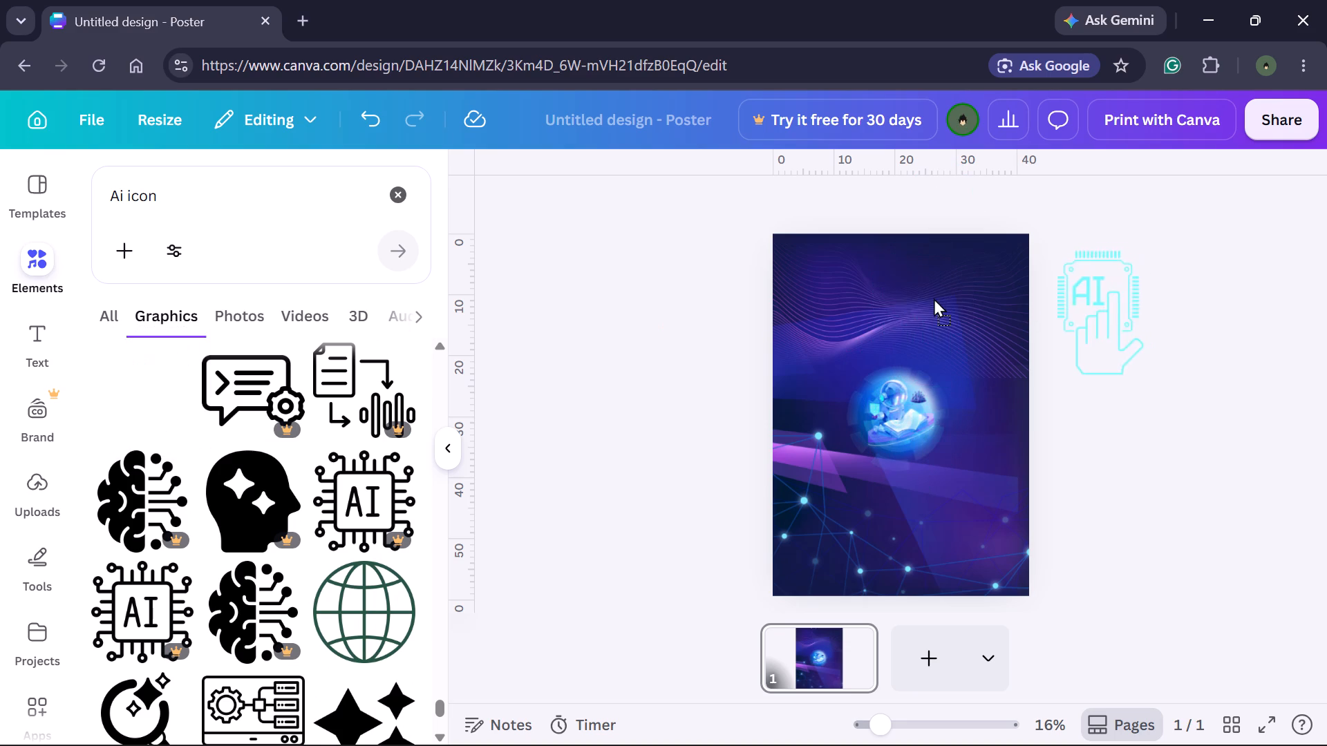
pyautogui.moveTo(934, 298); pyautogui.dragTo(976, 278)
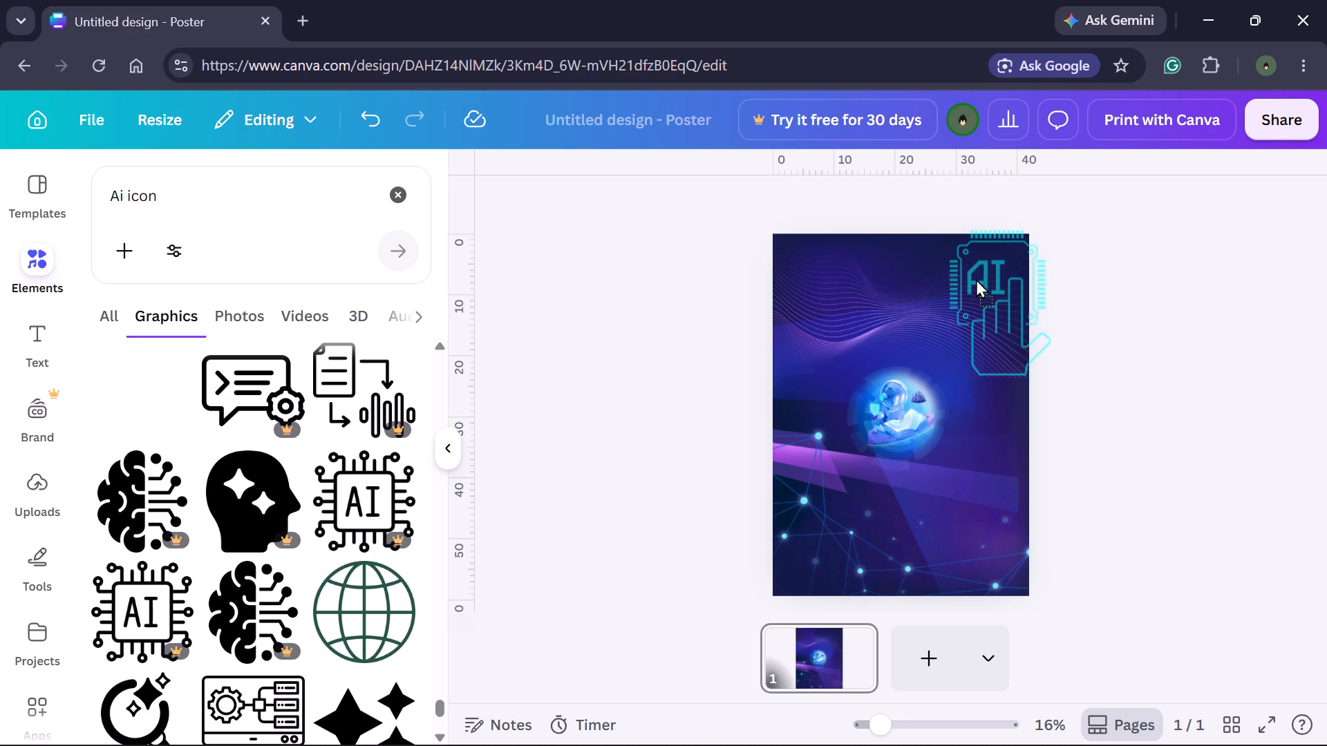
pyautogui.moveTo(976, 278); pyautogui.dragTo(960, 280)
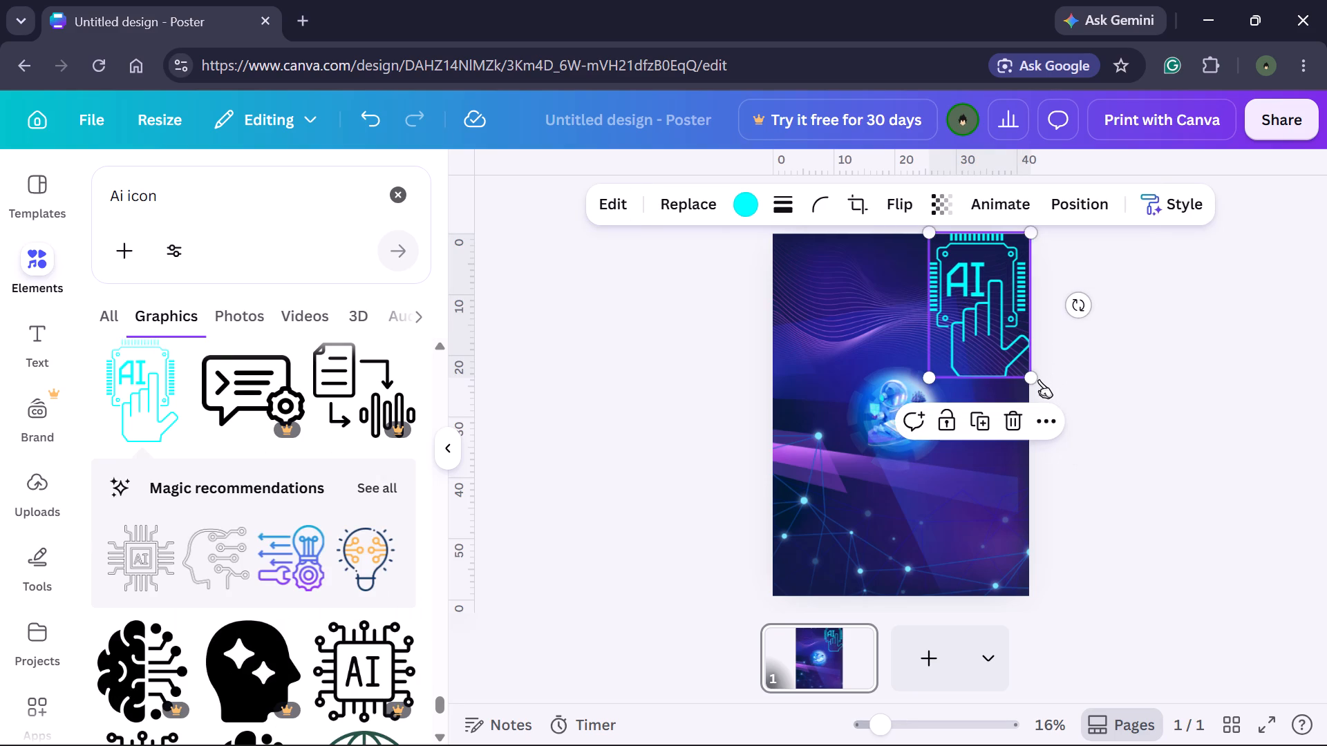
pyautogui.moveTo(1038, 377); pyautogui.dragTo(1004, 323)
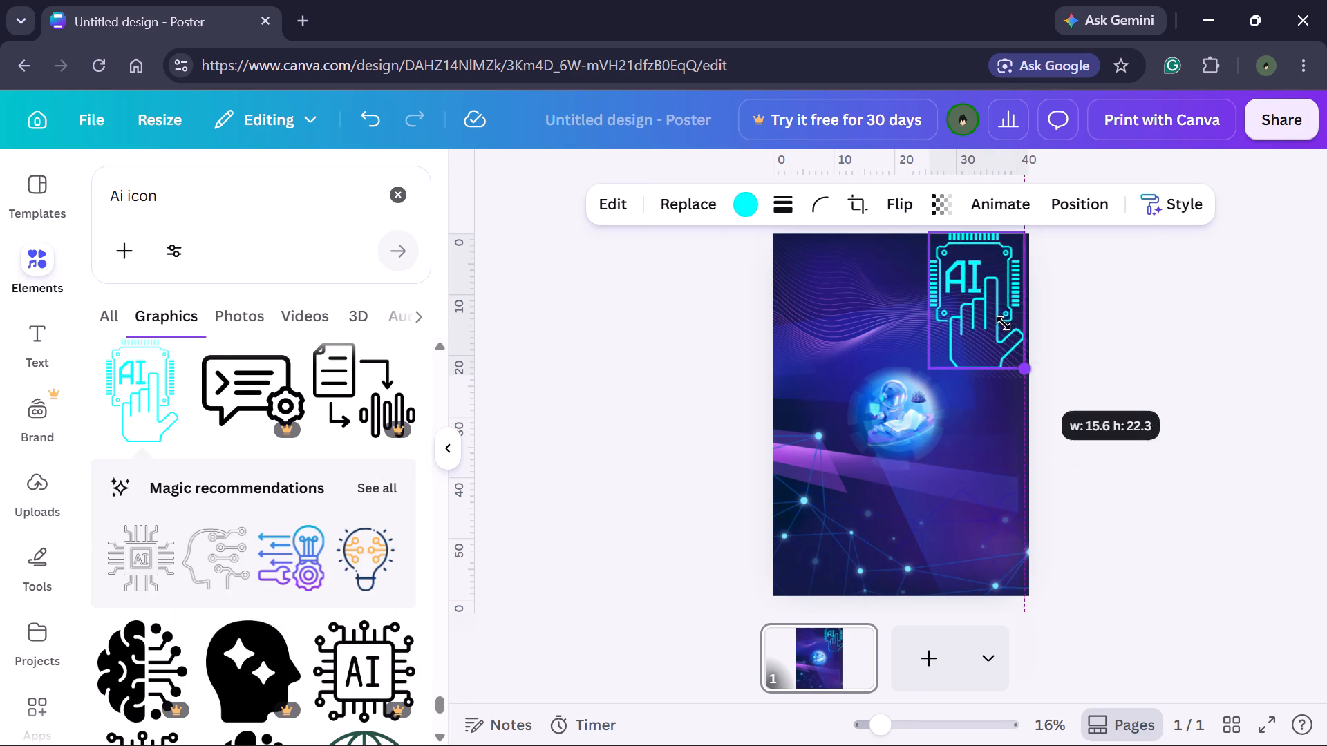
pyautogui.moveTo(1004, 323); pyautogui.dragTo(981, 287)
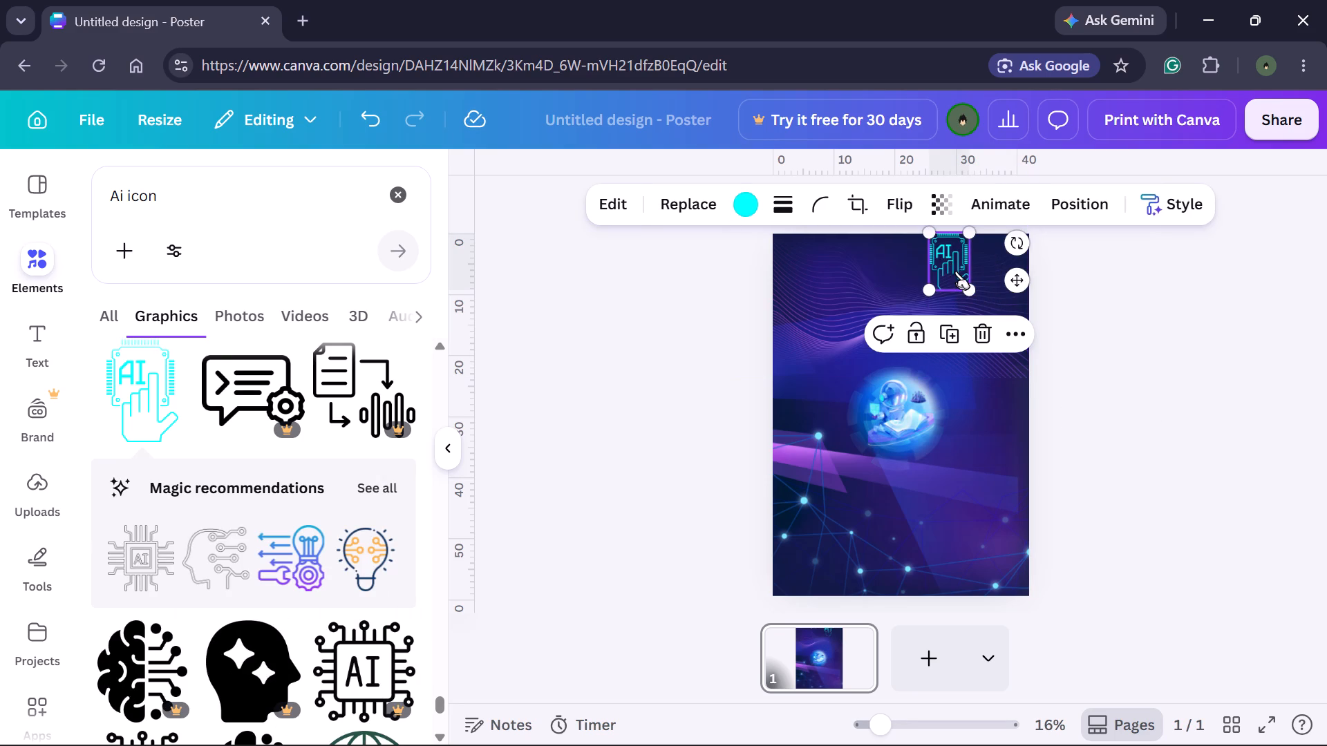
# Move the small cyan AI chip-and-hand icon to the poster's bottom edge, just left of centre, and deselect it.
pyautogui.moveTo(956, 271); pyautogui.dragTo(911, 423)
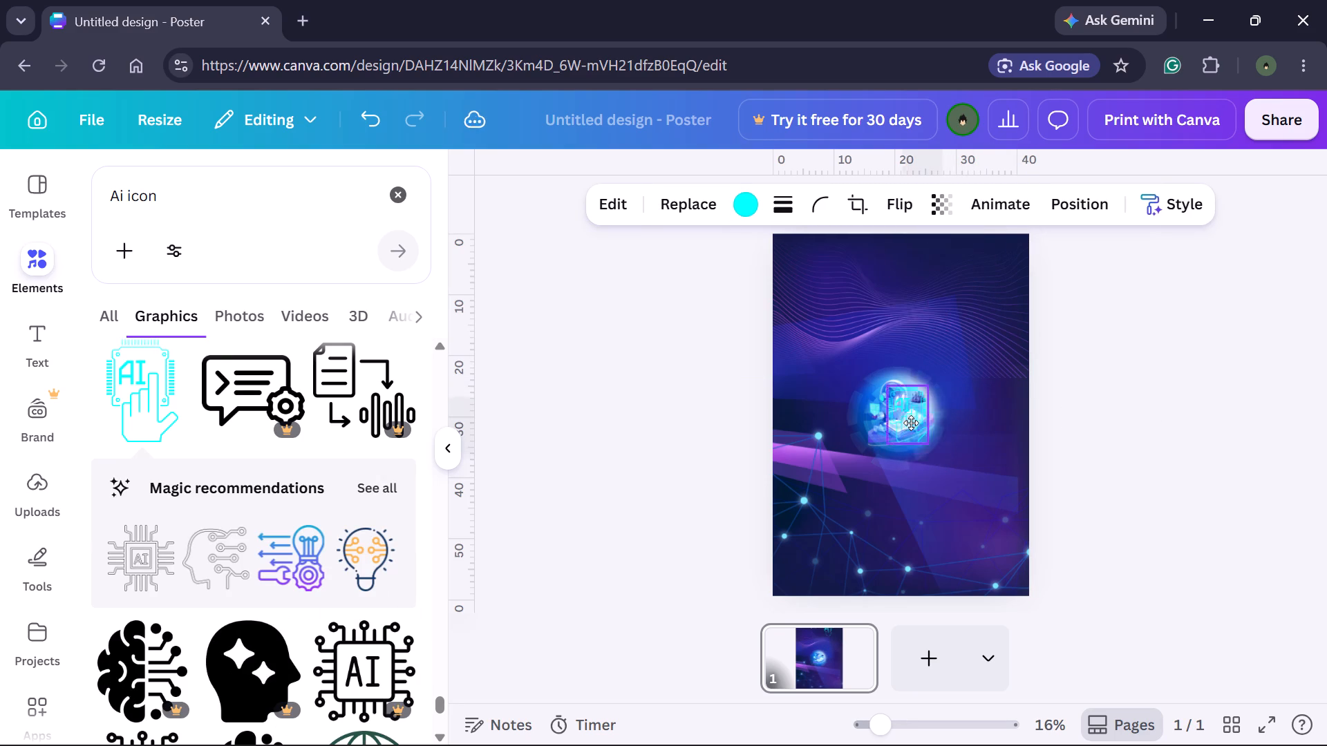
pyautogui.moveTo(911, 423); pyautogui.dragTo(901, 745)
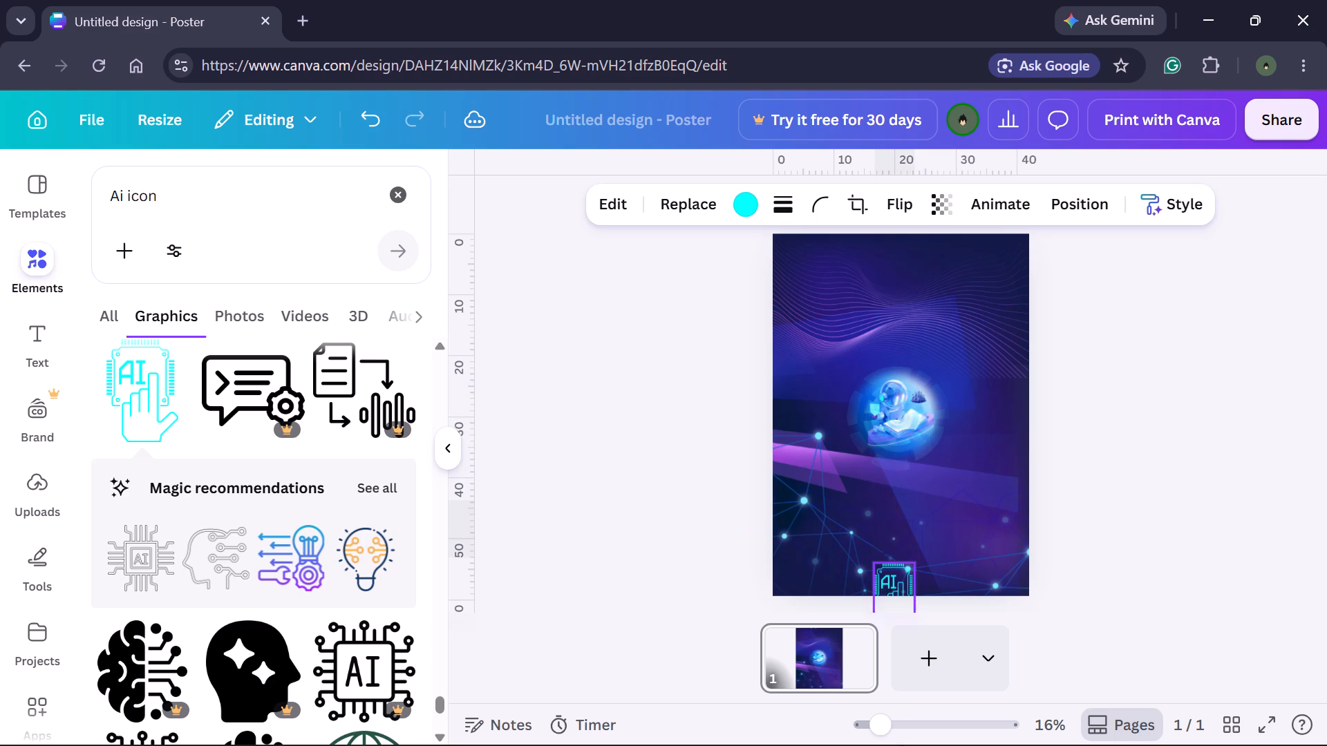
pyautogui.moveTo(901, 745); pyautogui.dragTo(887, 566)
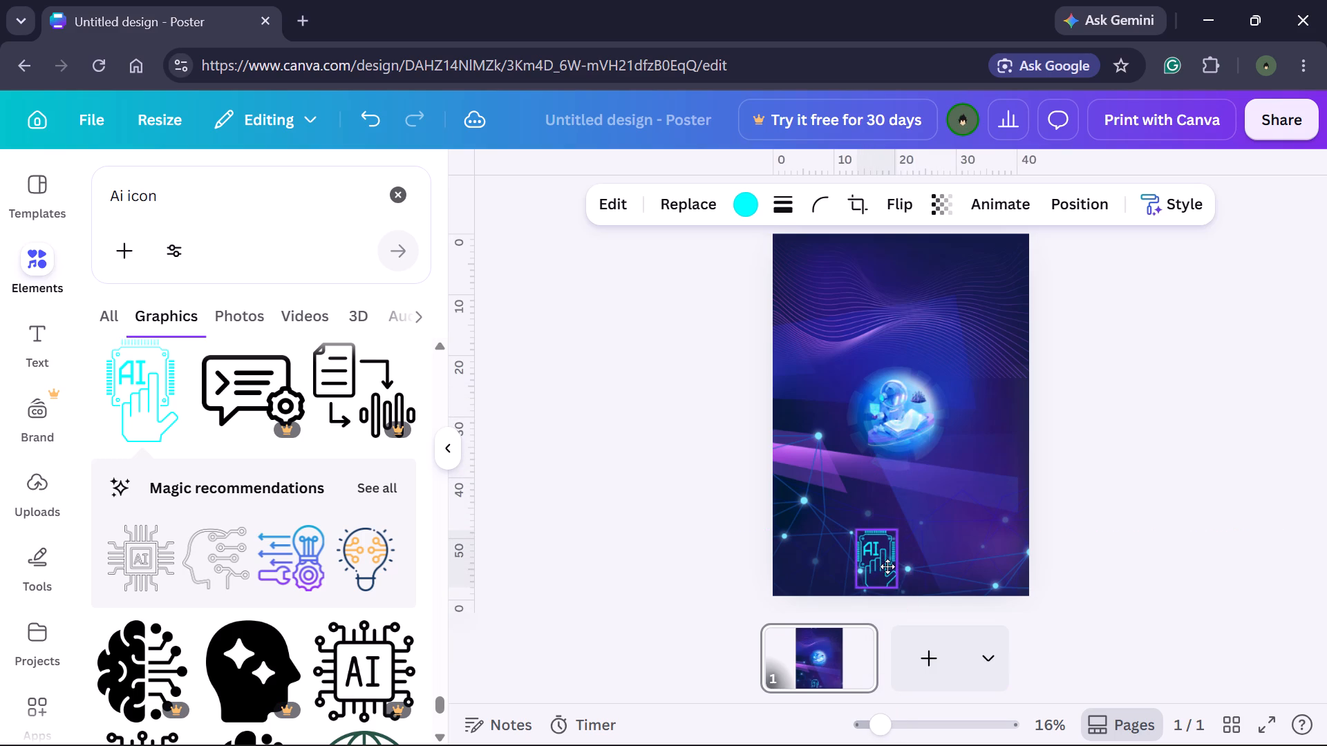
pyautogui.moveTo(887, 566); pyautogui.dragTo(895, 577)
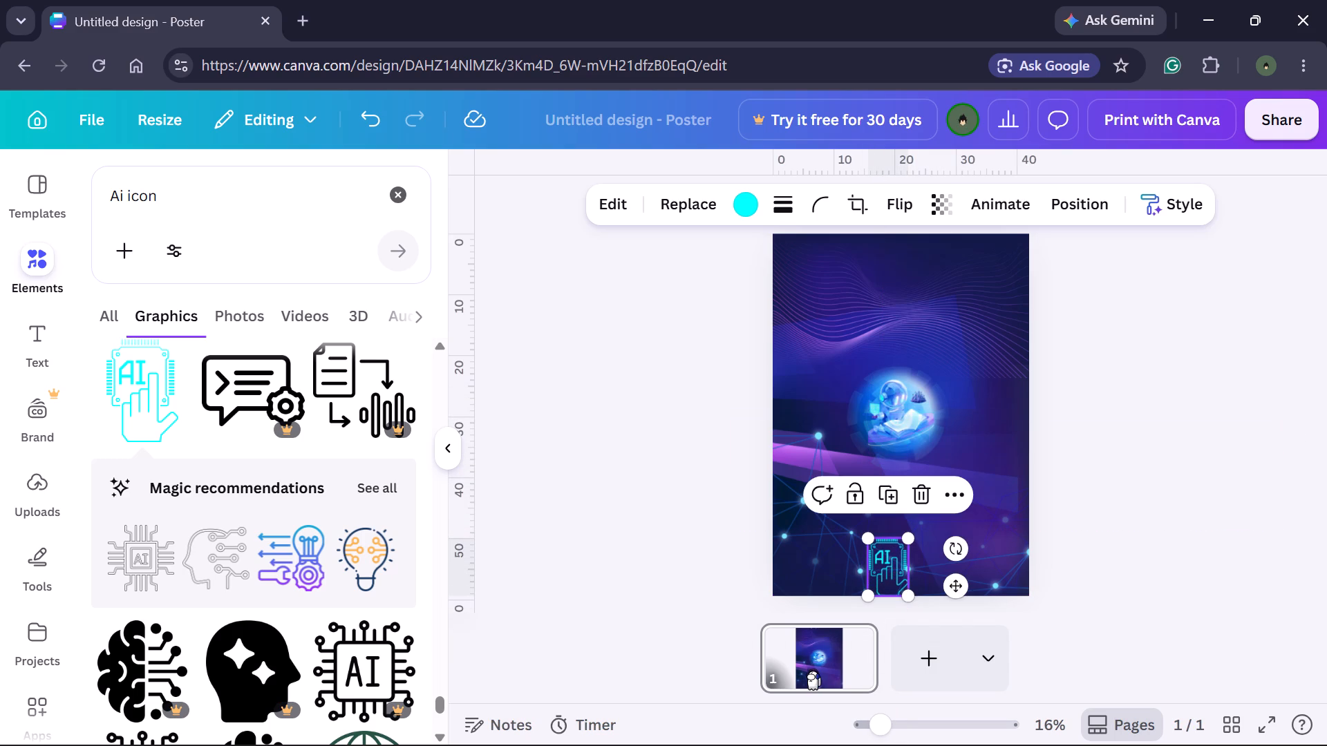
pyautogui.click(885, 571)
pyautogui.click(1236, 467)
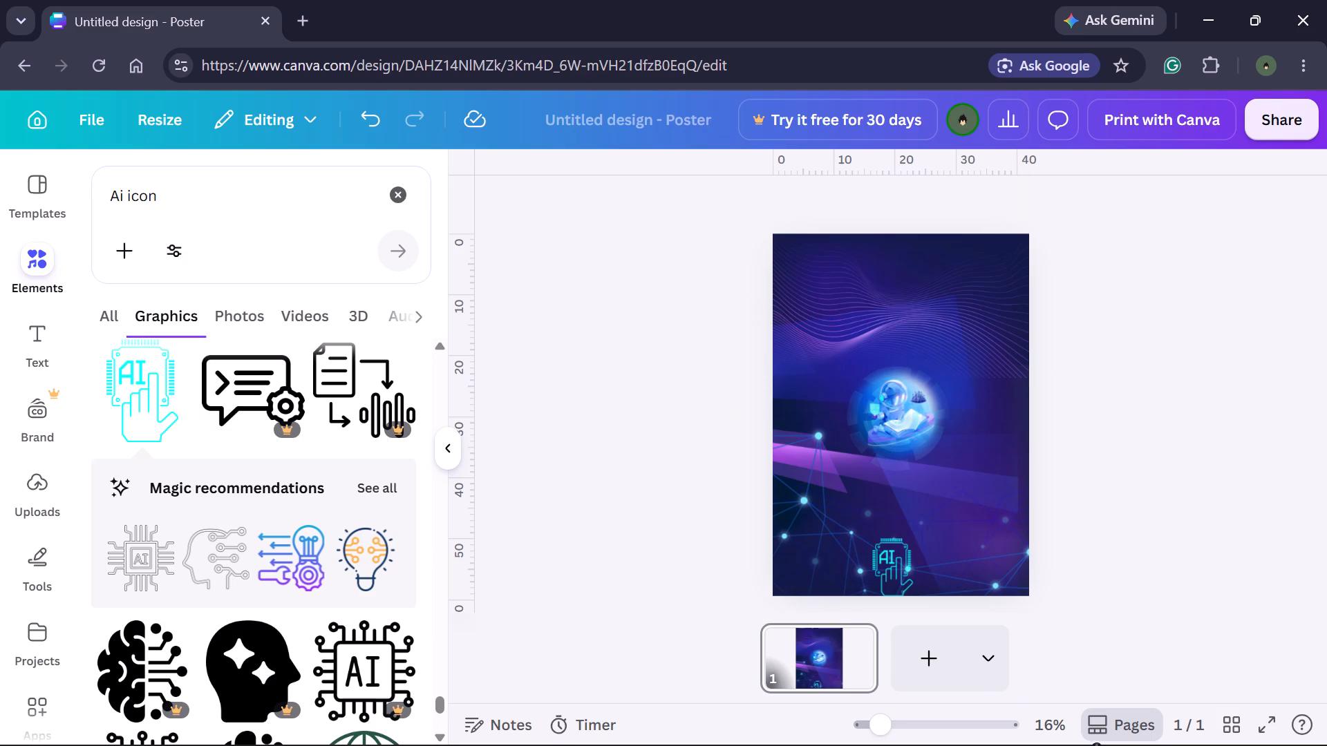
# Add a blank second page to the design.
pyautogui.click(927, 634)
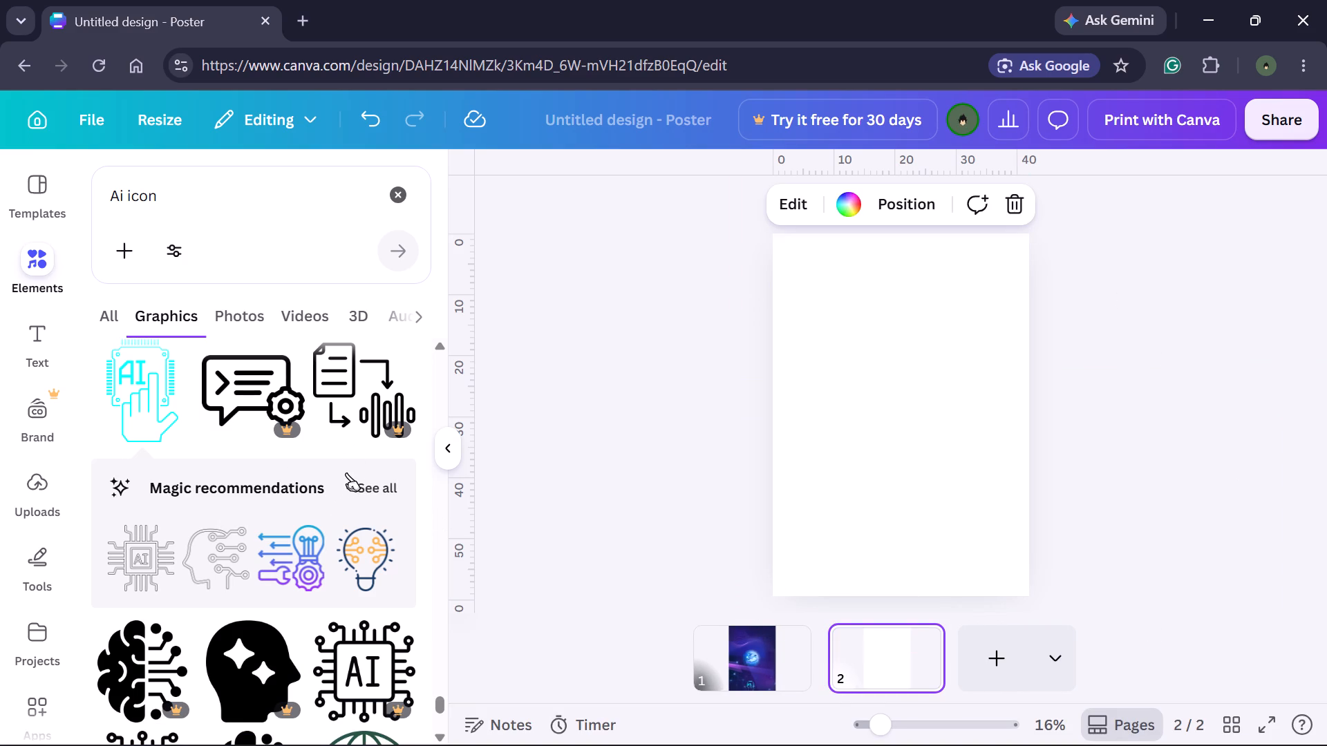
# Add the black document-to-sound-wave icon to the blank second page and enlarge it well beyond the page edges.
pyautogui.moveTo(337, 403); pyautogui.dragTo(852, 390)
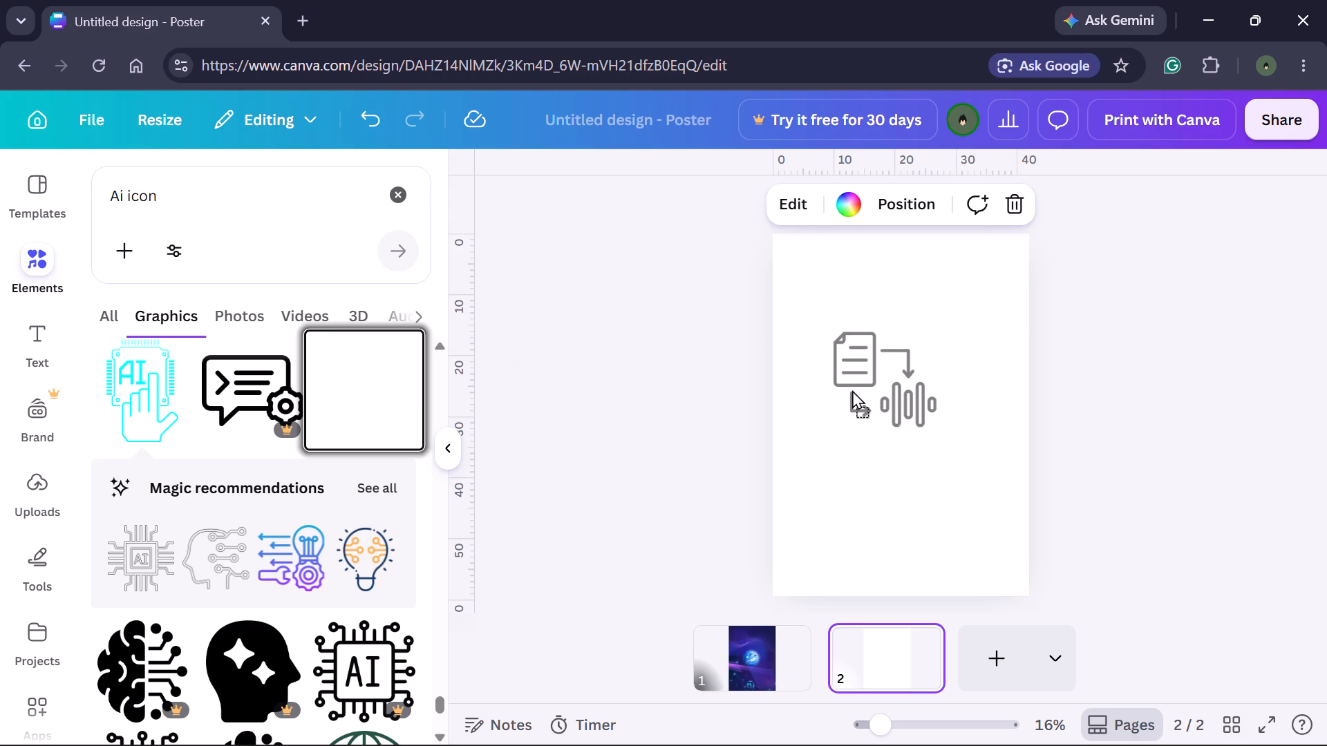
pyautogui.moveTo(852, 390); pyautogui.dragTo(850, 383)
pyautogui.moveTo(930, 413); pyautogui.dragTo(1282, 651)
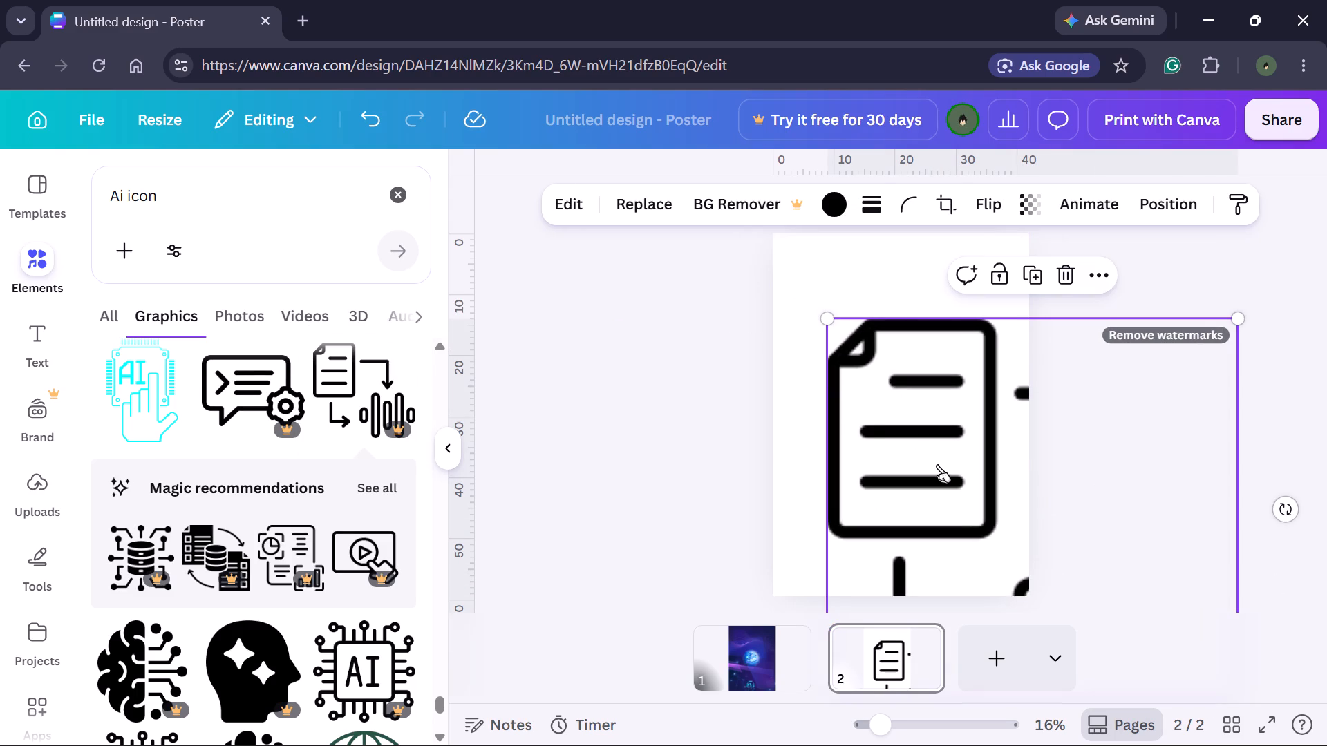
# Shift the enlarged icon so only its sound-wave bars show across the upper half of page 2, and deselect it.
pyautogui.moveTo(937, 464); pyautogui.dragTo(725, 229)
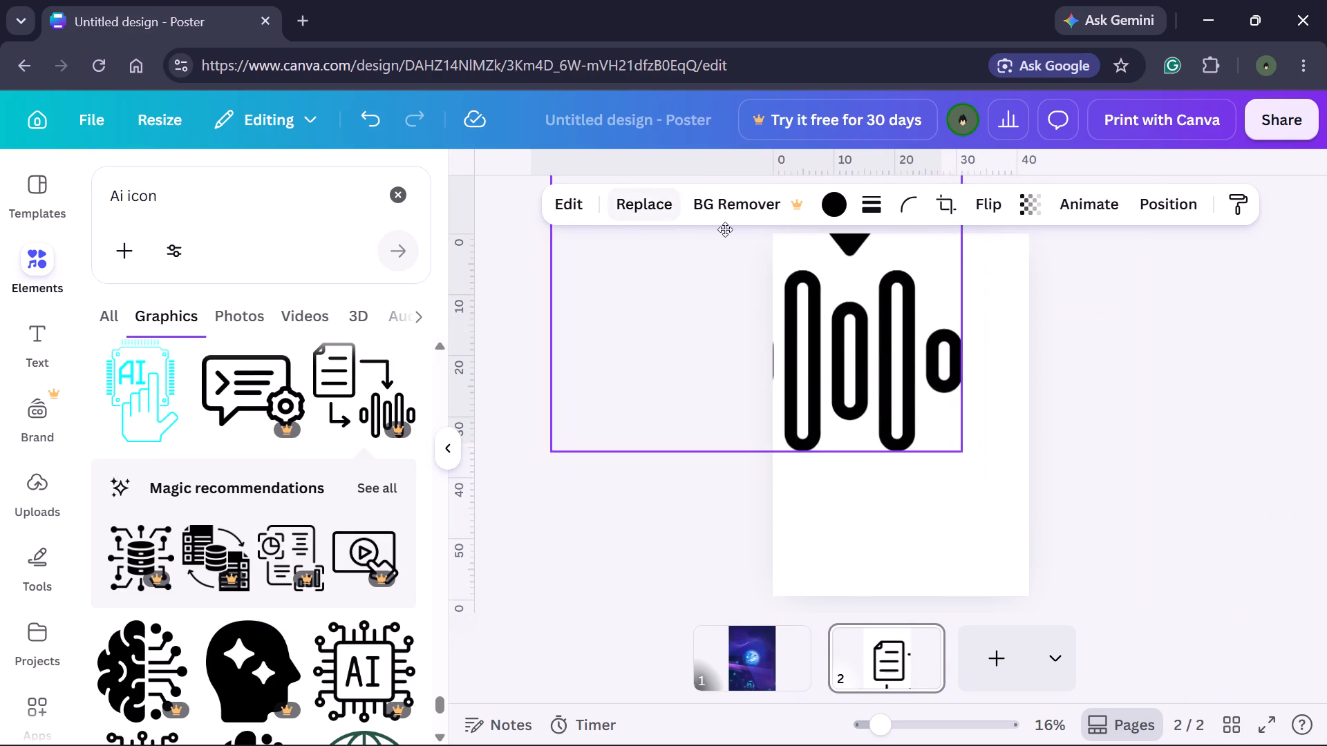
pyautogui.moveTo(725, 229); pyautogui.dragTo(712, 165)
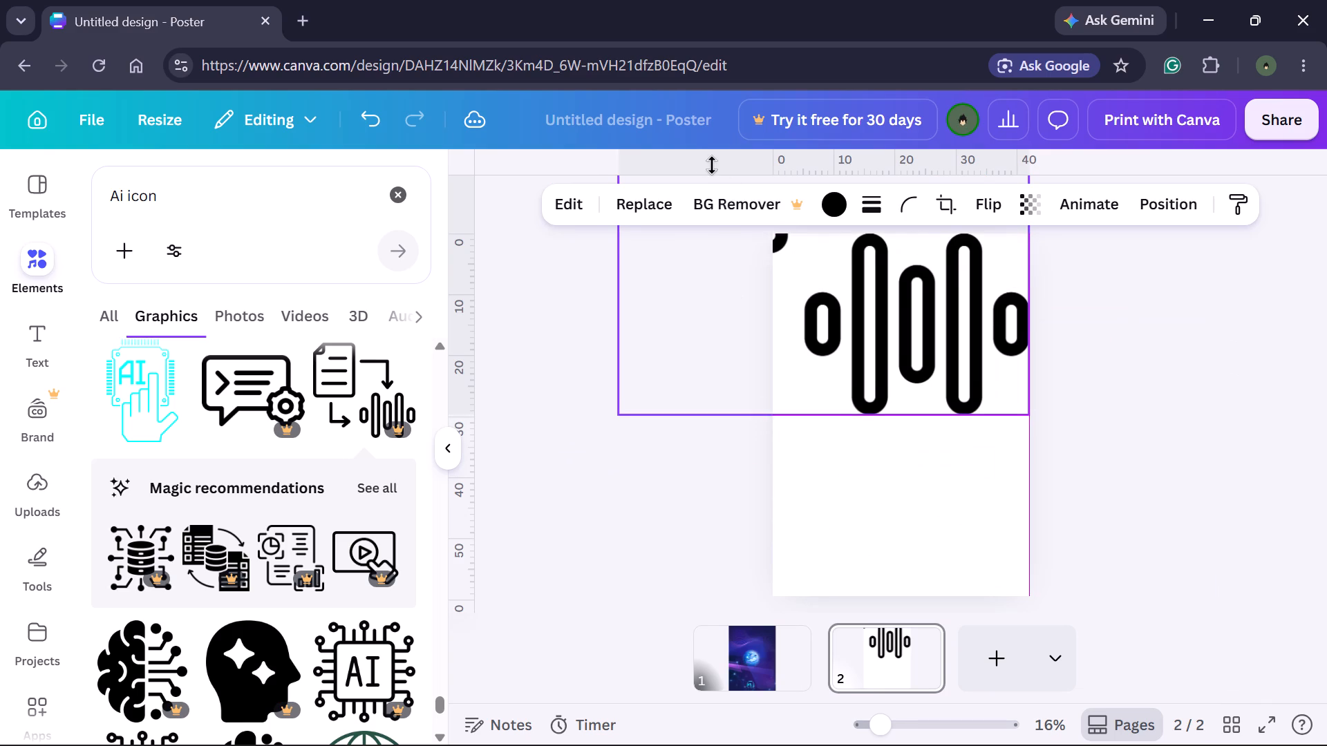
pyautogui.moveTo(712, 165); pyautogui.dragTo(699, 186)
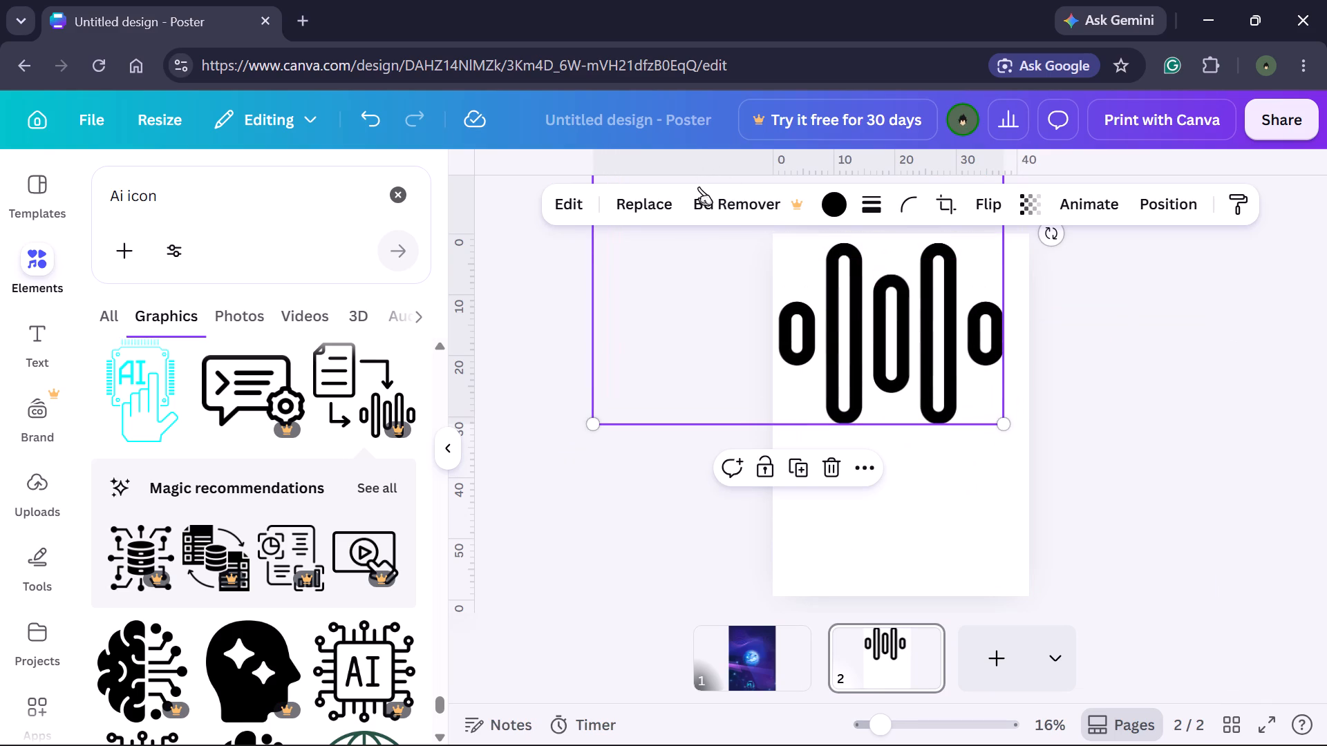
pyautogui.click(1062, 370)
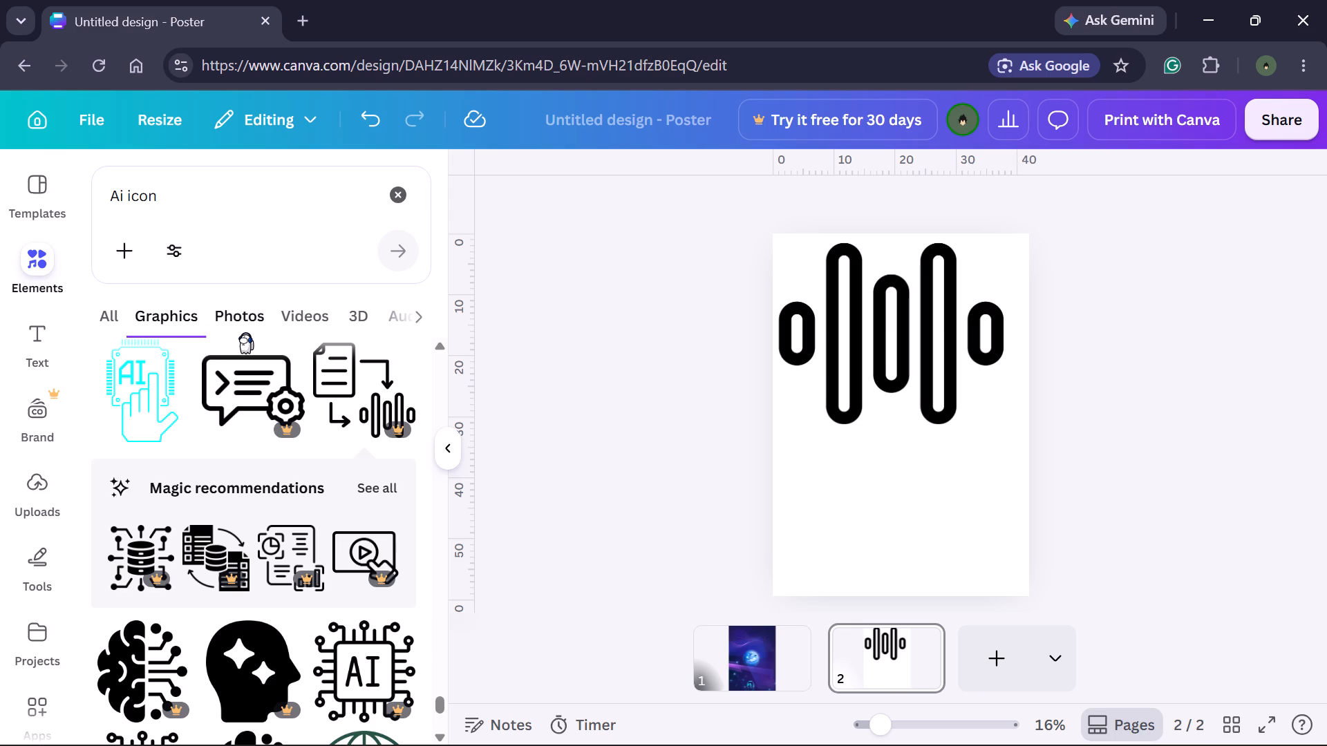
# Clear the "Ai icon" element search and look through the poster templates for AI and technology layout ideas.
pyautogui.click(109, 308)
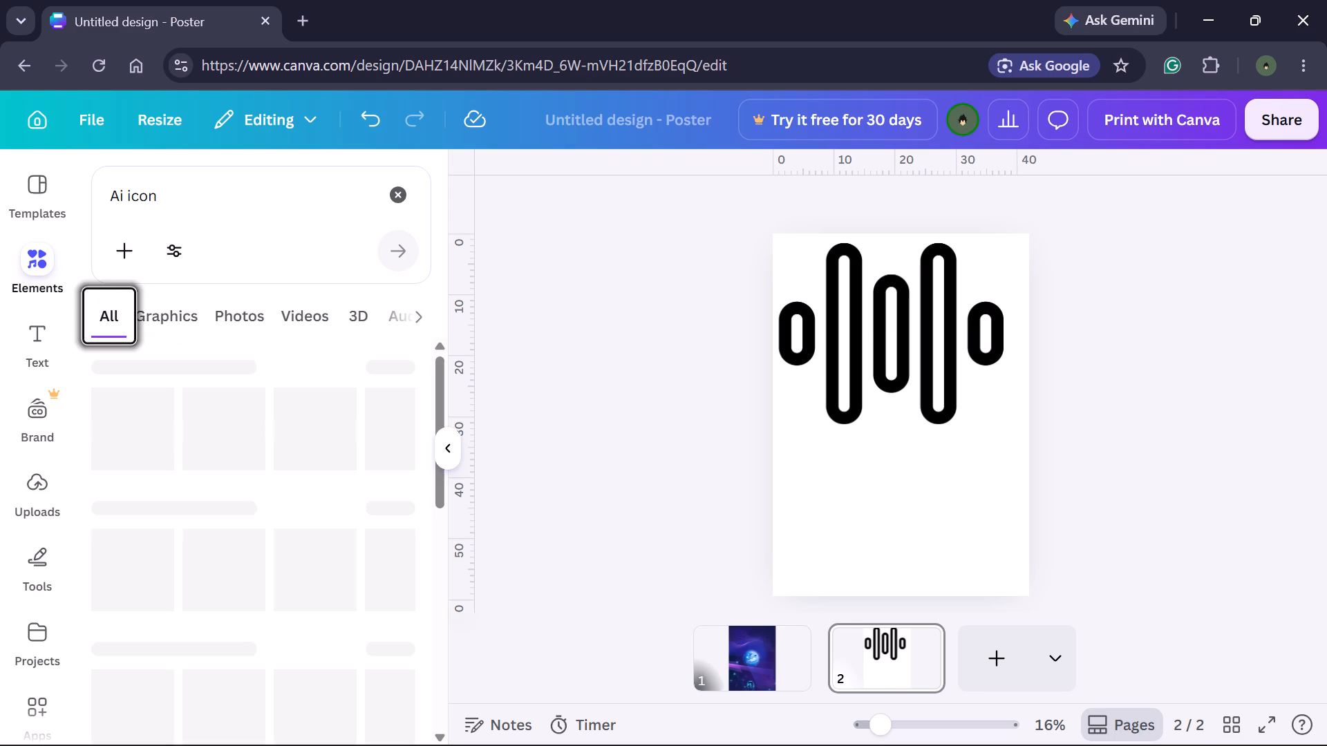
pyautogui.click(402, 197)
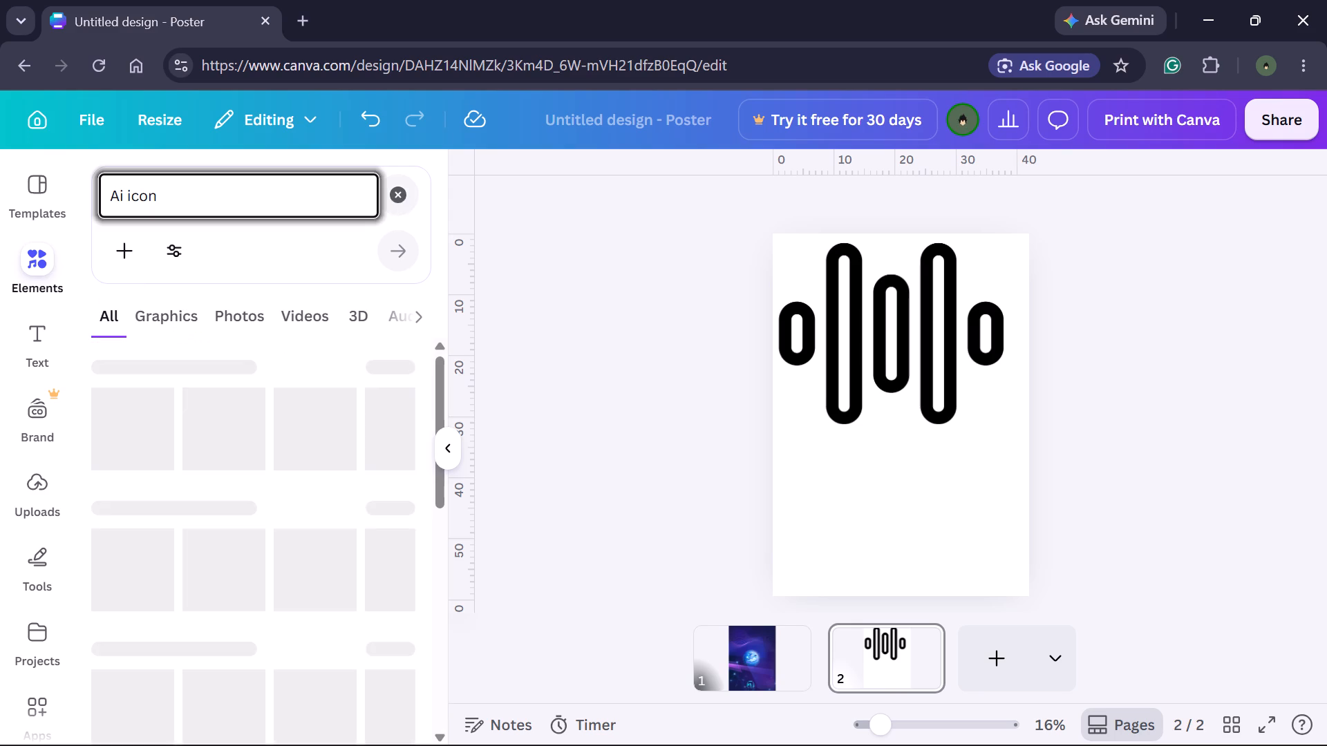
pyautogui.click(663, 355)
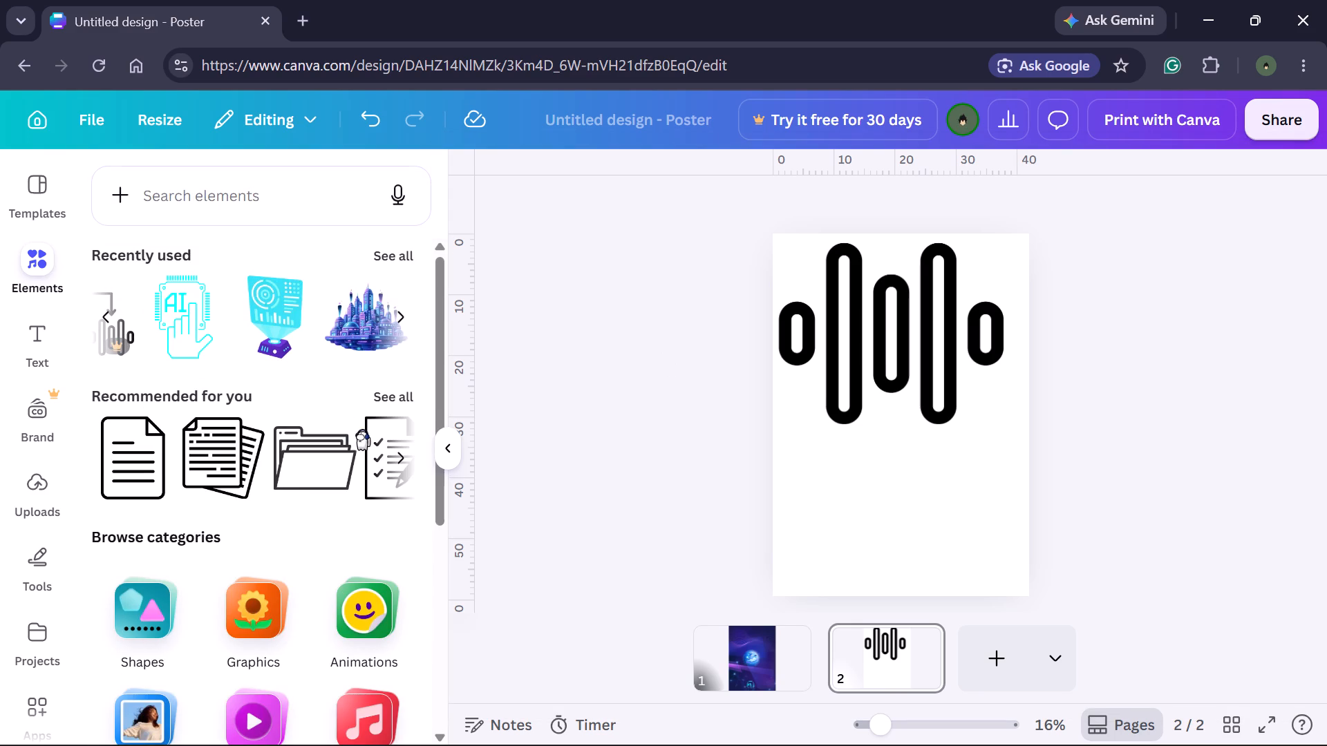
pyautogui.scroll(1, 313, 414)
pyautogui.click(41, 212)
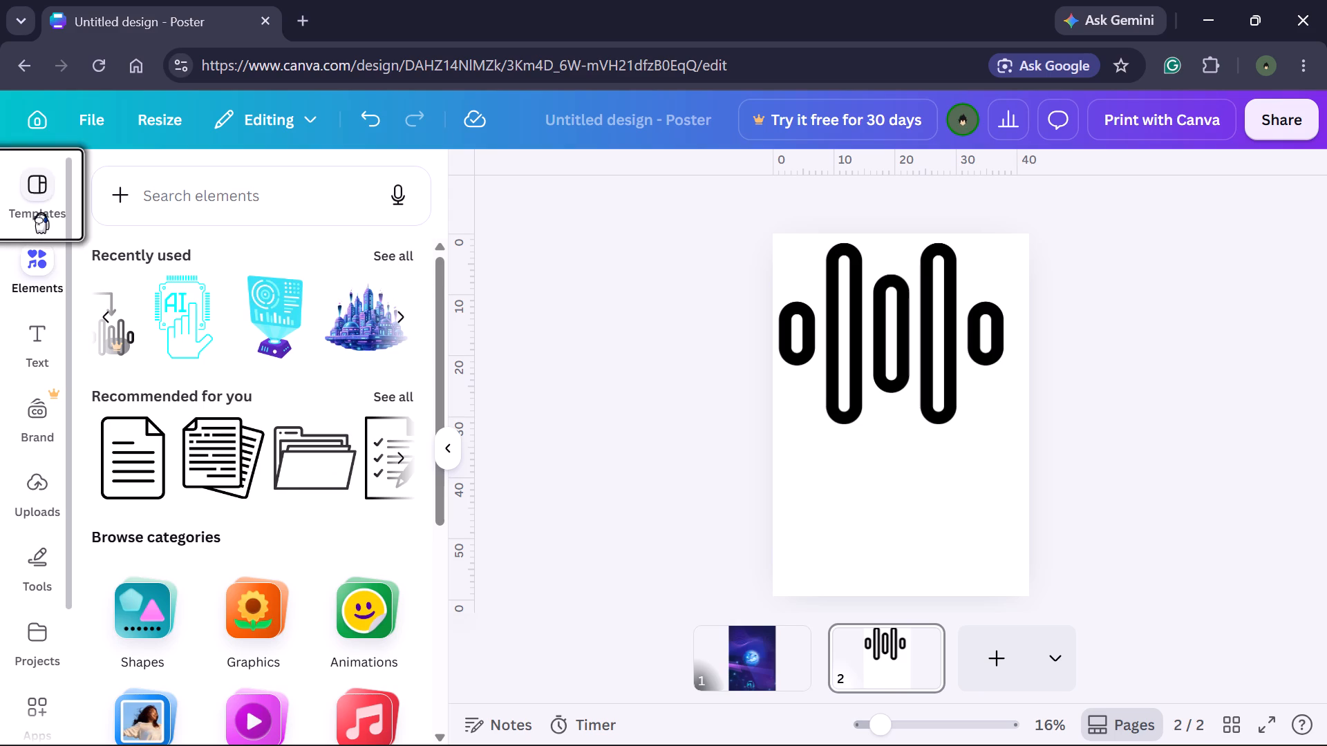
pyautogui.scroll(-2, 361, 620)
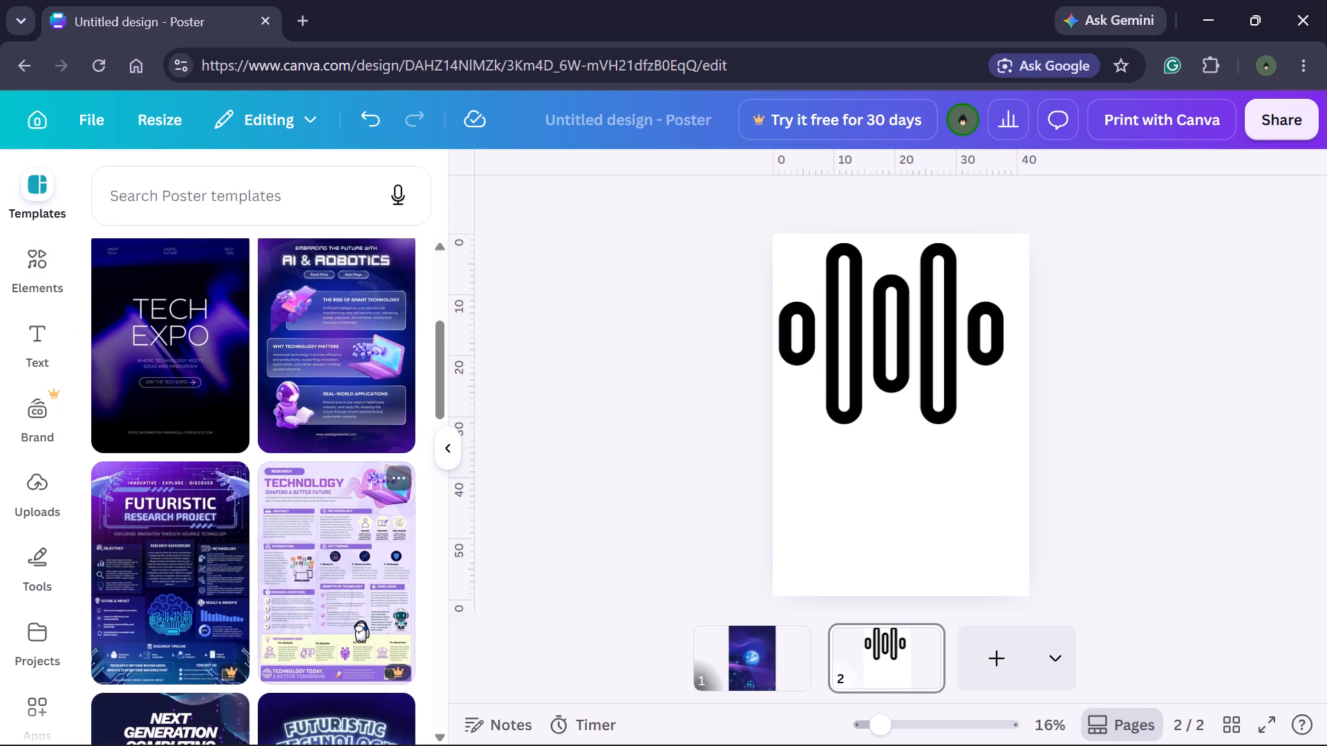
pyautogui.hscroll(2, 361, 620)
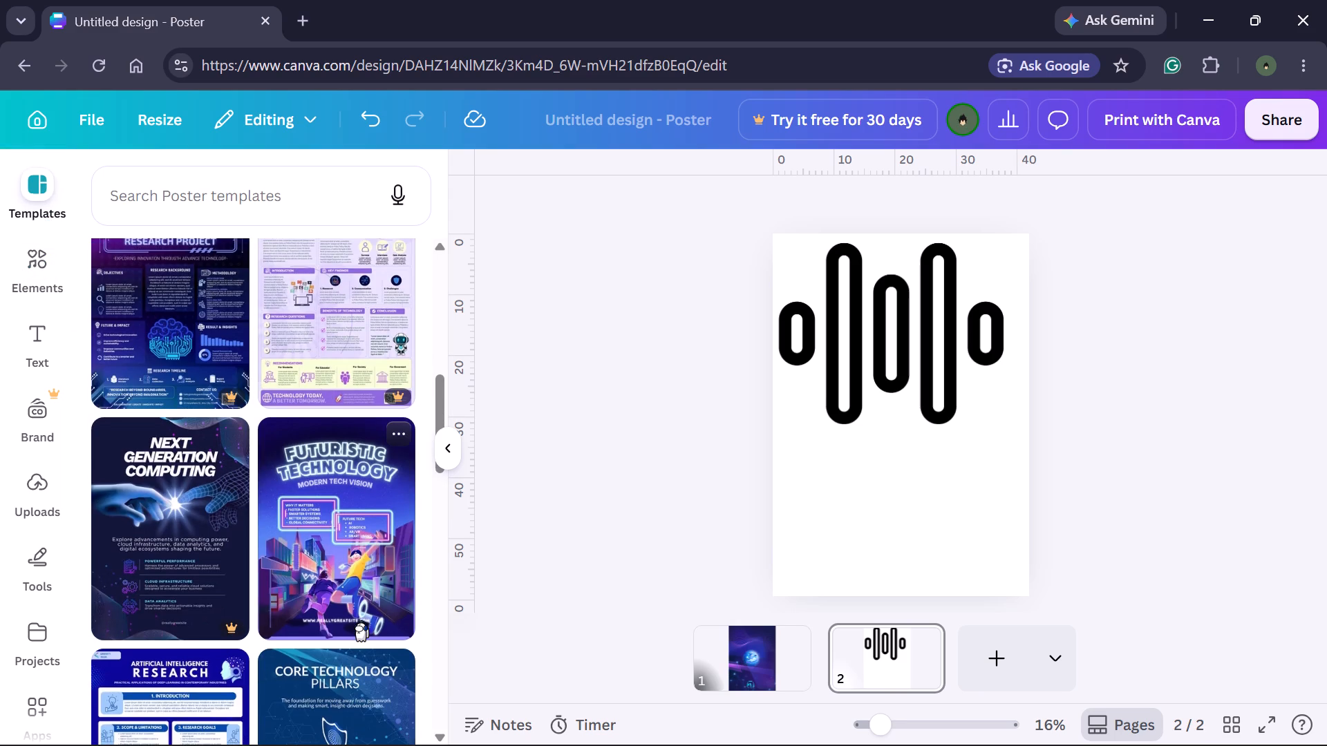
pyautogui.hscroll(2, 361, 620)
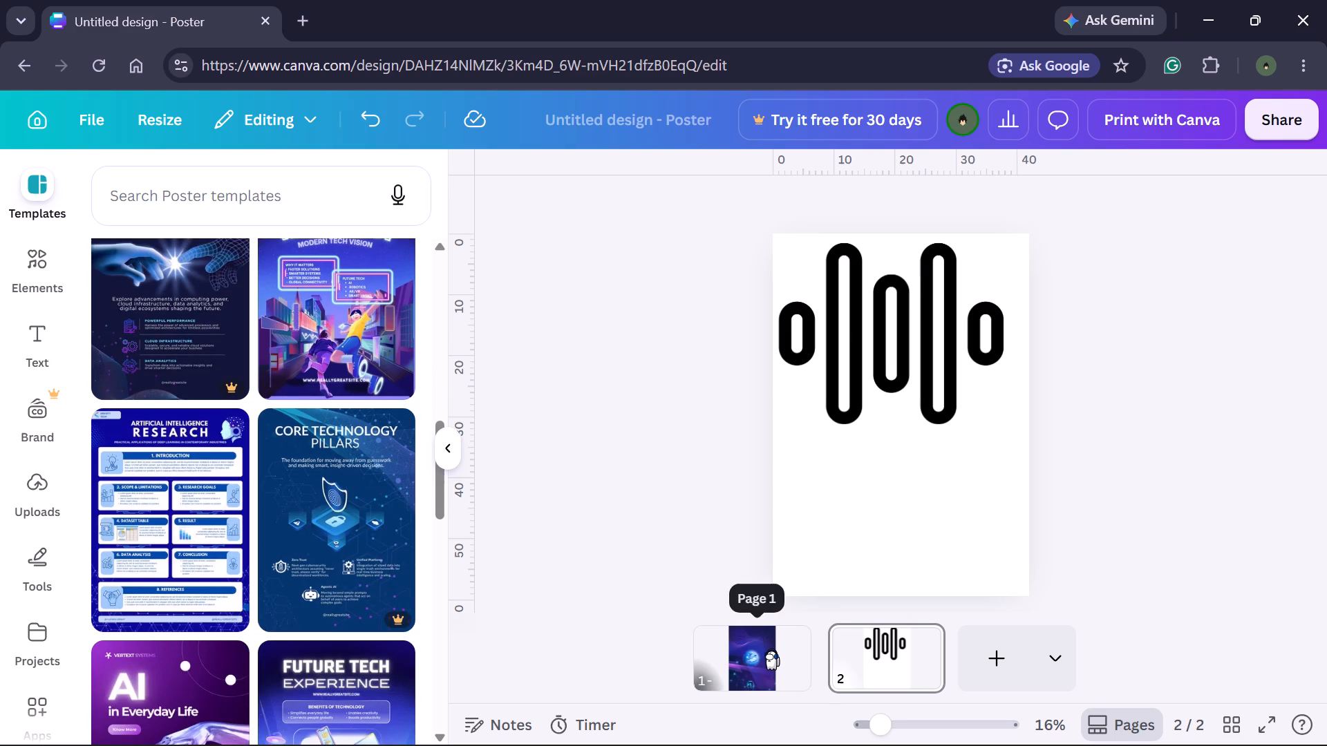
# Return to page 1 with the blue-purple robot poster.
pyautogui.click(771, 649)
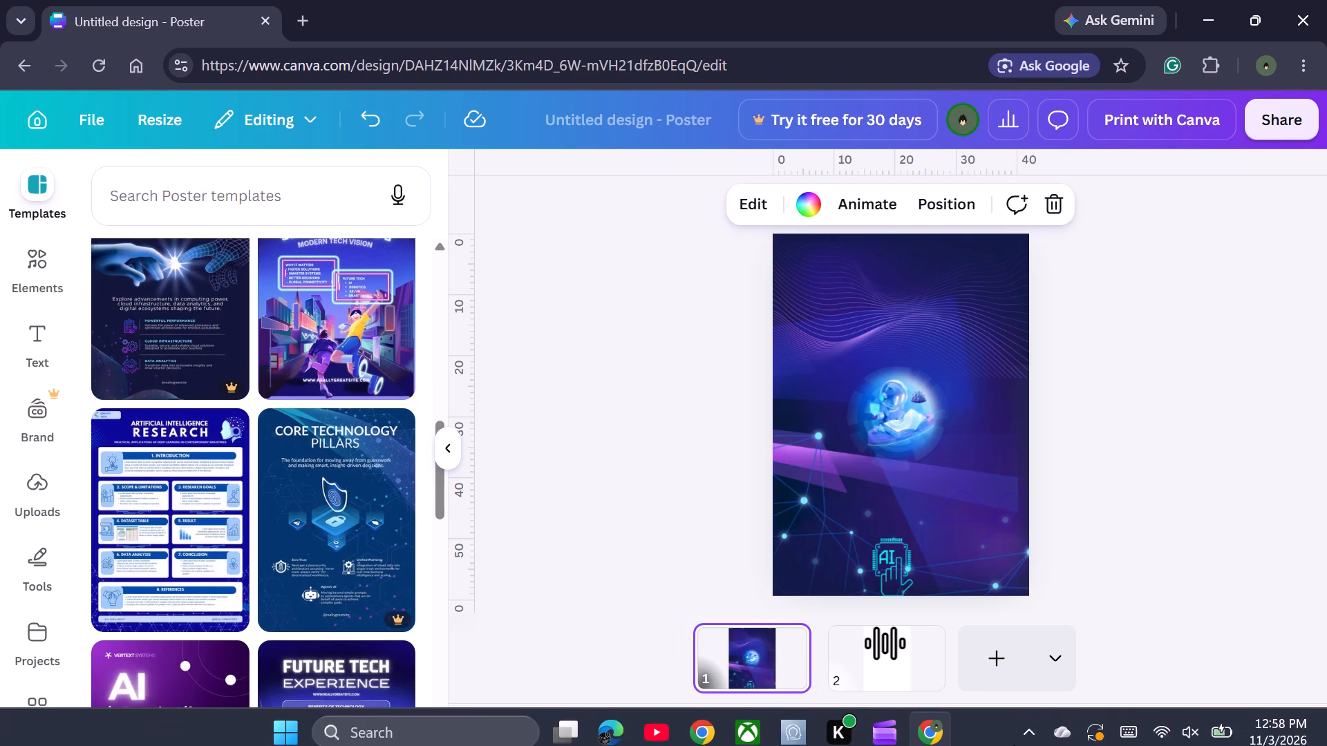